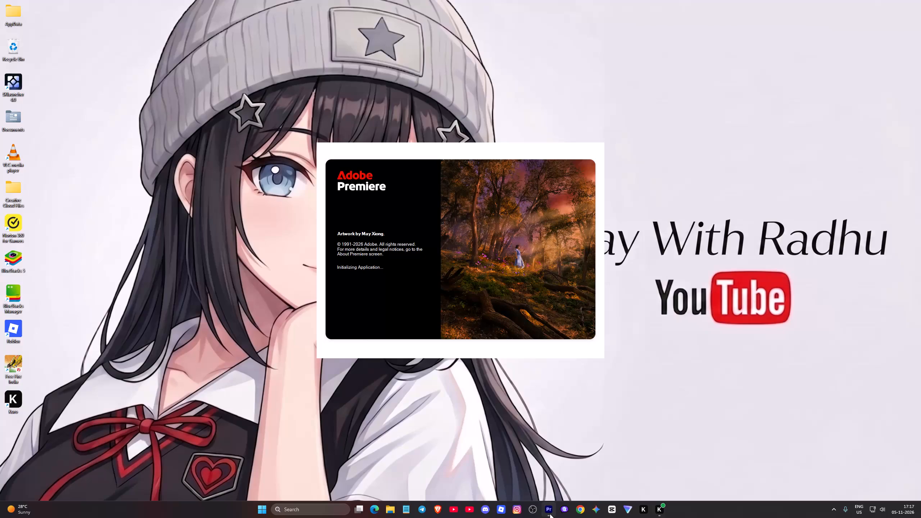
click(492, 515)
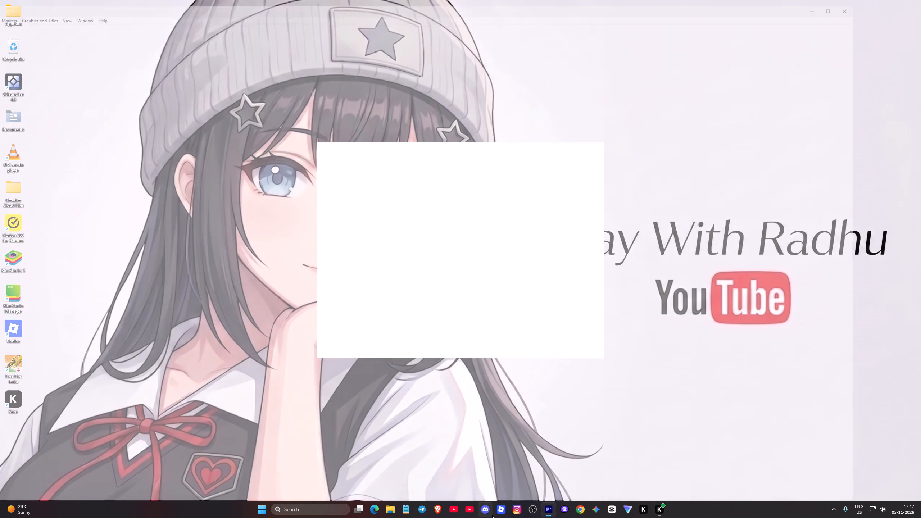
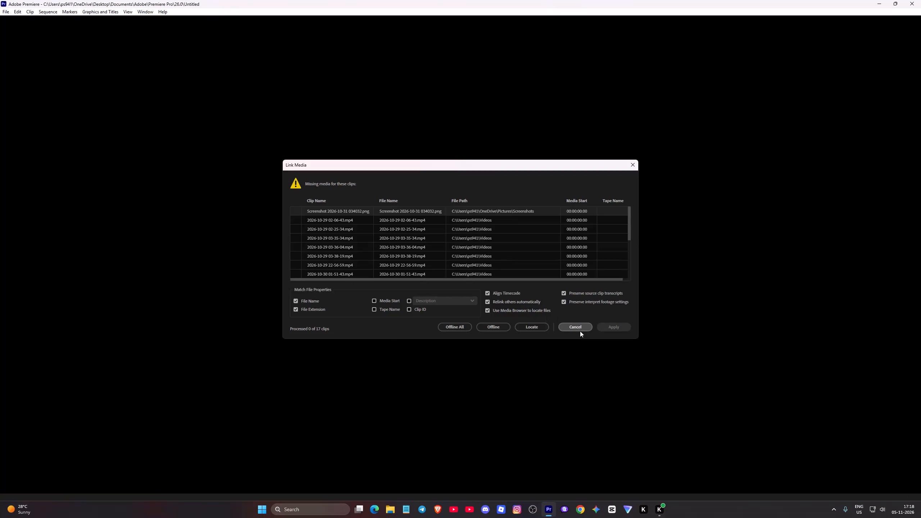
Dismiss the missing-media relinking for the Untitled project without locating any clips.
click(580, 331)
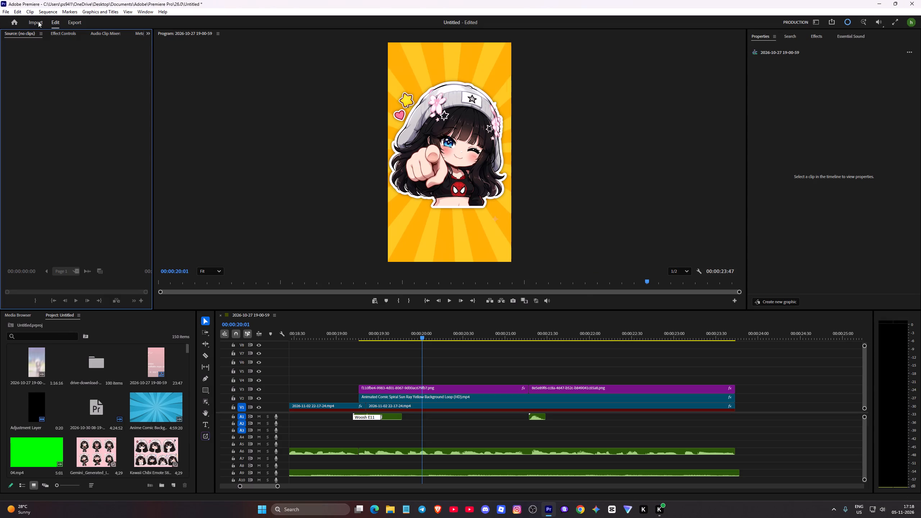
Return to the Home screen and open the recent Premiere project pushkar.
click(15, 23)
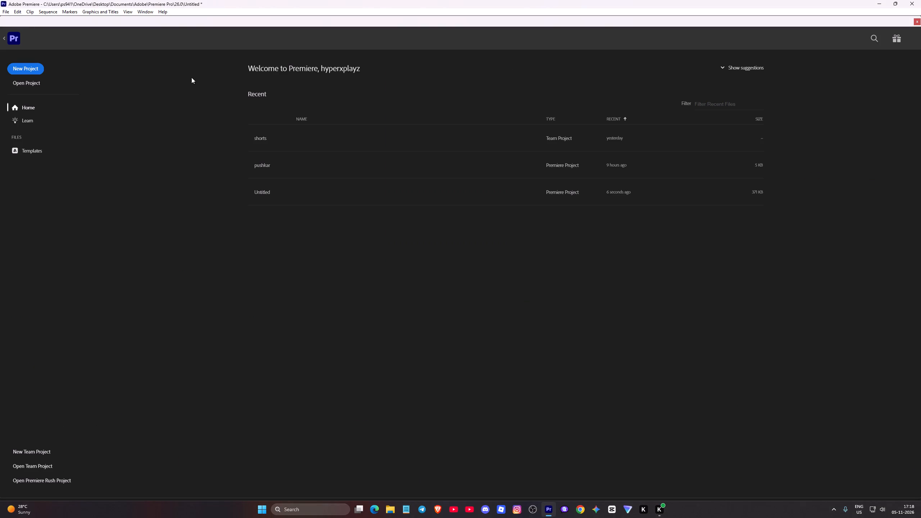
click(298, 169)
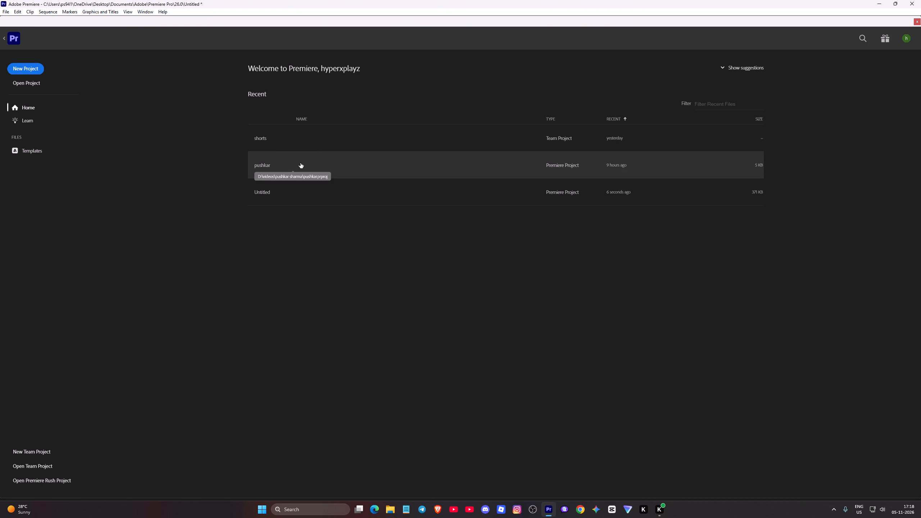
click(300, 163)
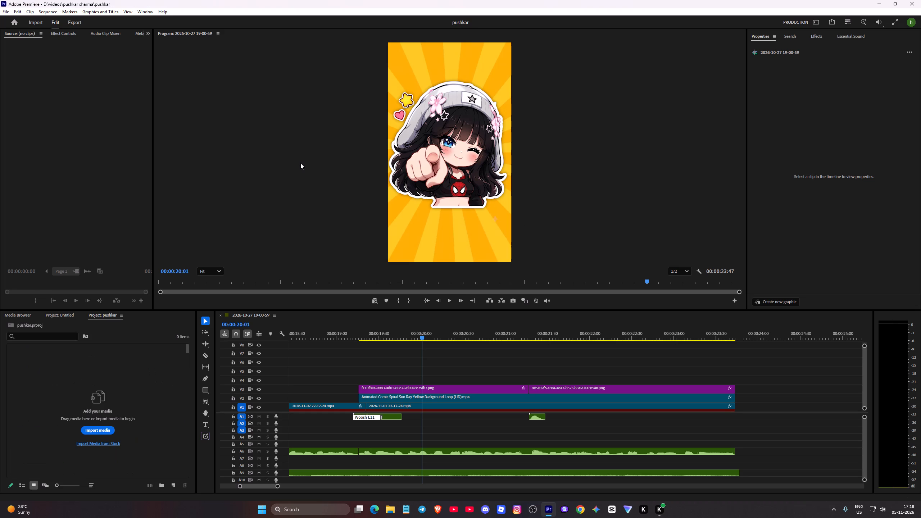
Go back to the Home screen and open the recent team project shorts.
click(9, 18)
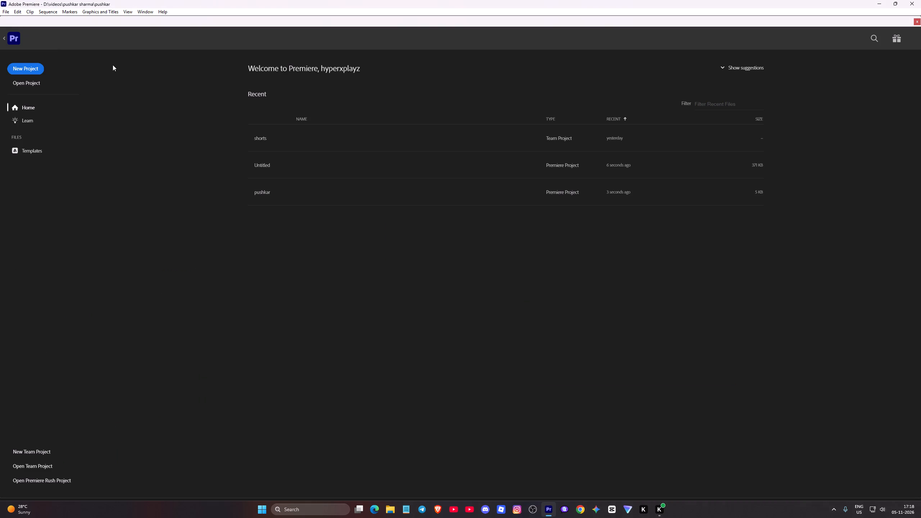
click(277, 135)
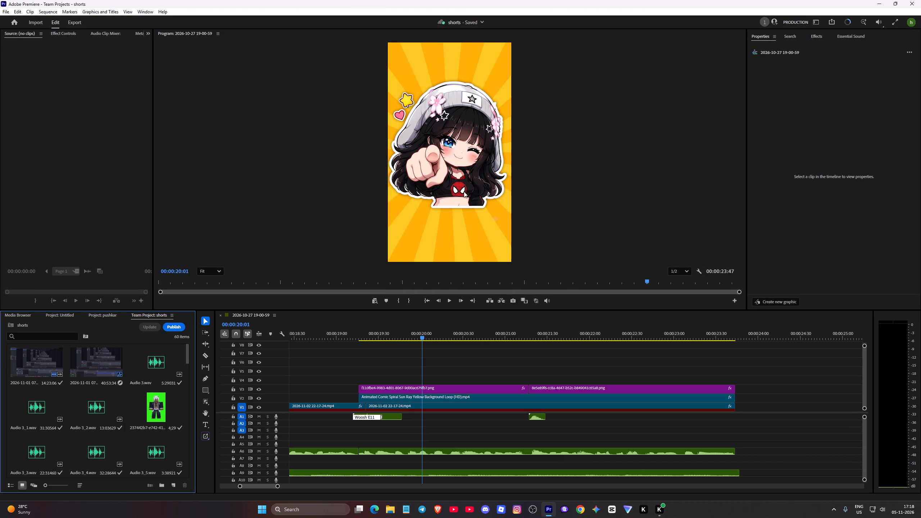
Exit Premiere without saving or publishing the shorts team project and without saving changes to Untitled.prproj.
click(920, 0)
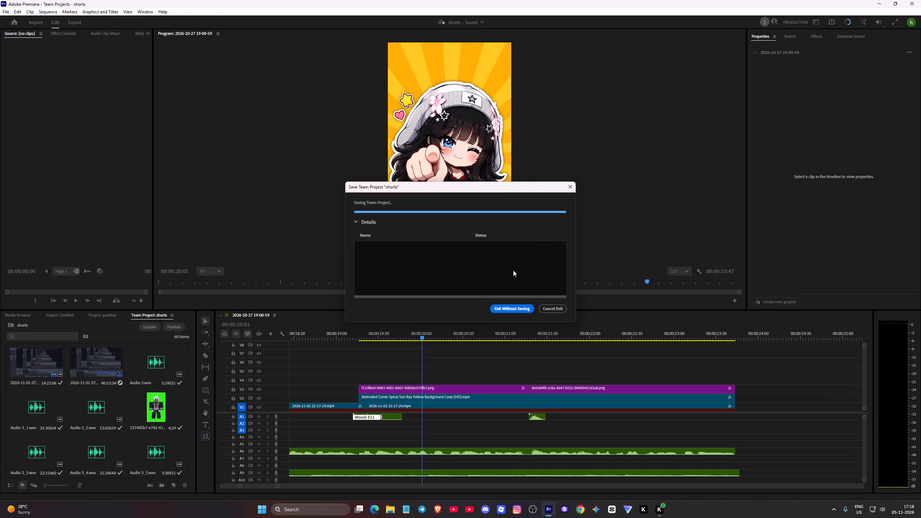
click(526, 309)
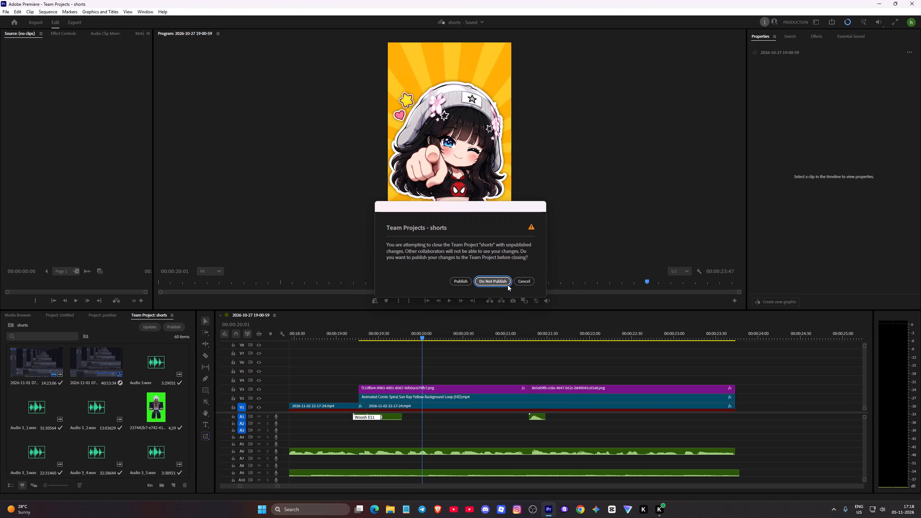
click(502, 283)
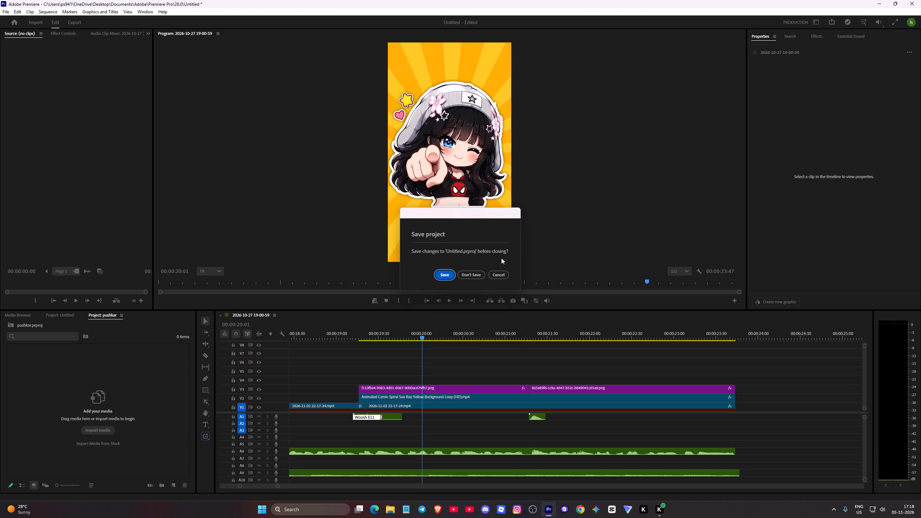
click(465, 275)
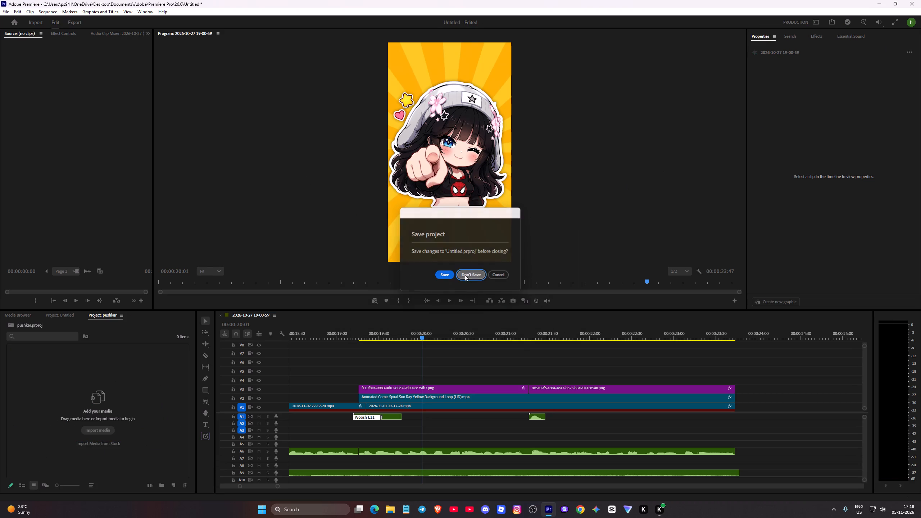
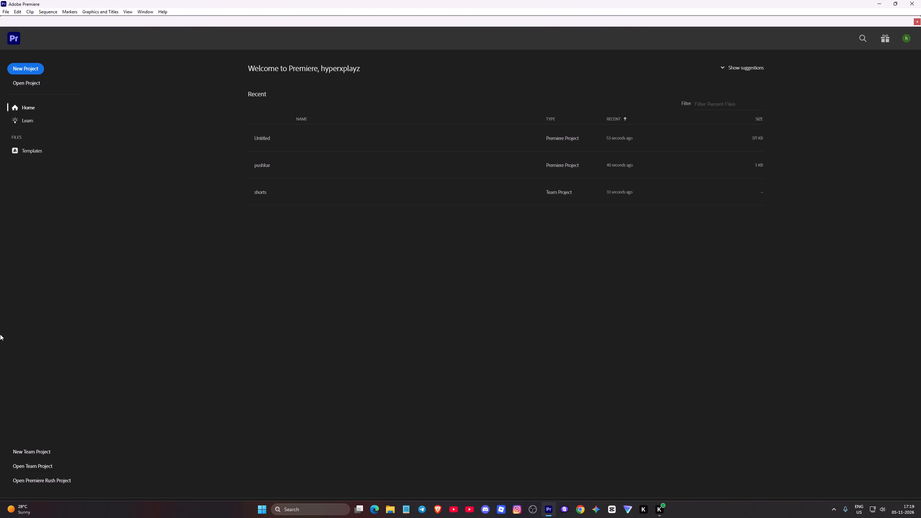
Create a new team project named long, leaving the scratch disk and ingest settings at their defaults.
click(37, 456)
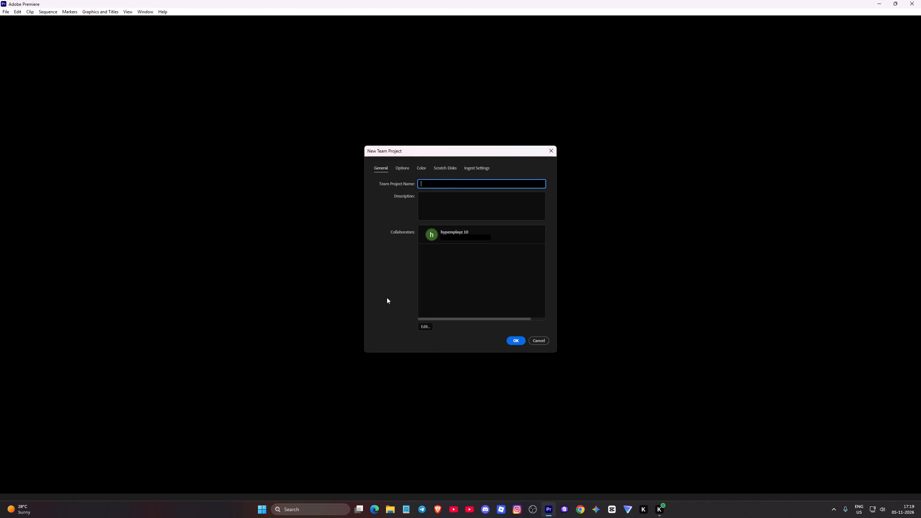
click(439, 169)
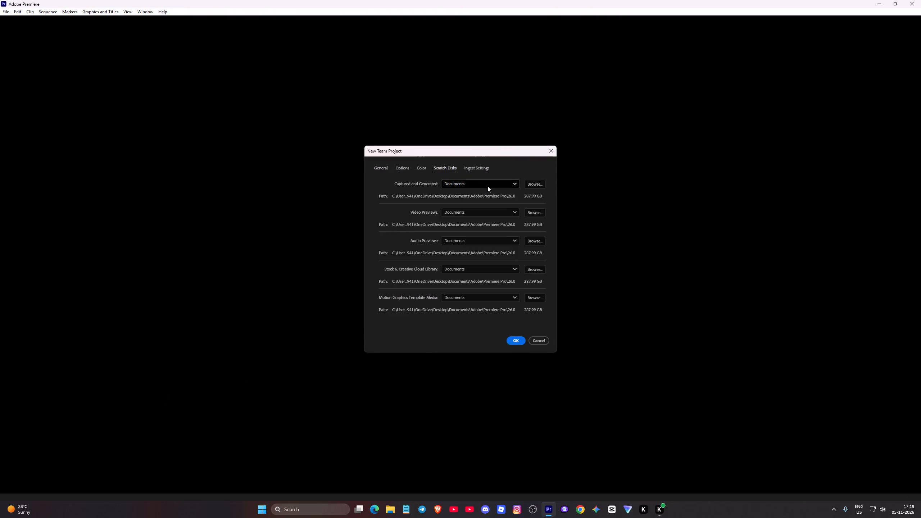
click(476, 167)
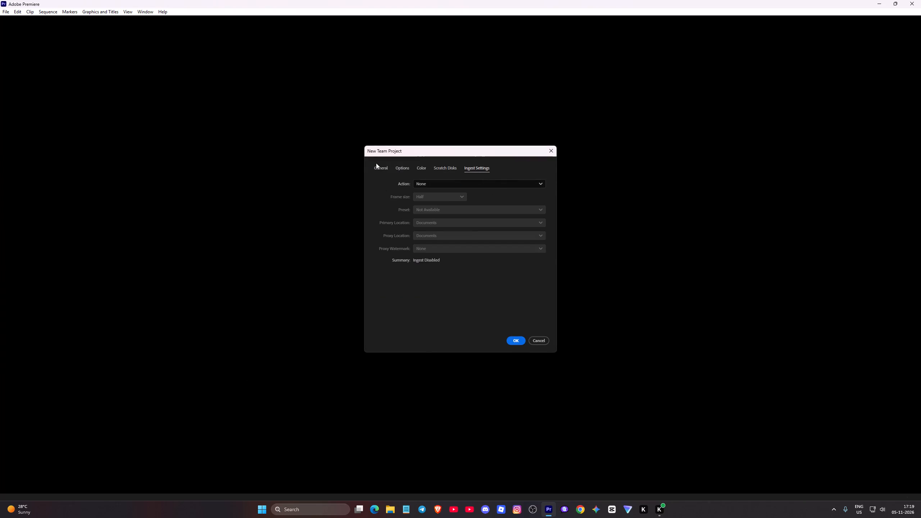
click(379, 167)
click(450, 185)
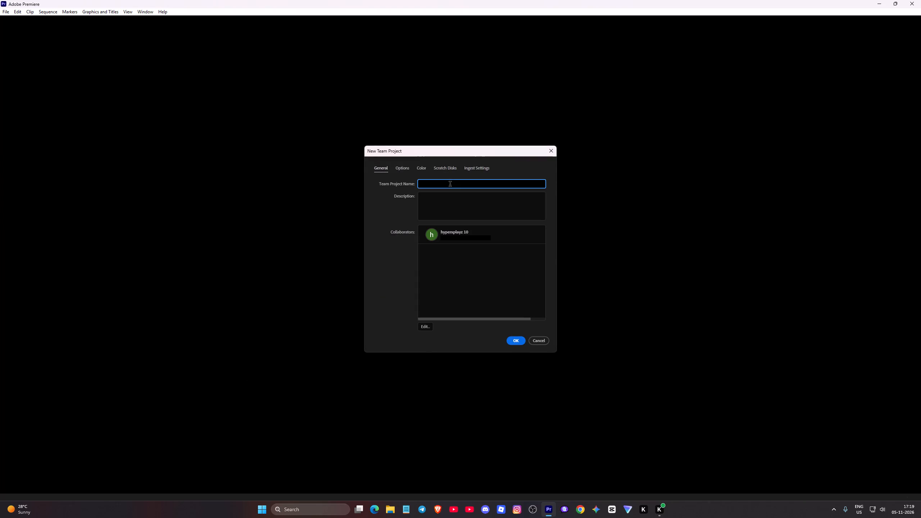
text(long)
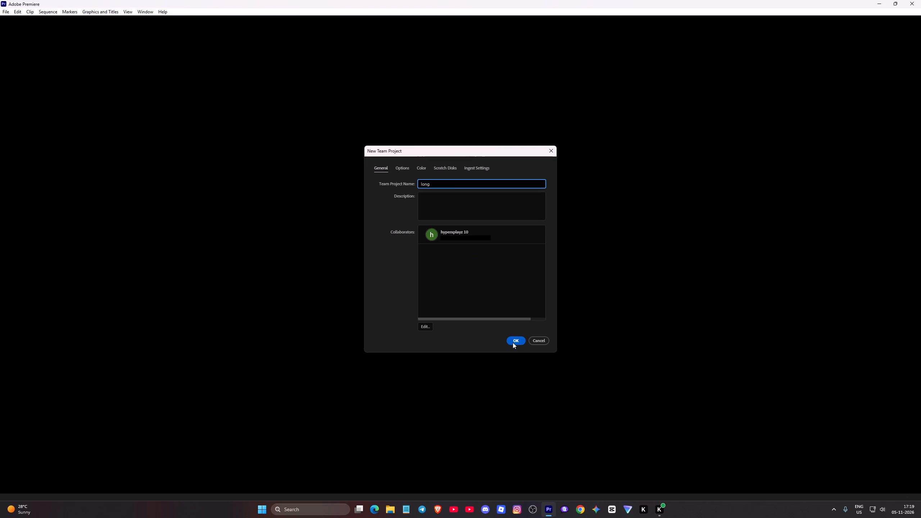
click(513, 342)
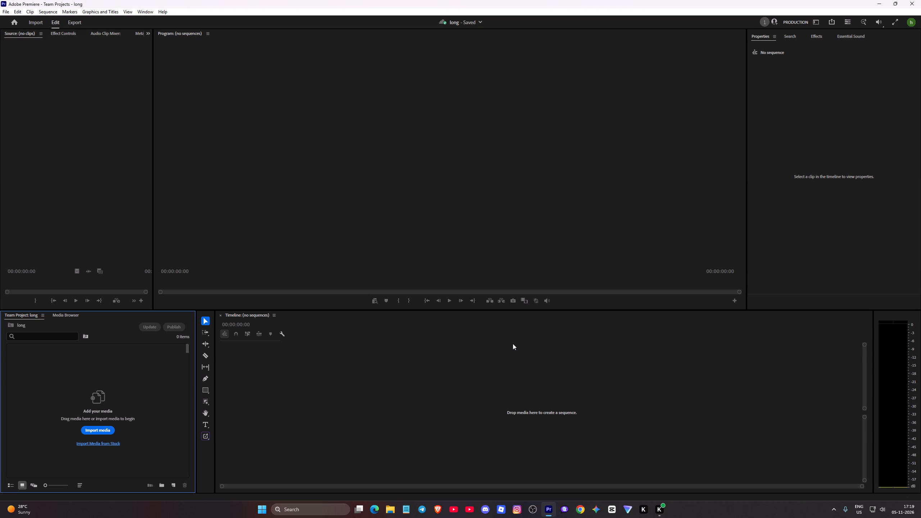
click(90, 430)
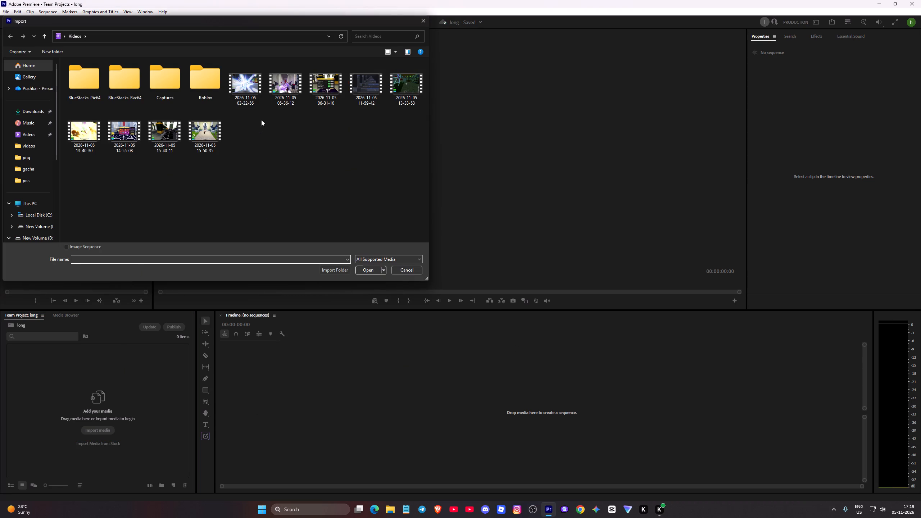
right_click(239, 92)
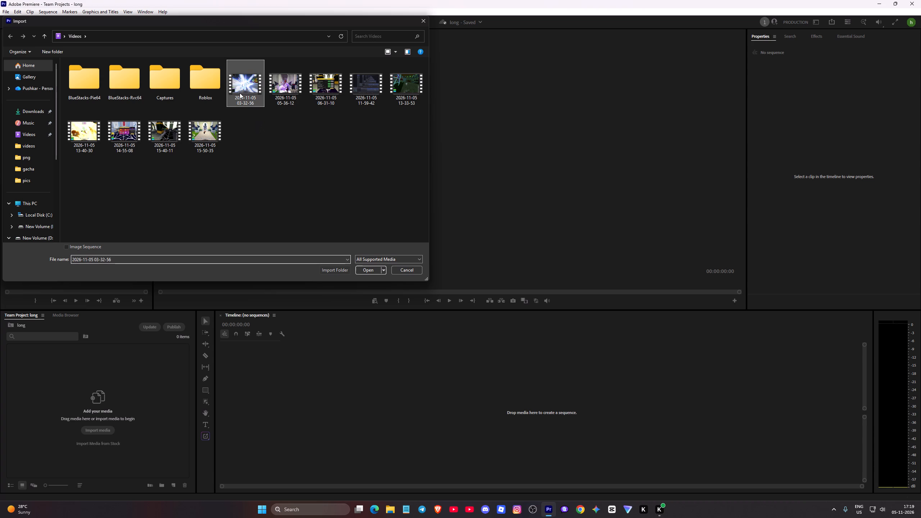
click(266, 111)
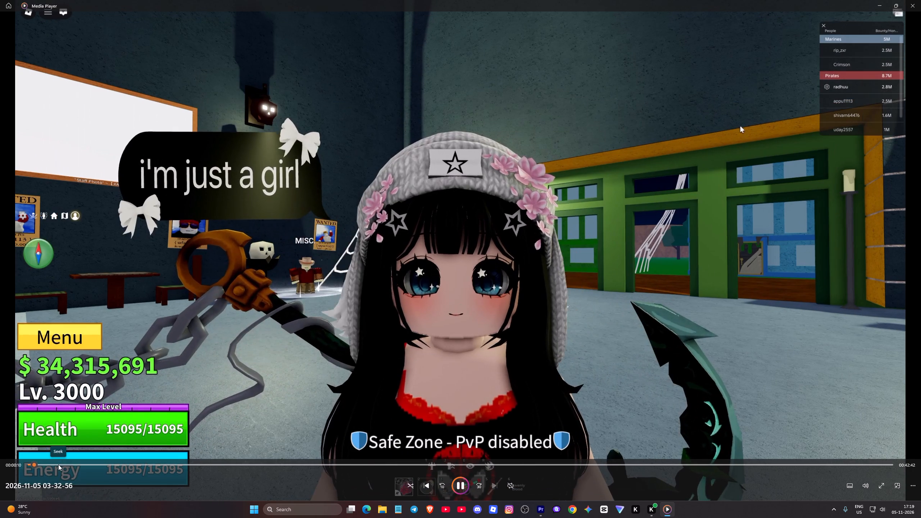
click(58, 464)
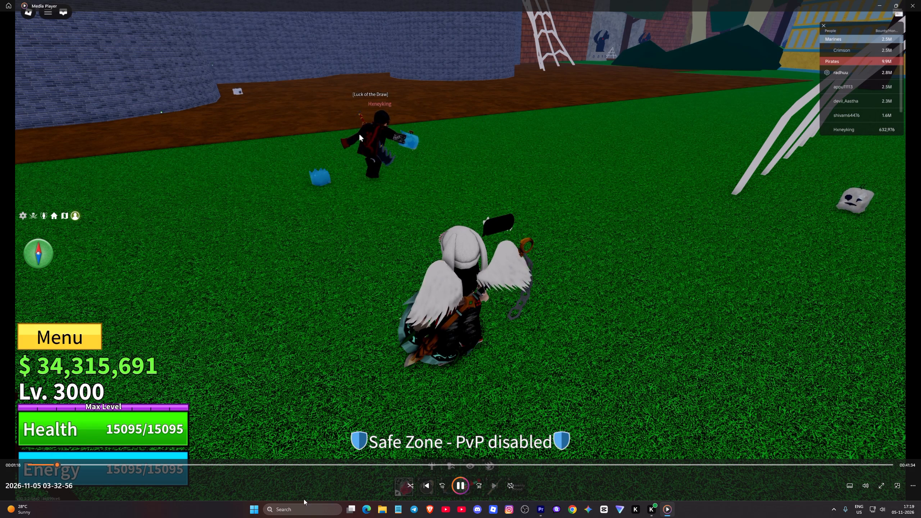
click(876, 511)
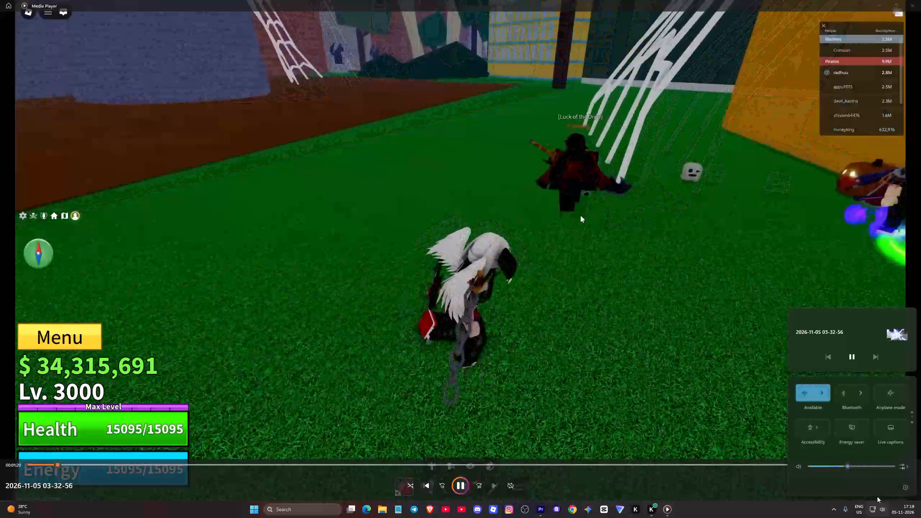
drag(852, 465, 920, 470)
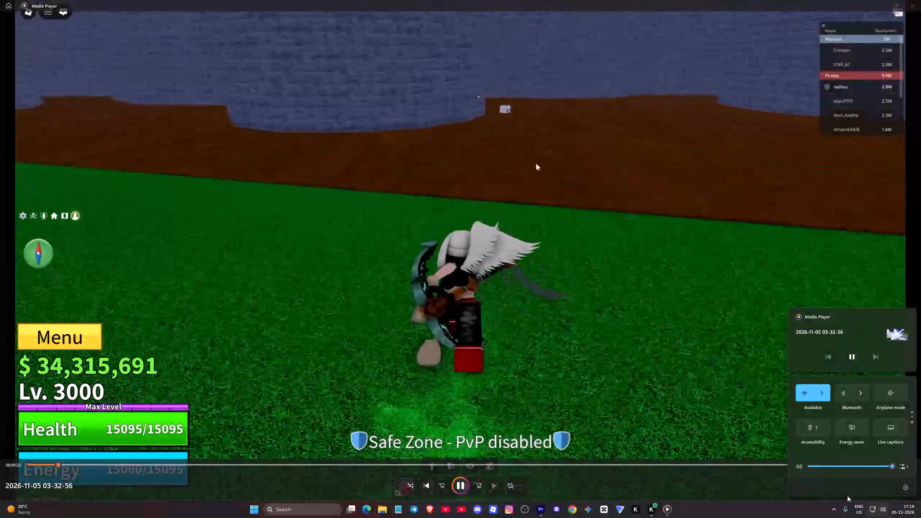
click(920, 0)
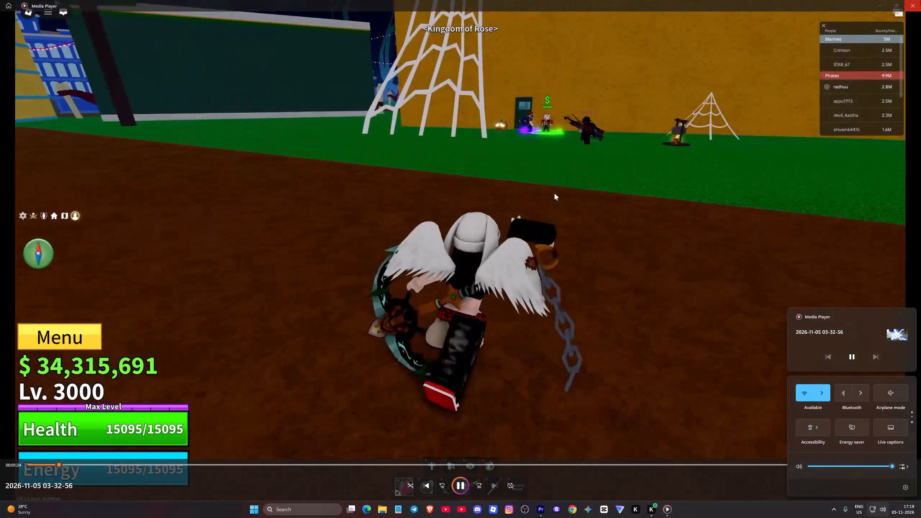
drag(257, 119, 283, 88)
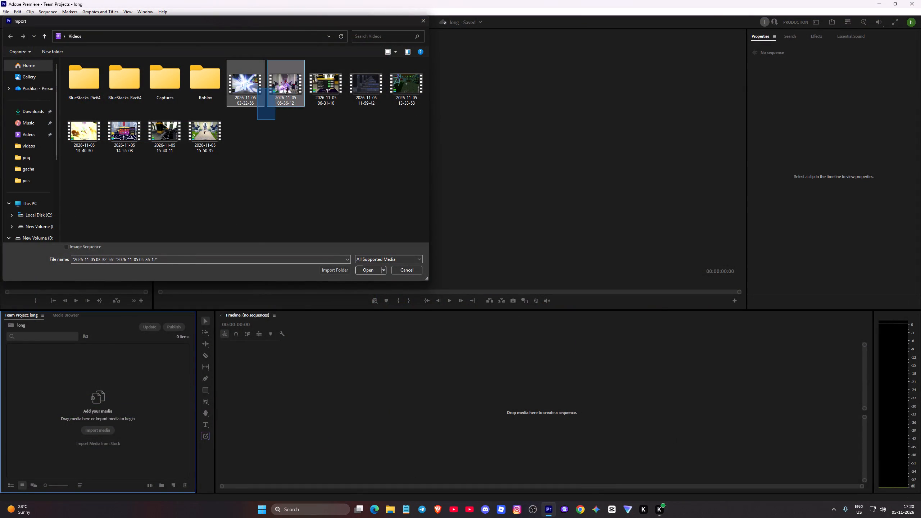
drag(283, 88, 321, 81)
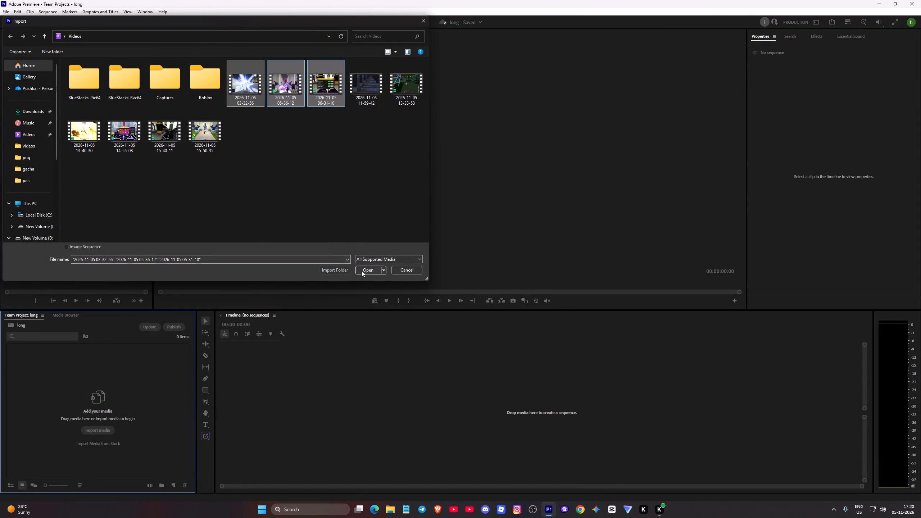
click(362, 271)
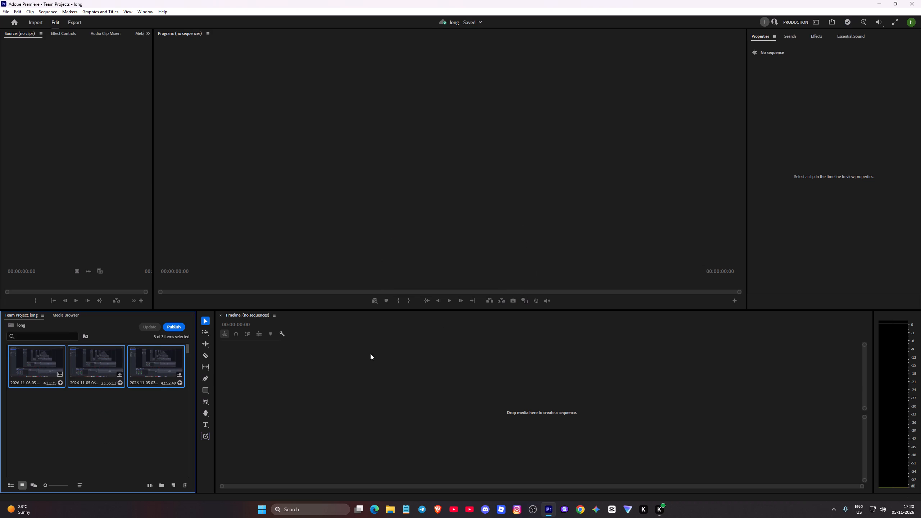
Create a sequence from the three imported recordings and play part of its first clip.
drag(76, 363, 294, 416)
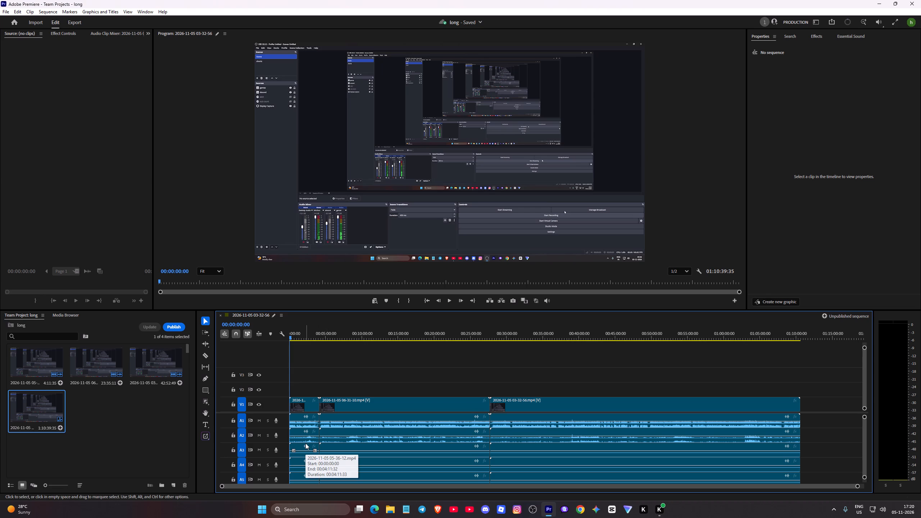
key(space)
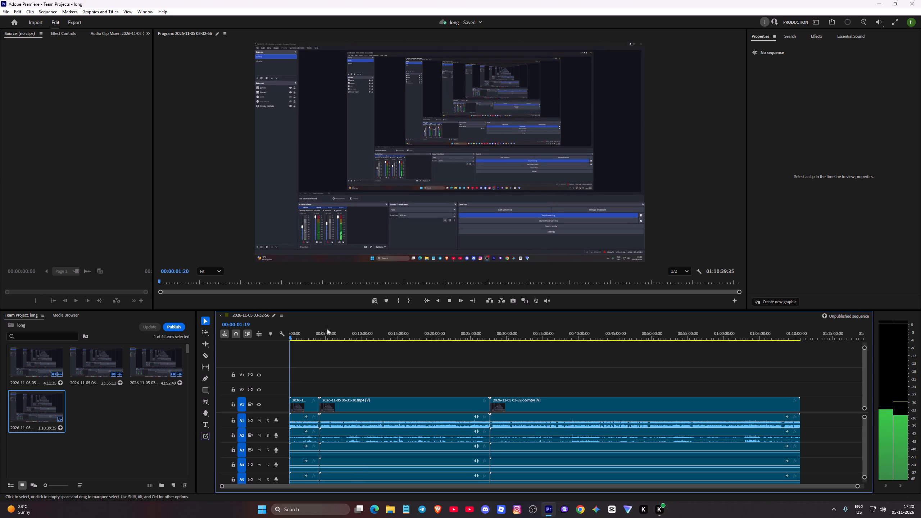
click(308, 340)
key(space)
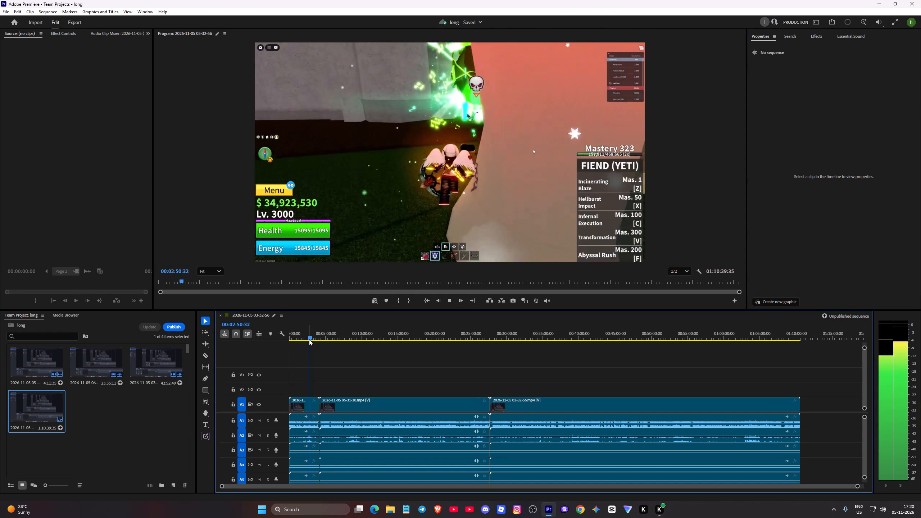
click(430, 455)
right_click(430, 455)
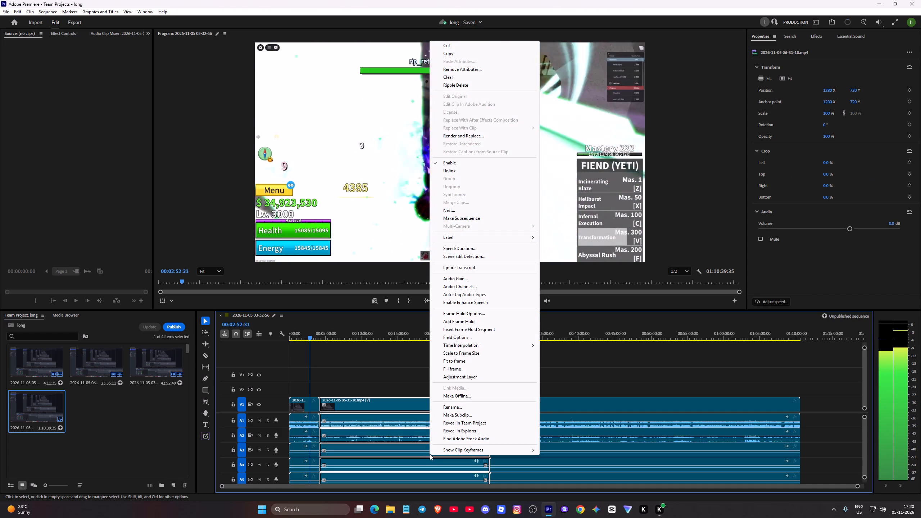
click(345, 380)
Unlink the audio from the video of all three clips in the sequence.
drag(748, 377, 430, 406)
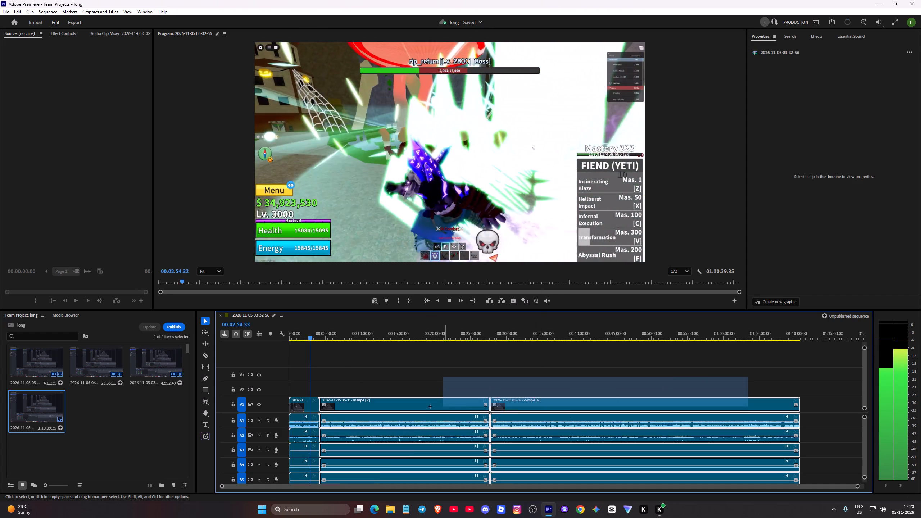
drag(430, 406, 289, 430)
right_click(354, 406)
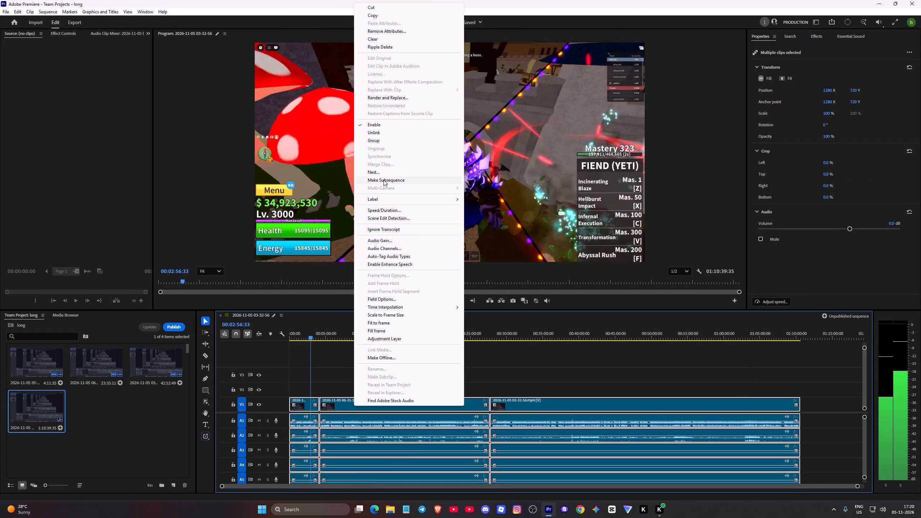
click(387, 131)
click(351, 436)
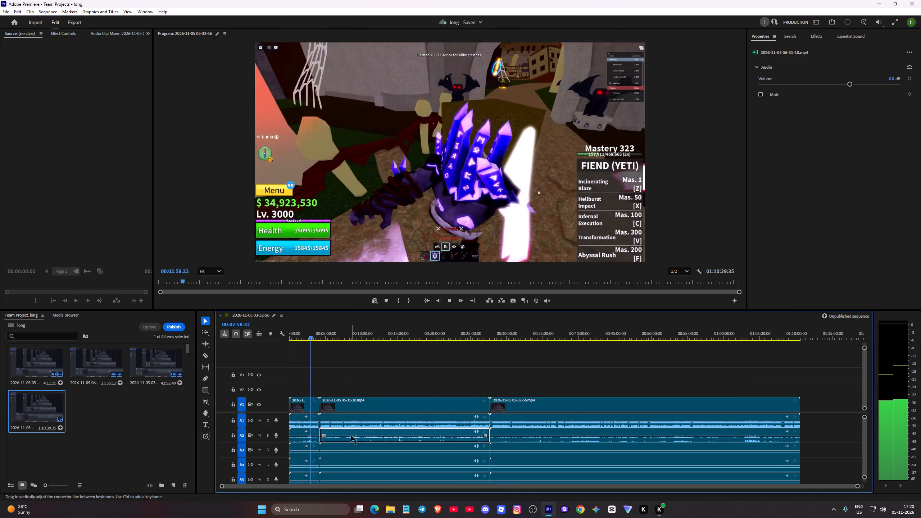
click(308, 432)
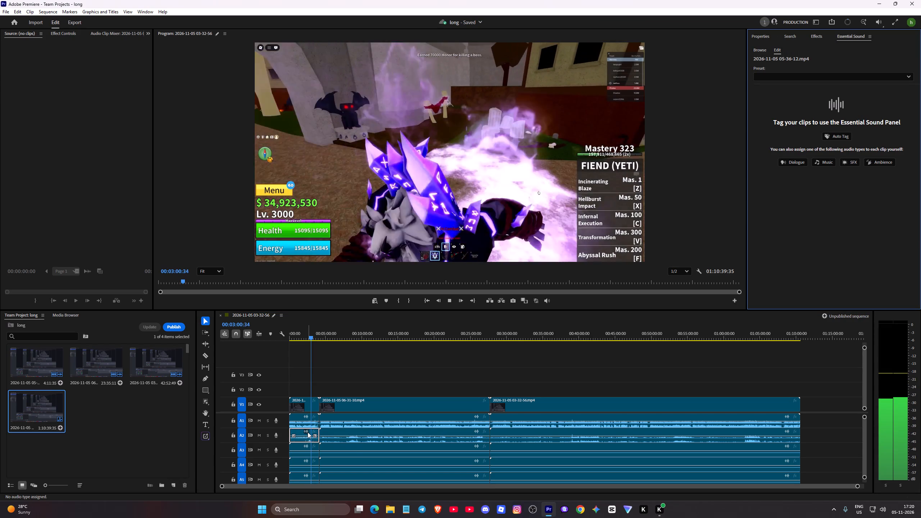
key(Delete)
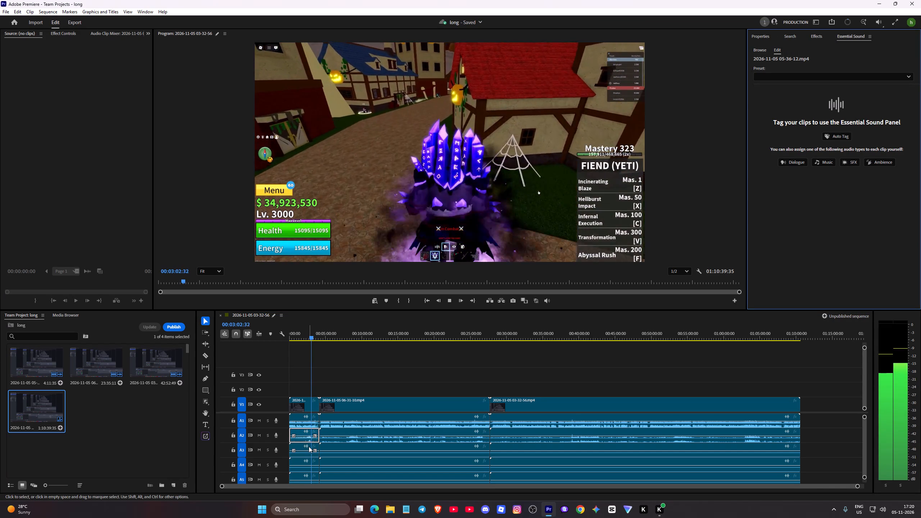
key(Delete)
click(309, 446)
click(307, 437)
key(Delete)
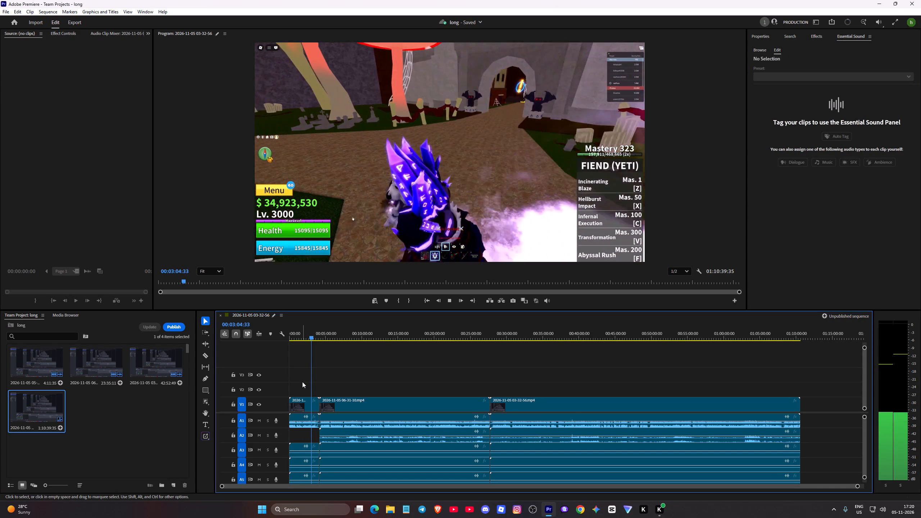
Play the sequence from about 00:01:14 to check its sound, and delete all remaining audio clips on tracks A2 to A6.
click(301, 360)
drag(310, 352, 298, 352)
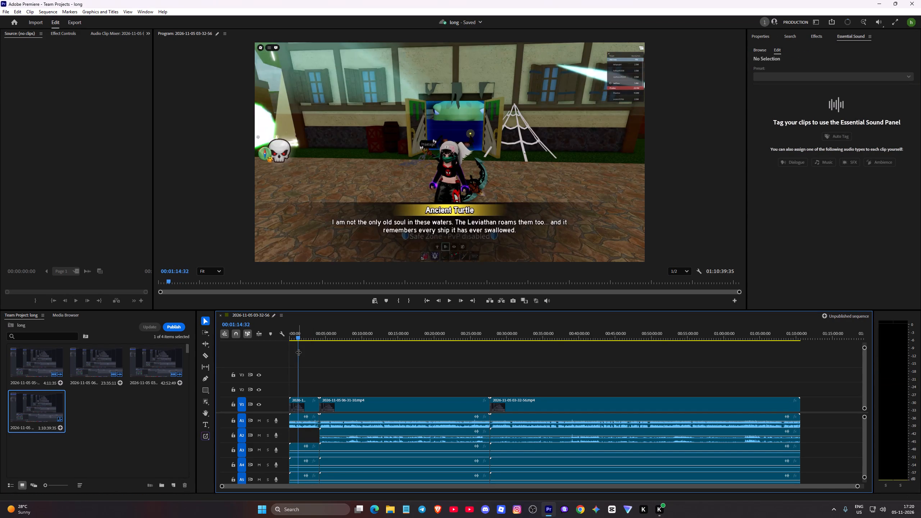
key(space)
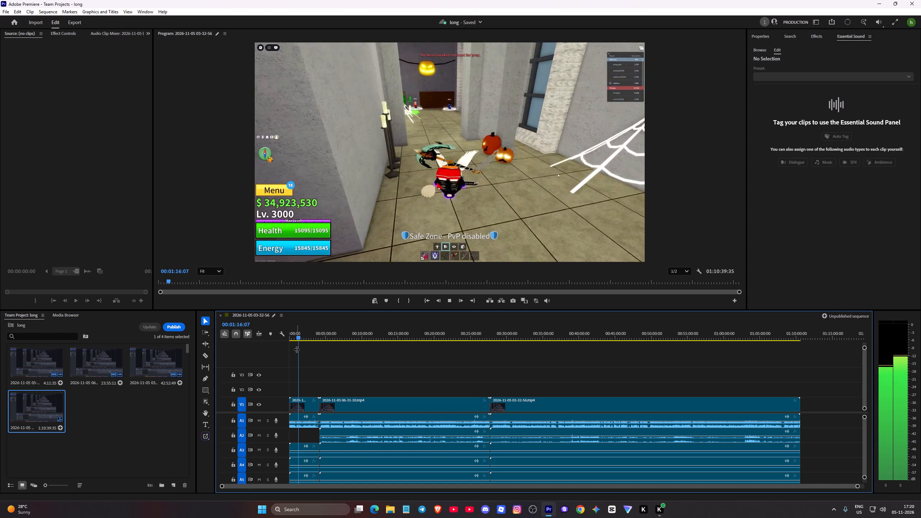
key(space)
drag(310, 436, 320, 440)
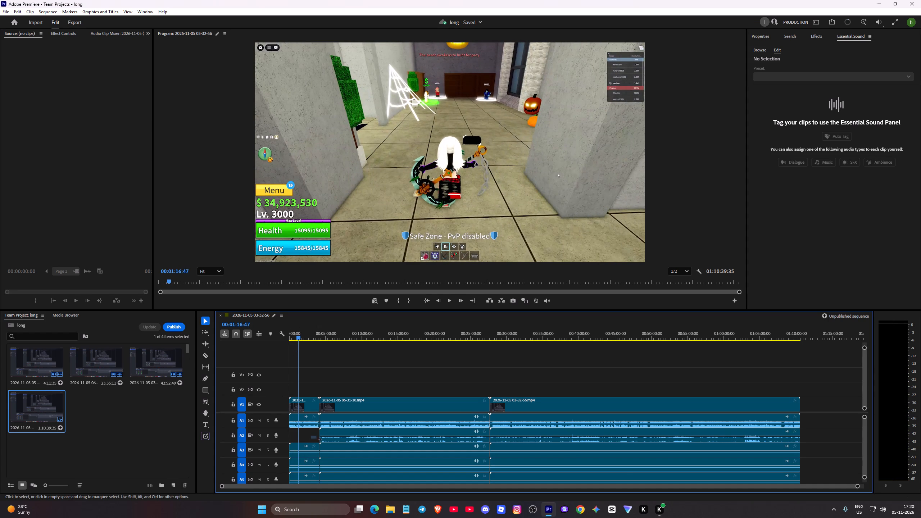
drag(320, 440, 783, 495)
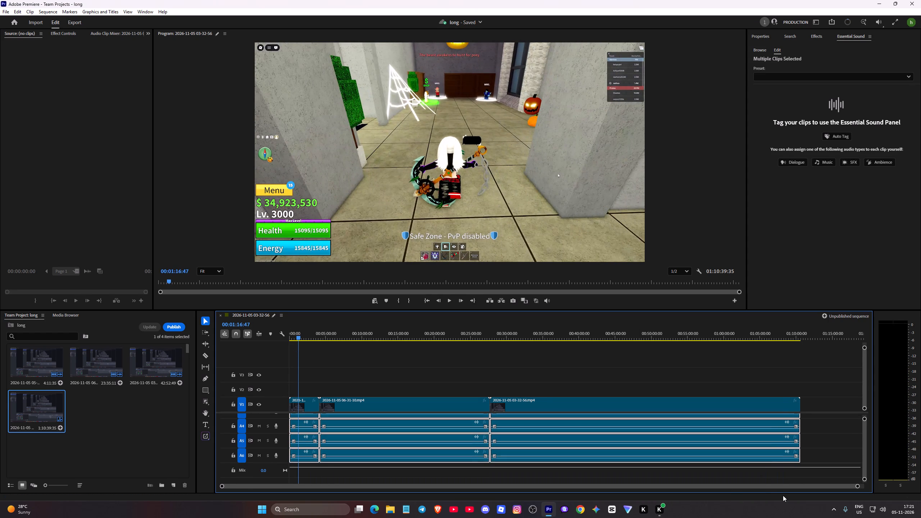
key(Delete)
Return the playhead to the start of the sequence at 00:00:00:00.
scroll(516, 435, up, 4)
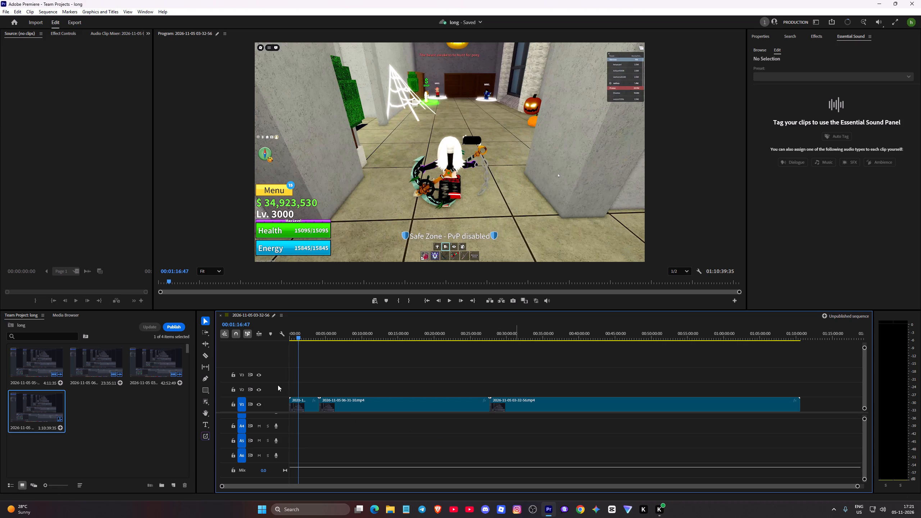
drag(298, 381, 266, 382)
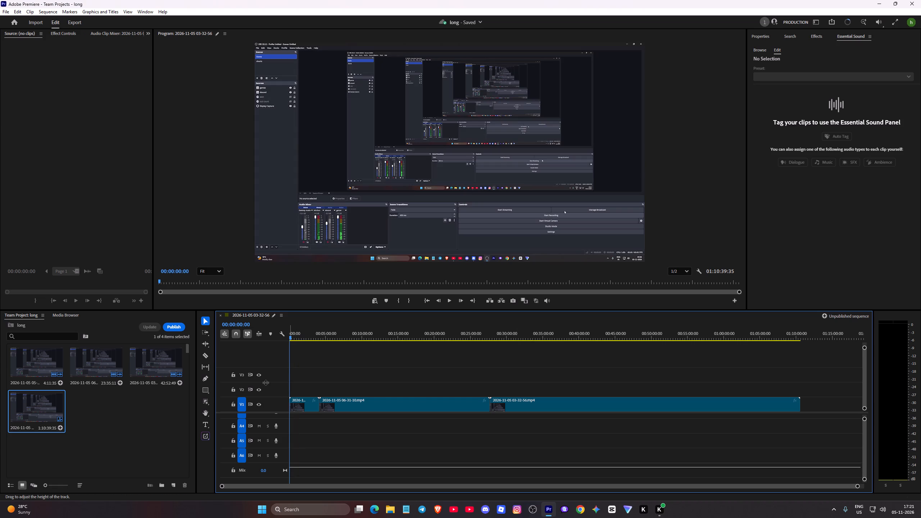
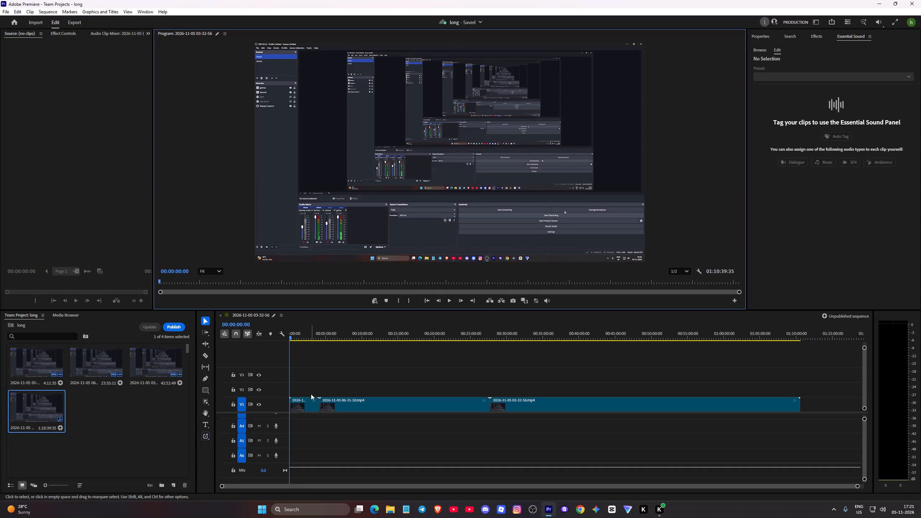
Play and sample the sequence at its start, near 00:05:55 and around 00:32:33 and 00:28:46 to check the three recordings' footage.
key(space)
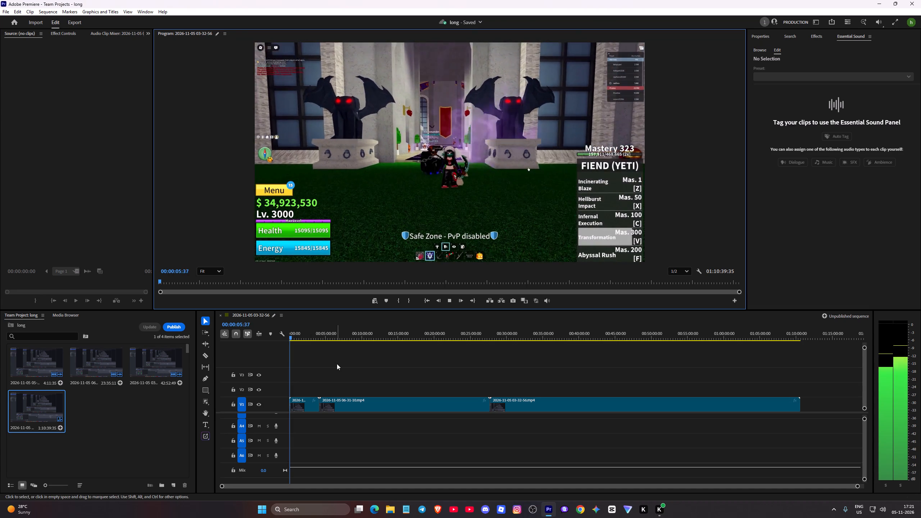
click(333, 327)
key(space)
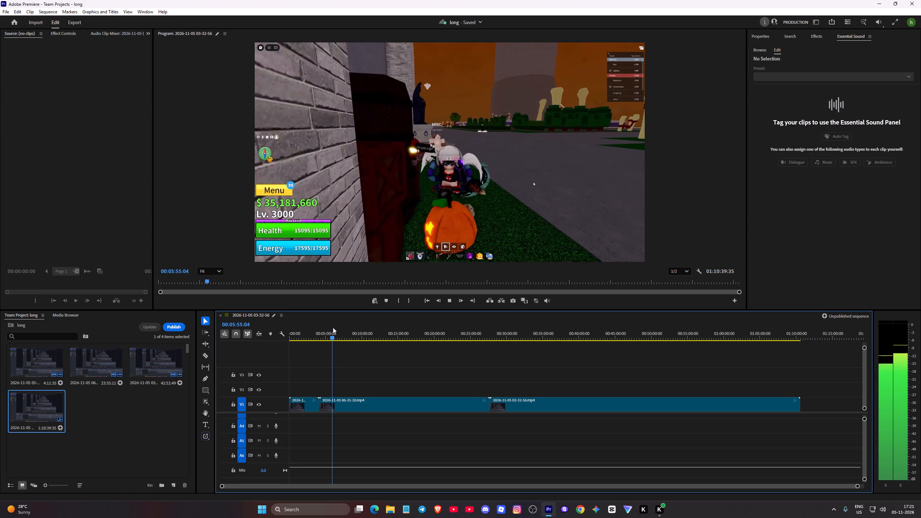
click(526, 333)
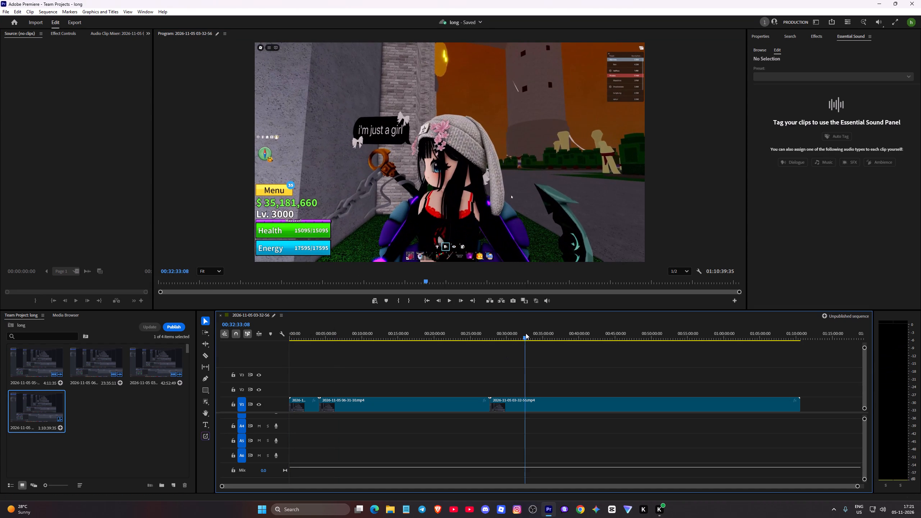
key(space)
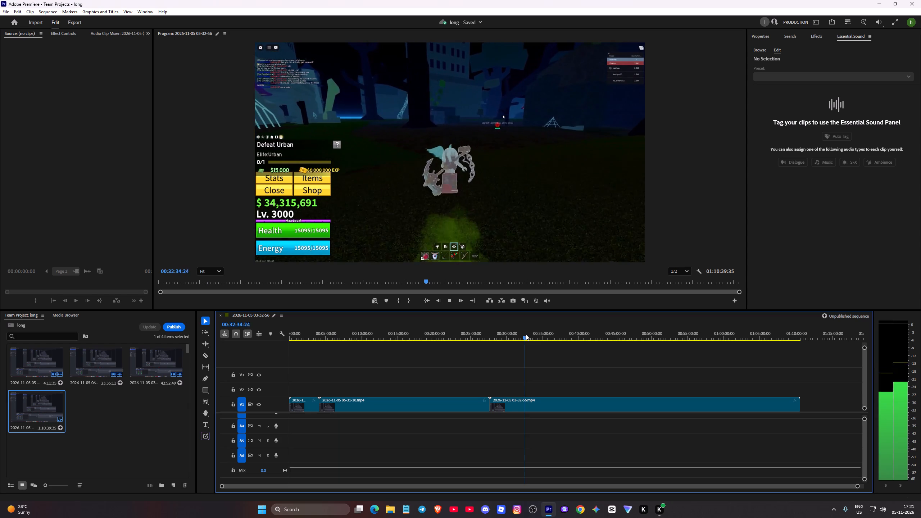
click(504, 336)
click(499, 338)
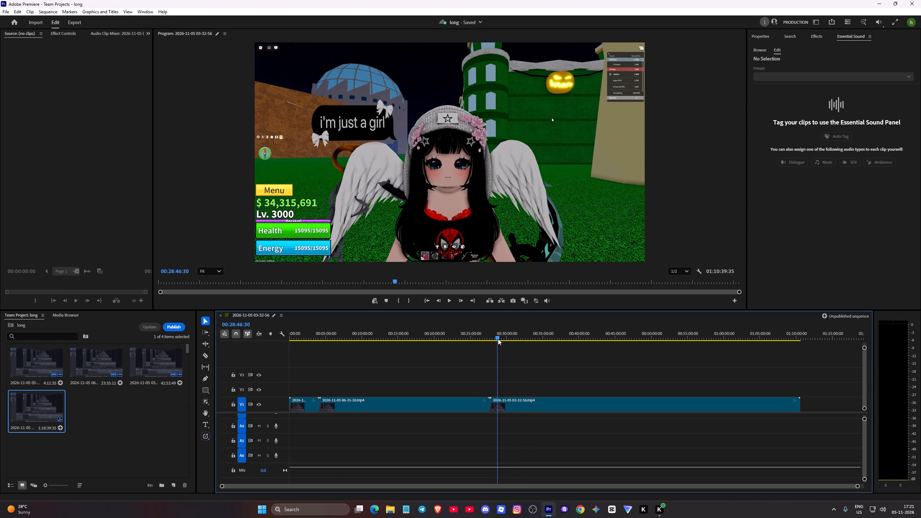
drag(516, 405, 439, 373)
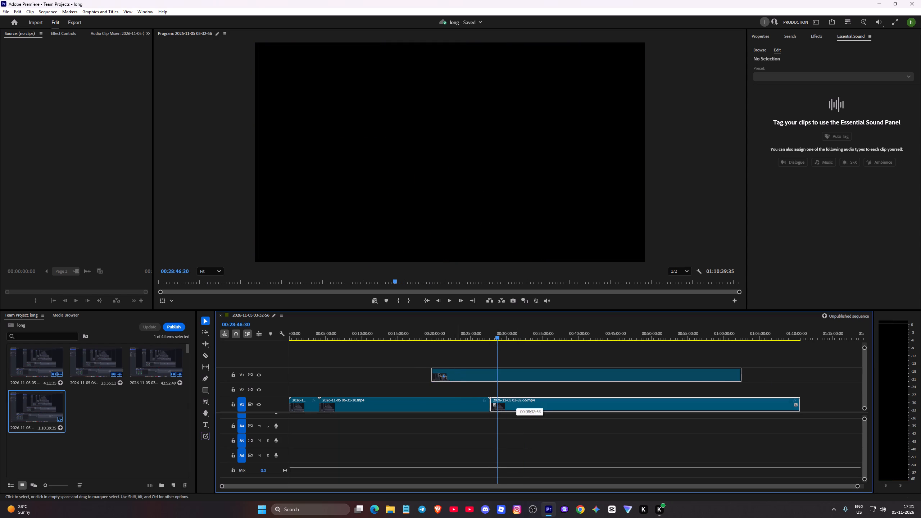
drag(439, 373, 319, 412)
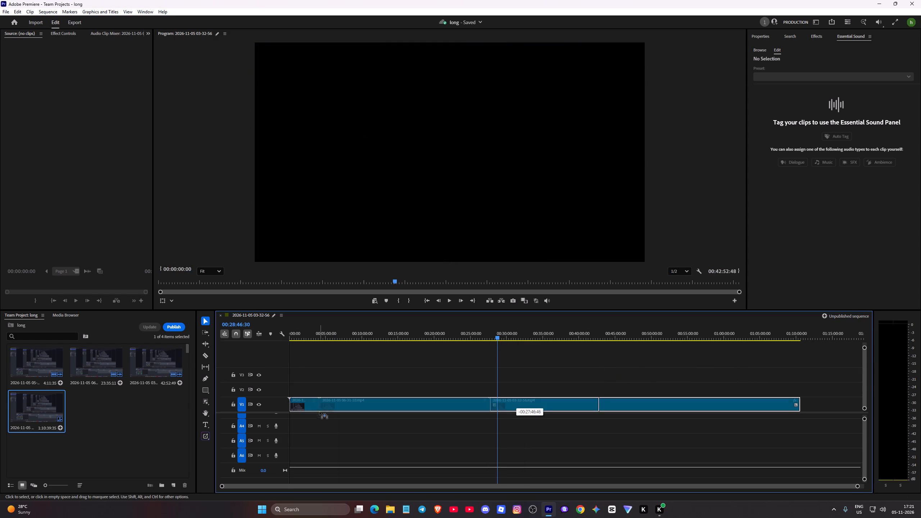
drag(319, 412, 318, 388)
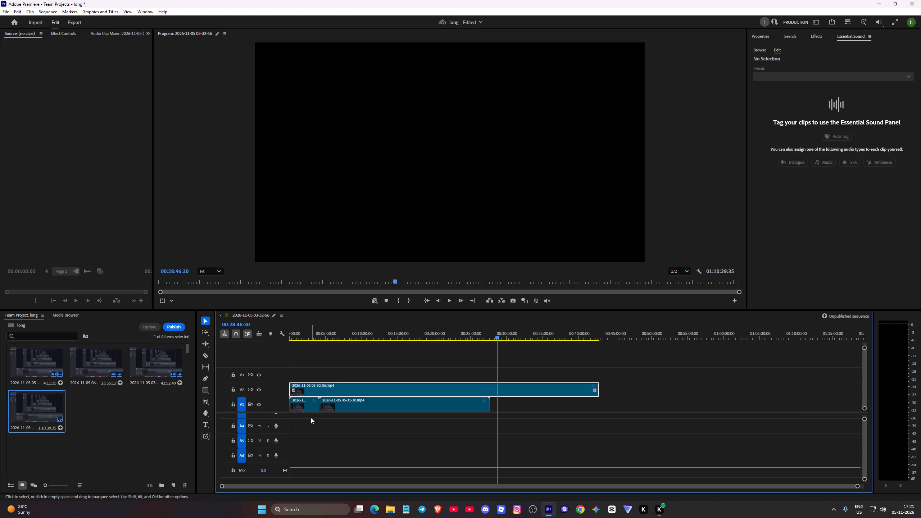
drag(310, 418, 379, 405)
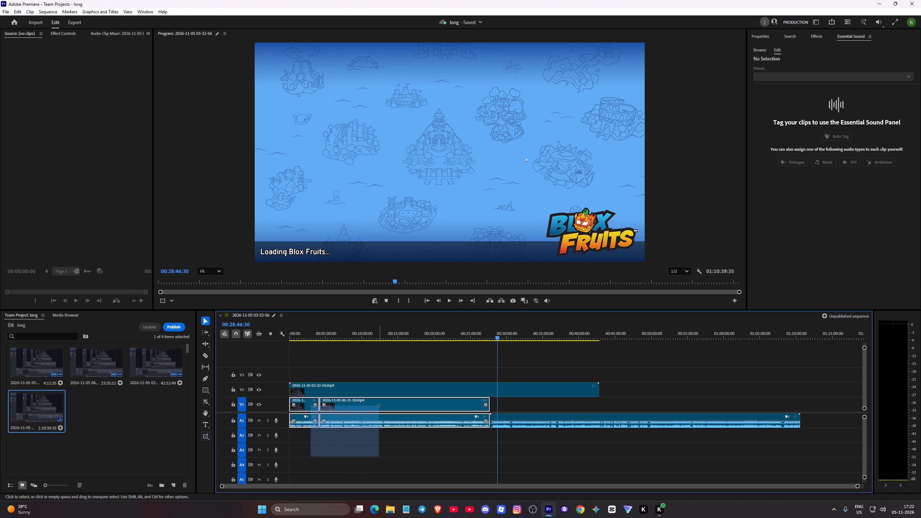
drag(379, 405, 372, 438)
drag(509, 403, 465, 405)
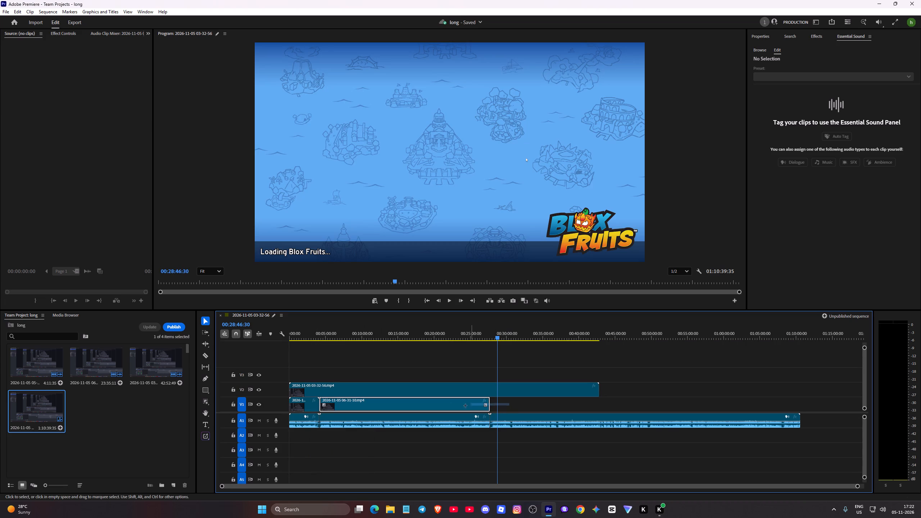
drag(465, 405, 298, 409)
drag(306, 403, 474, 406)
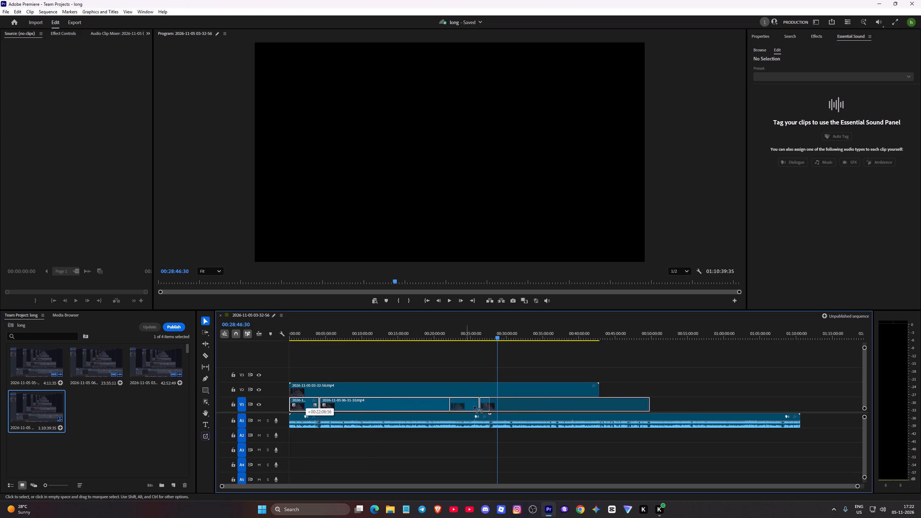
drag(474, 406, 619, 407)
drag(538, 391, 533, 403)
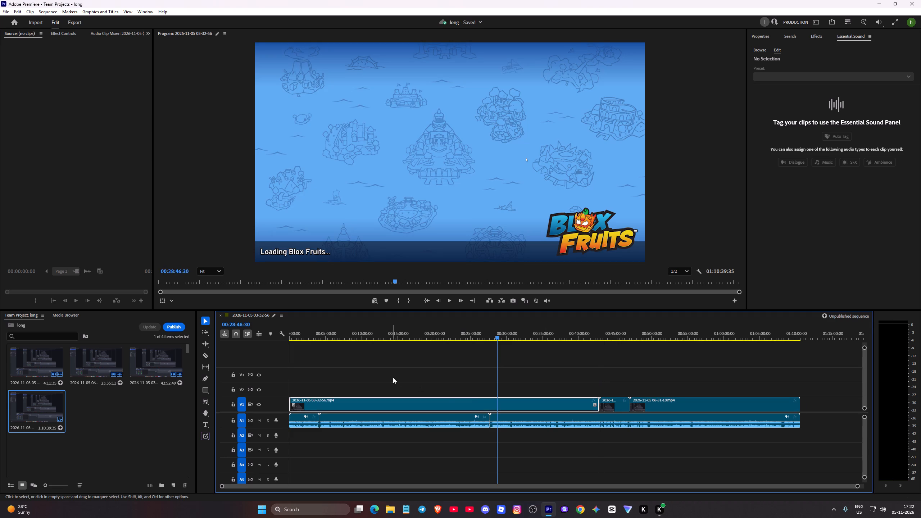
click(305, 332)
key(space)
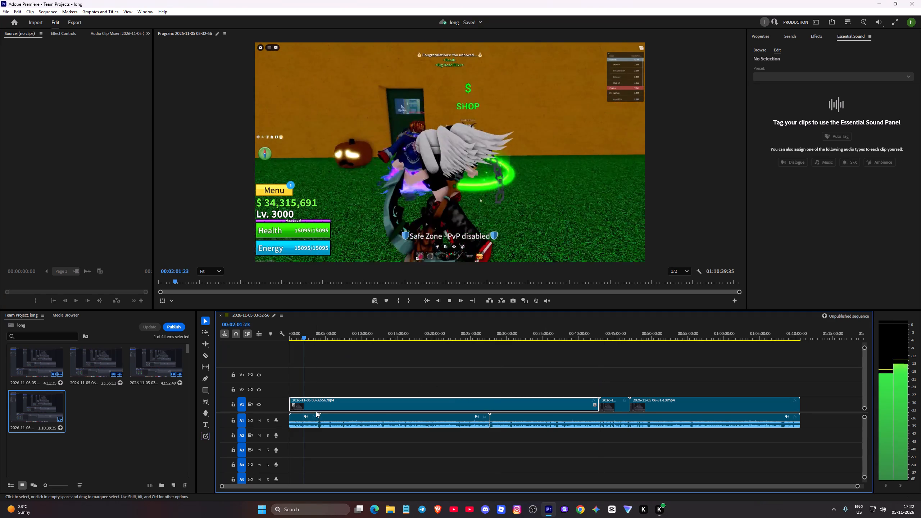
key(space)
drag(315, 436, 395, 423)
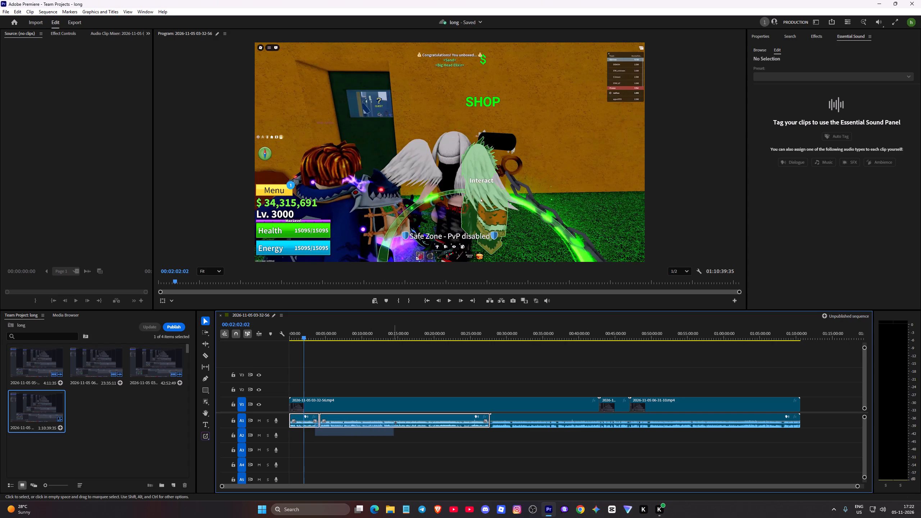
drag(395, 423, 500, 427)
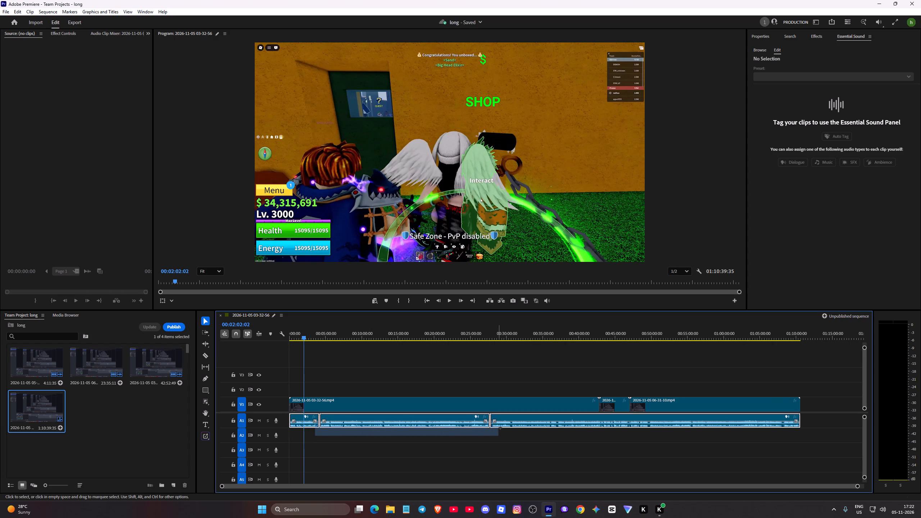
drag(500, 427, 607, 445)
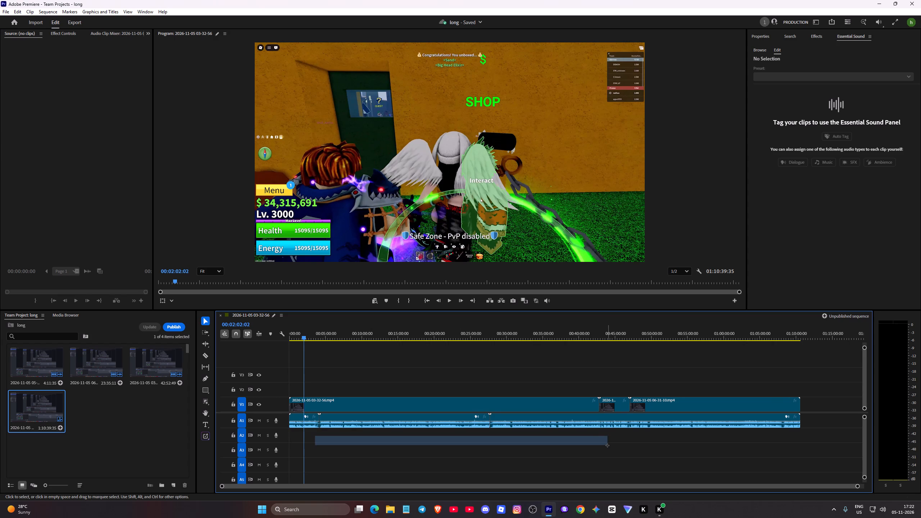
drag(607, 445, 604, 451)
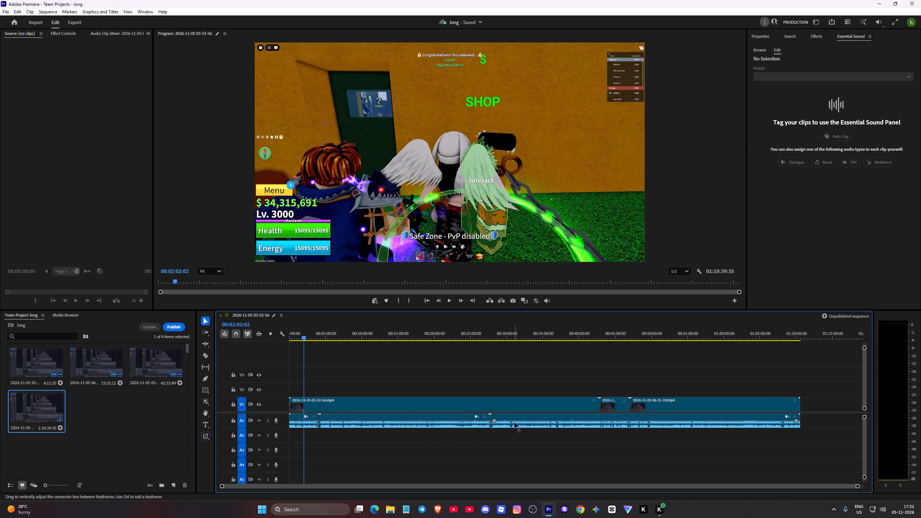
drag(519, 418, 285, 437)
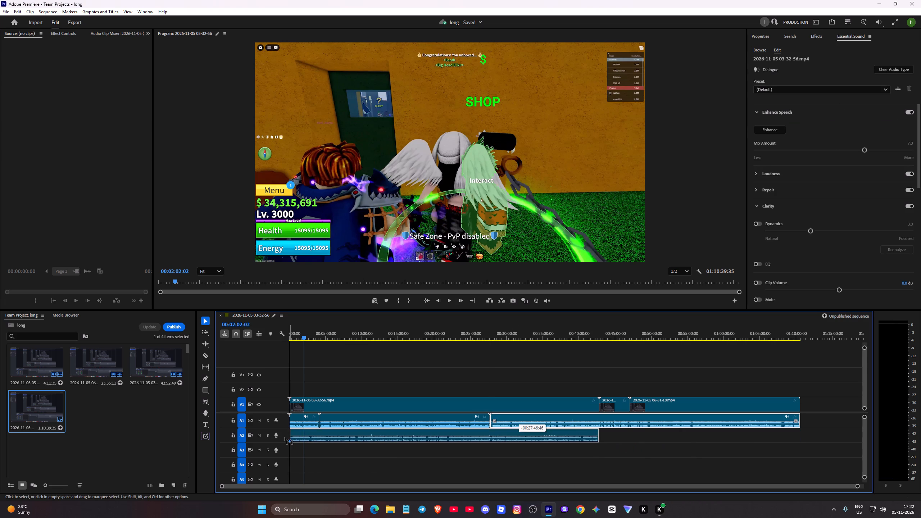
drag(285, 437, 283, 437)
Place the other two audio clips directly after it on A2, and move all three audio clips up to A1.
drag(512, 422, 456, 428)
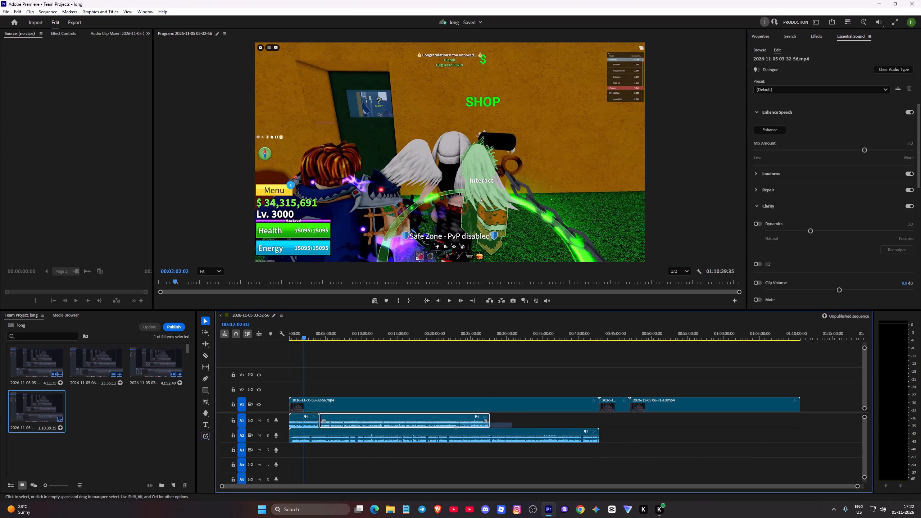
drag(456, 428, 295, 418)
drag(358, 418, 413, 422)
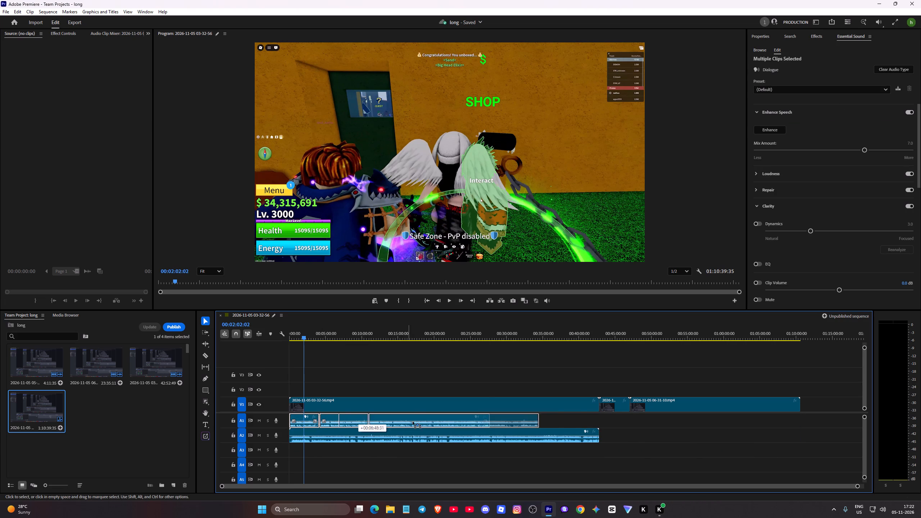
drag(413, 422, 668, 439)
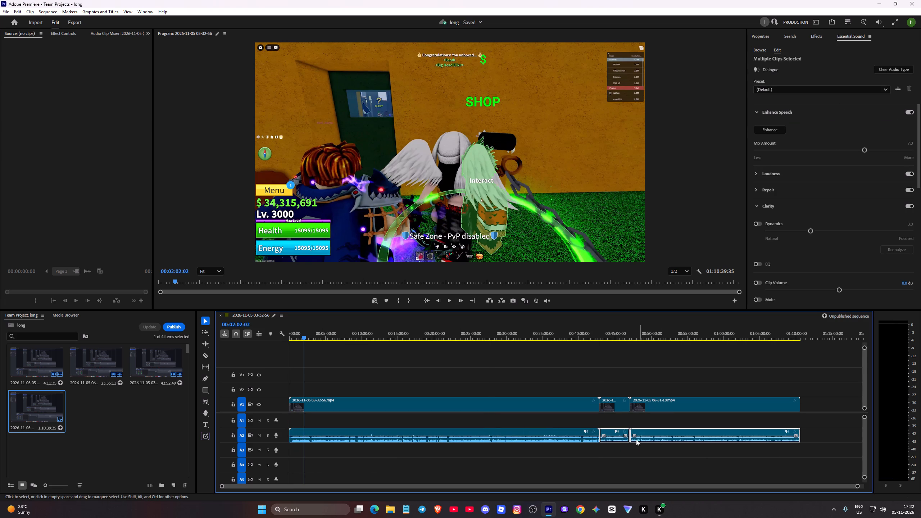
drag(398, 451, 743, 442)
drag(724, 431, 722, 423)
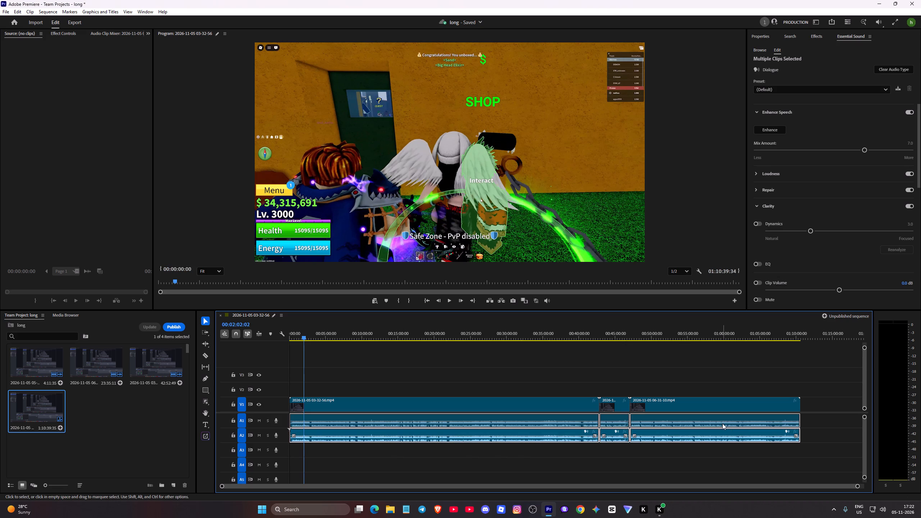
Play the sequence from its start and look through the video clips' properties, the available effects and the first clip's effect settings.
drag(302, 367, 246, 366)
key(space)
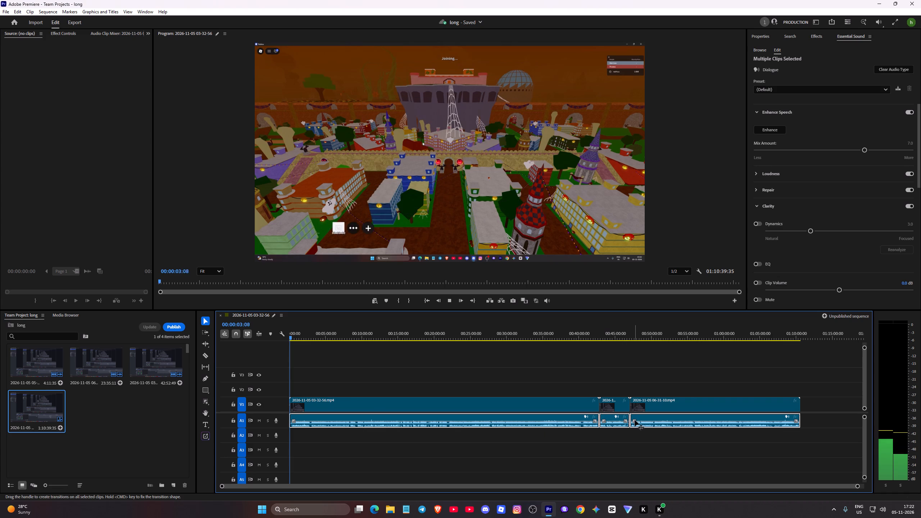
drag(504, 374, 681, 403)
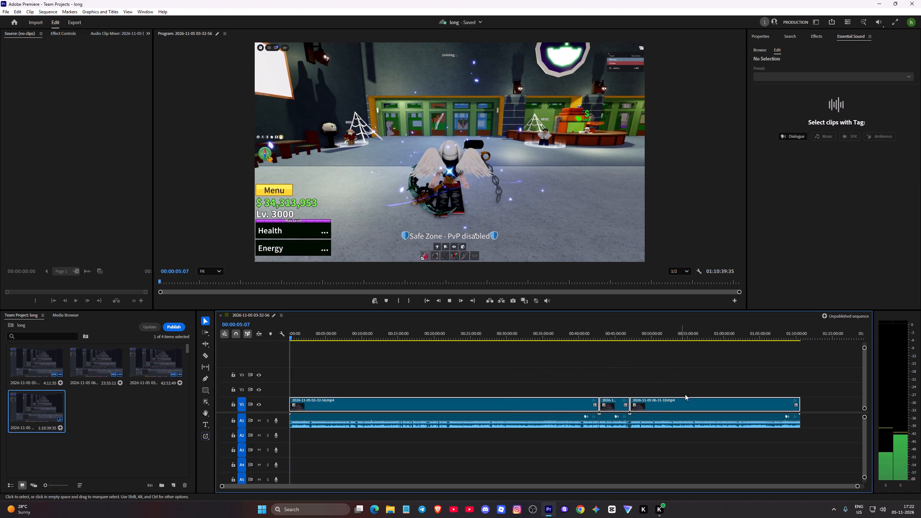
click(819, 37)
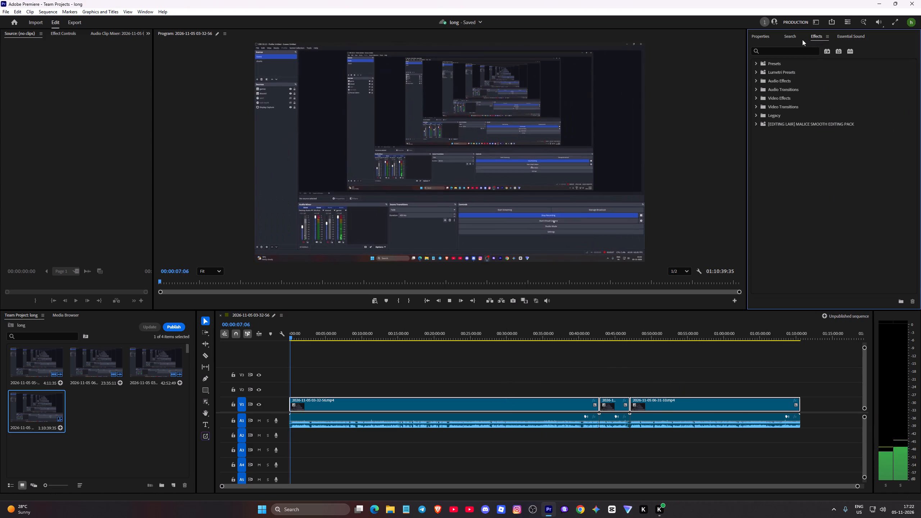
click(763, 32)
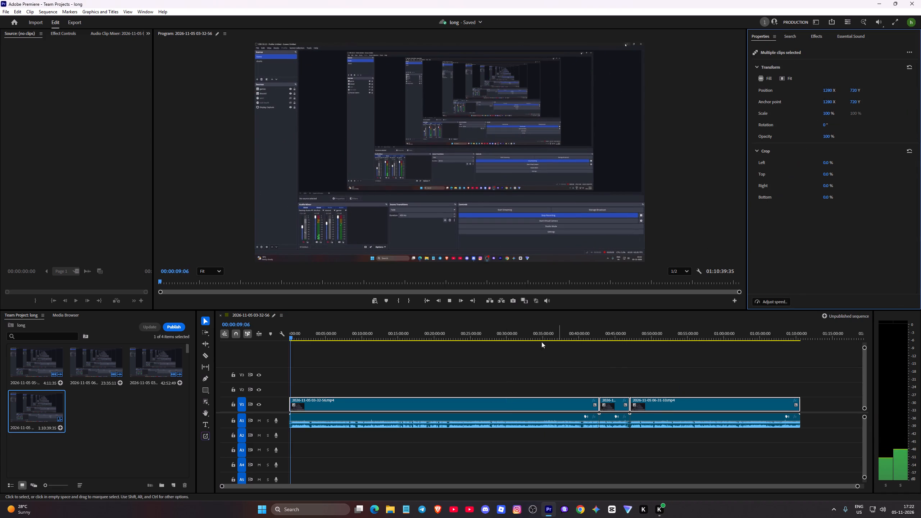
click(526, 342)
click(517, 401)
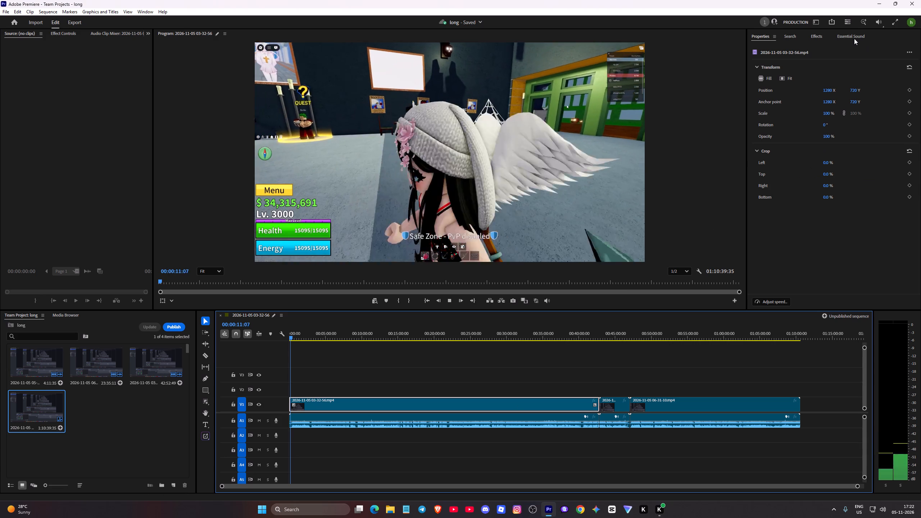
click(852, 38)
click(817, 33)
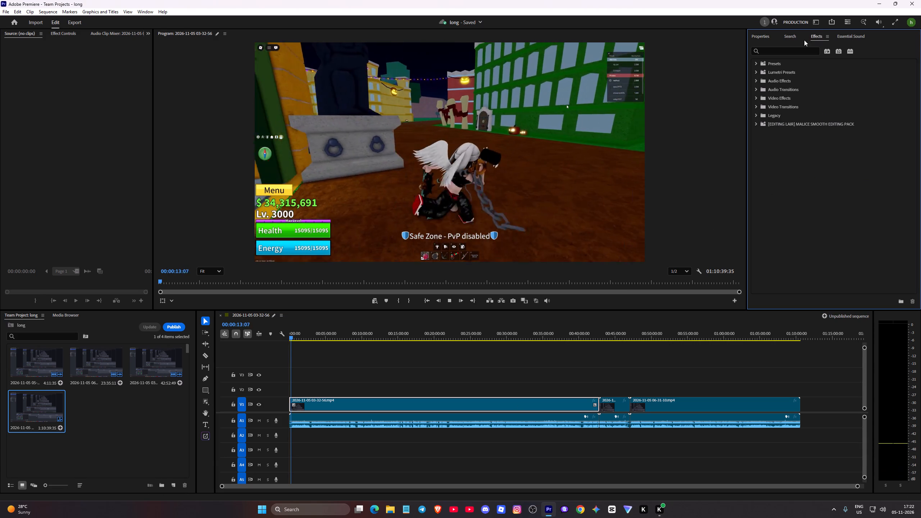
click(793, 39)
click(764, 36)
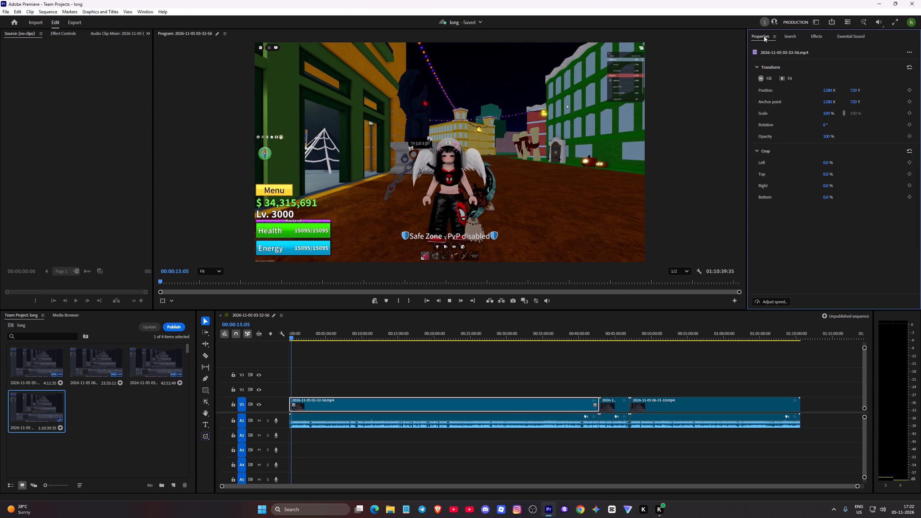
scroll(827, 146, down, 1)
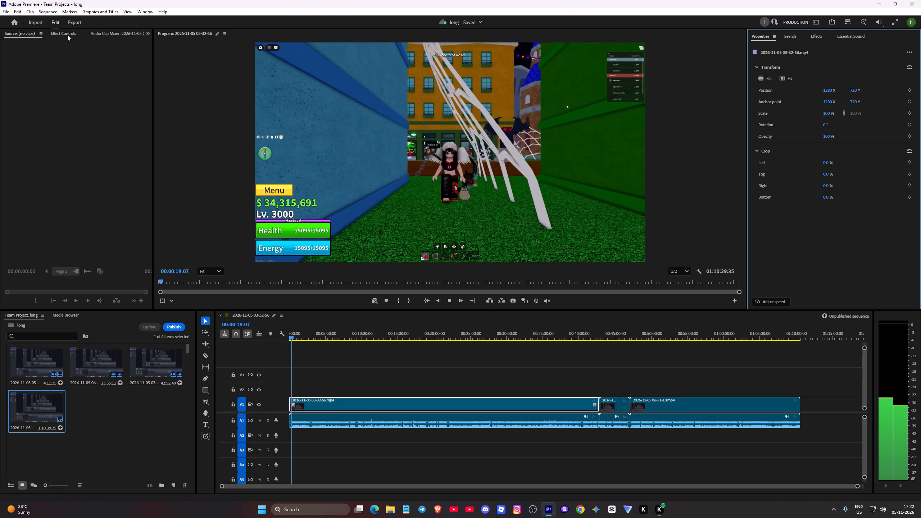
click(67, 35)
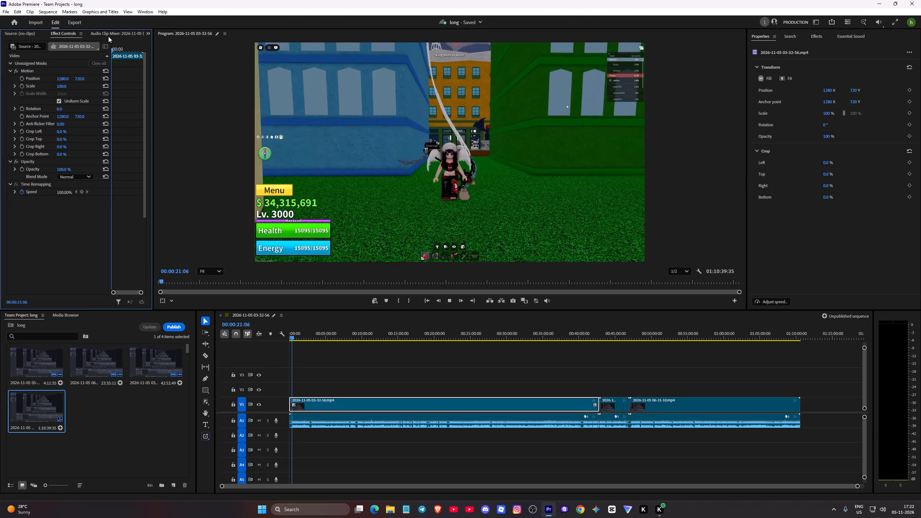
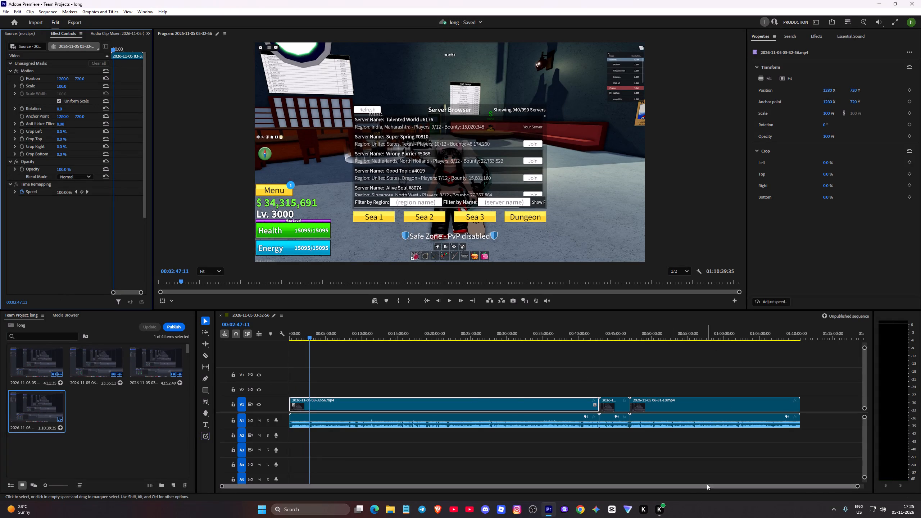
Cut the first 28 seconds off the opening clip's video on V1 and audio on A1, and close the gap.
drag(859, 488, 451, 495)
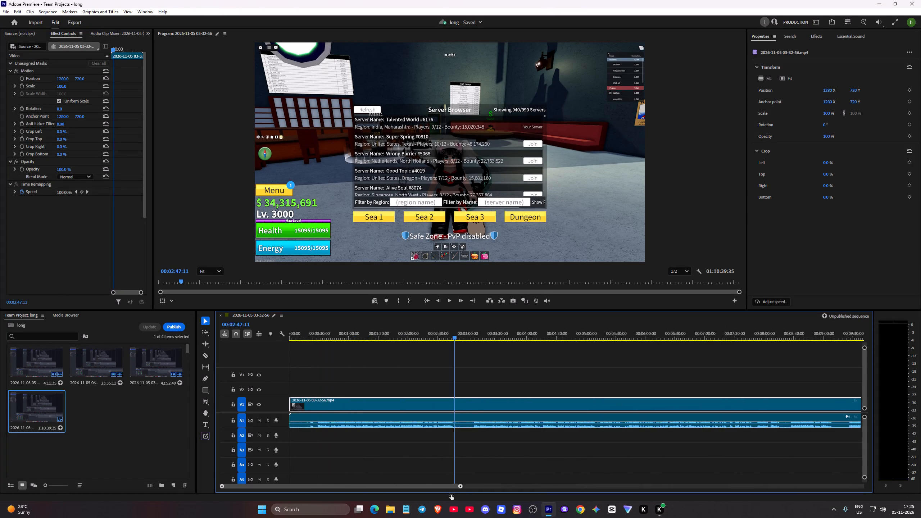
drag(451, 495, 408, 495)
click(337, 338)
key(space)
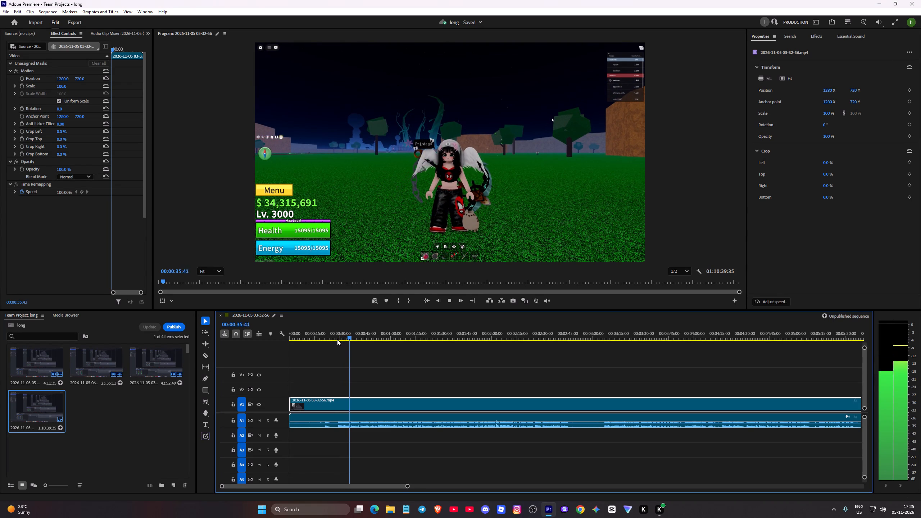
key(space)
key(c)
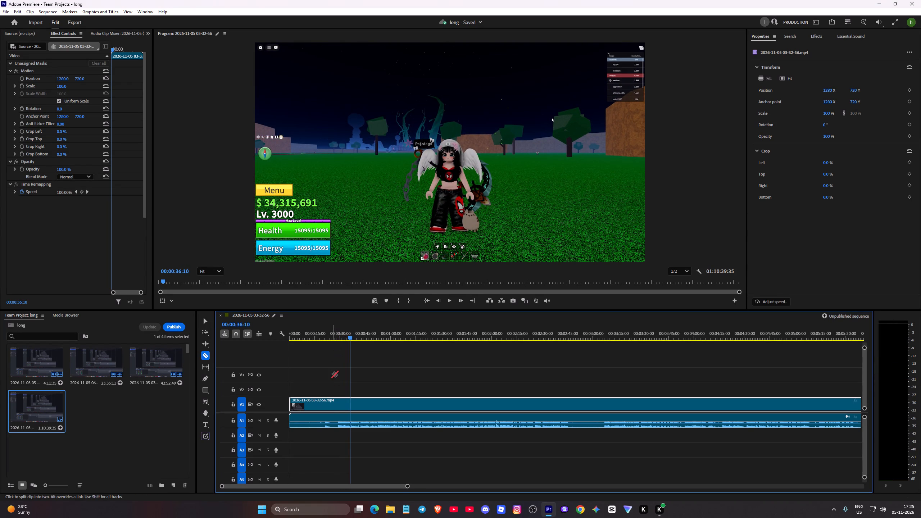
click(337, 421)
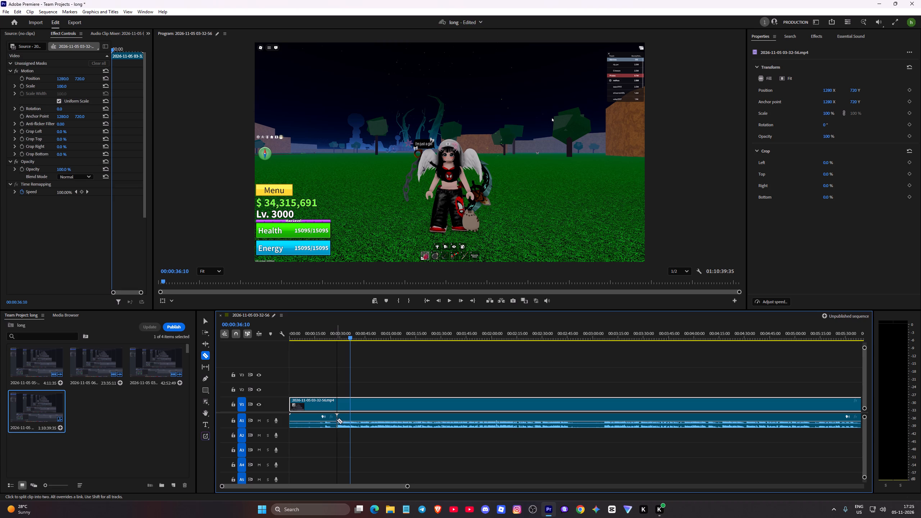
click(337, 406)
key(v)
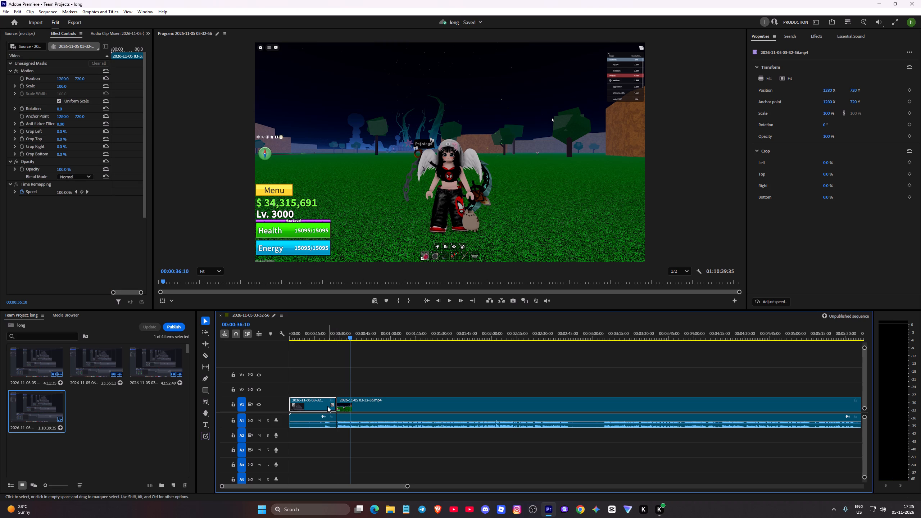
click(327, 406)
key(Delete)
click(322, 420)
key(Delete)
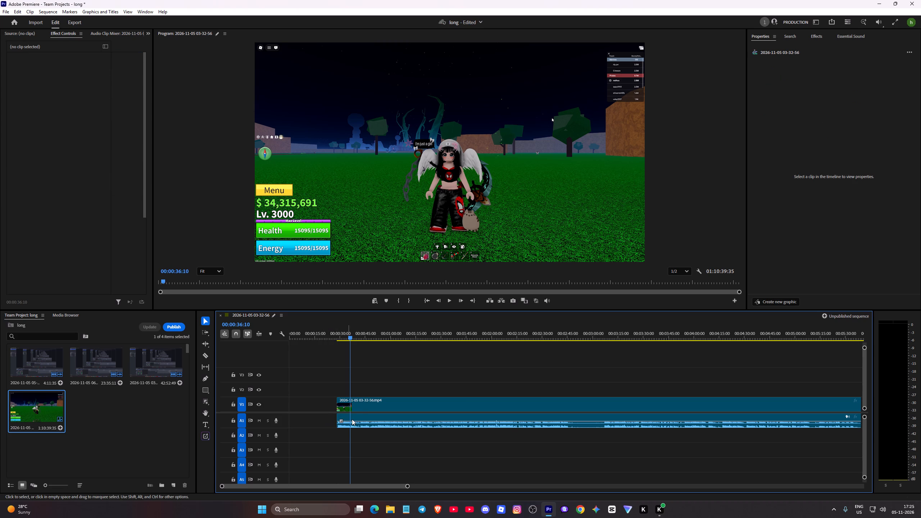
click(313, 400)
key(Delete)
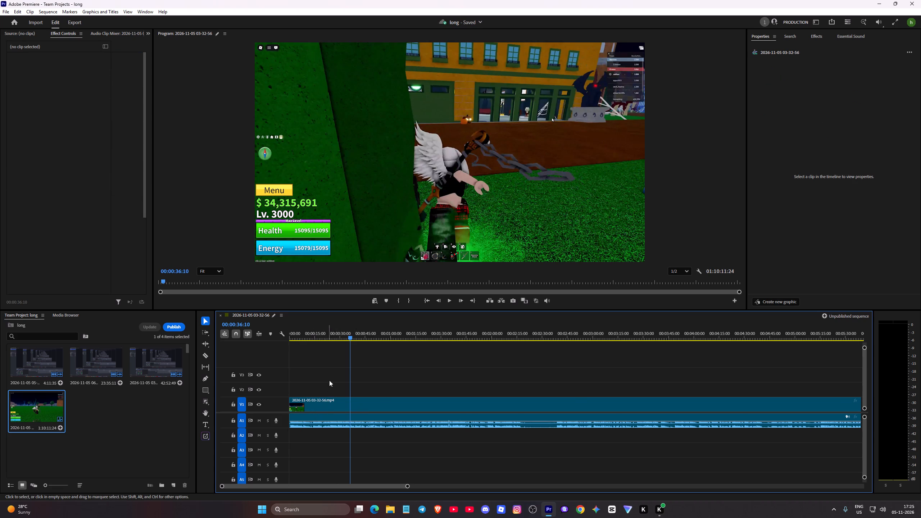
Trim a further 38 frames off the start of the opening clip's video and audio, and close the gap.
drag(350, 372, 259, 380)
key(space)
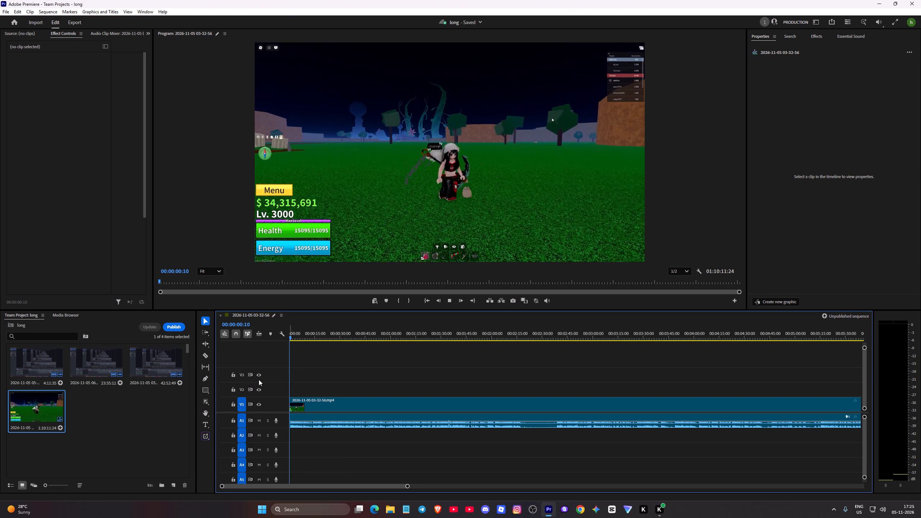
key(space)
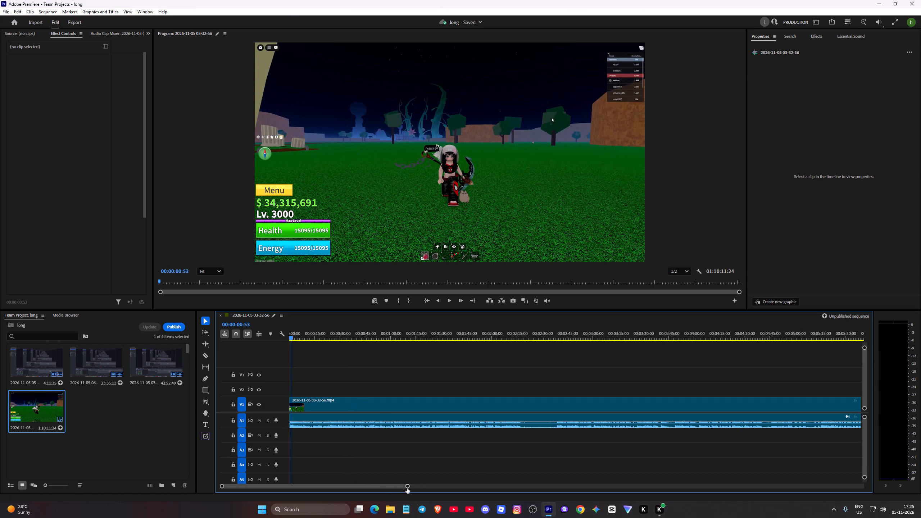
drag(407, 488, 249, 497)
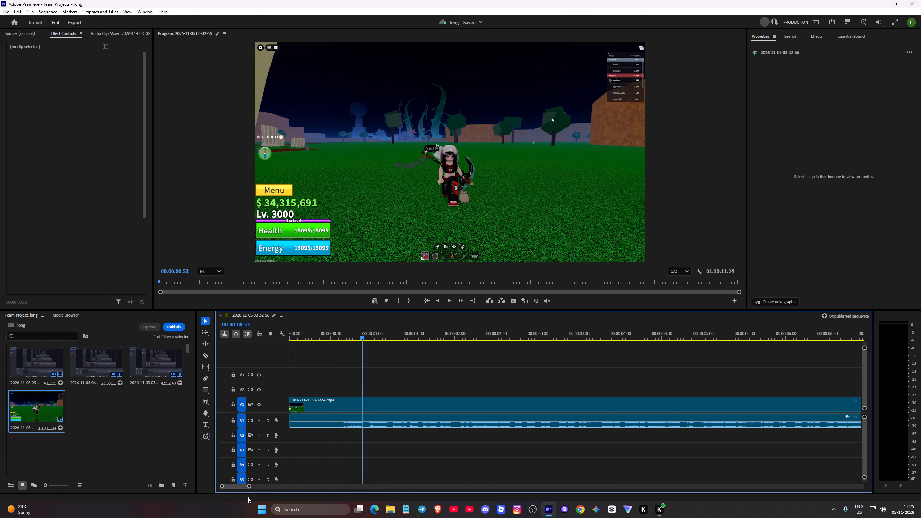
key(c)
click(342, 419)
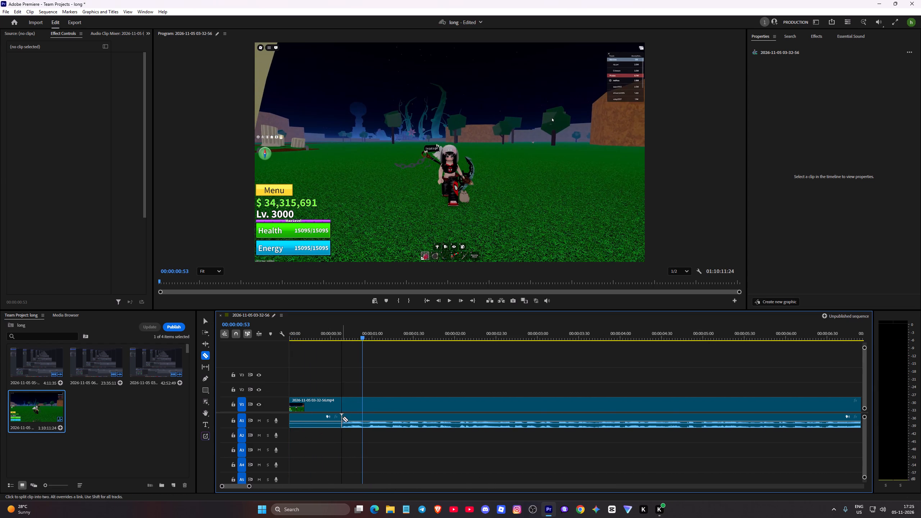
click(344, 405)
key(v)
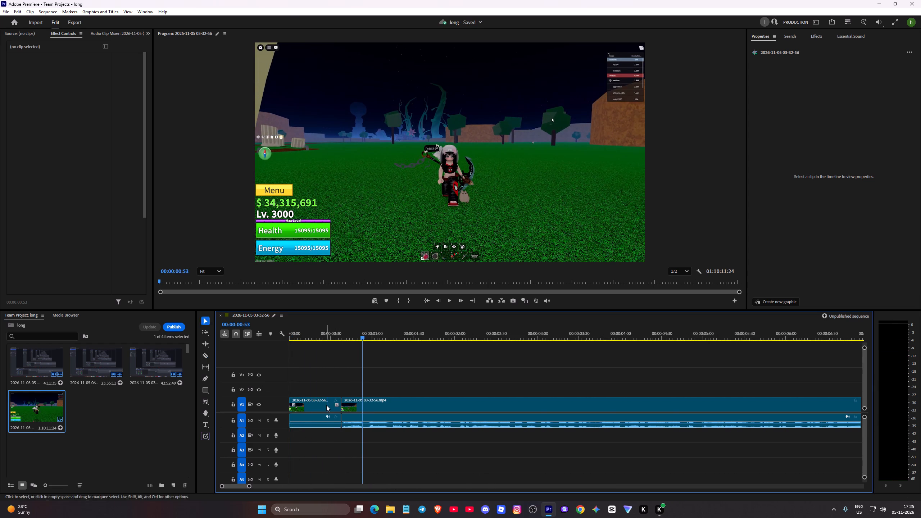
click(326, 405)
key(Delete)
click(323, 418)
key(Delete)
click(321, 406)
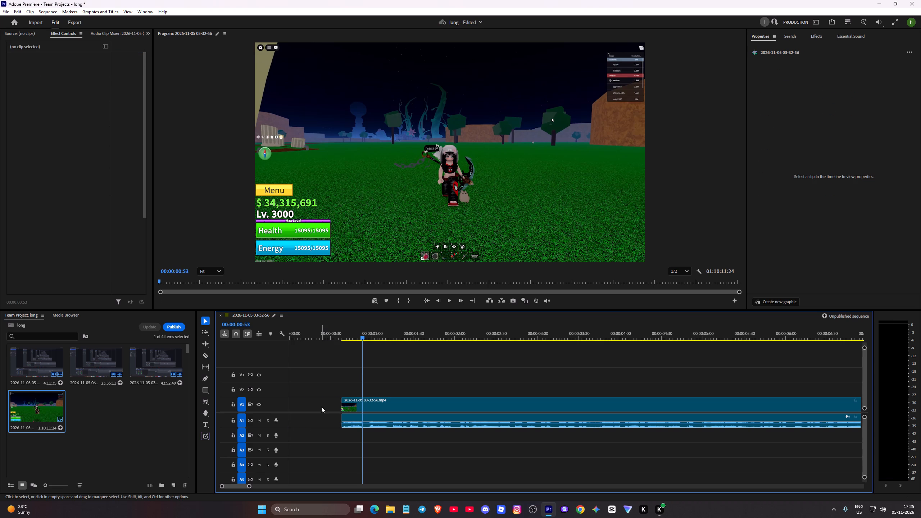
key(Delete)
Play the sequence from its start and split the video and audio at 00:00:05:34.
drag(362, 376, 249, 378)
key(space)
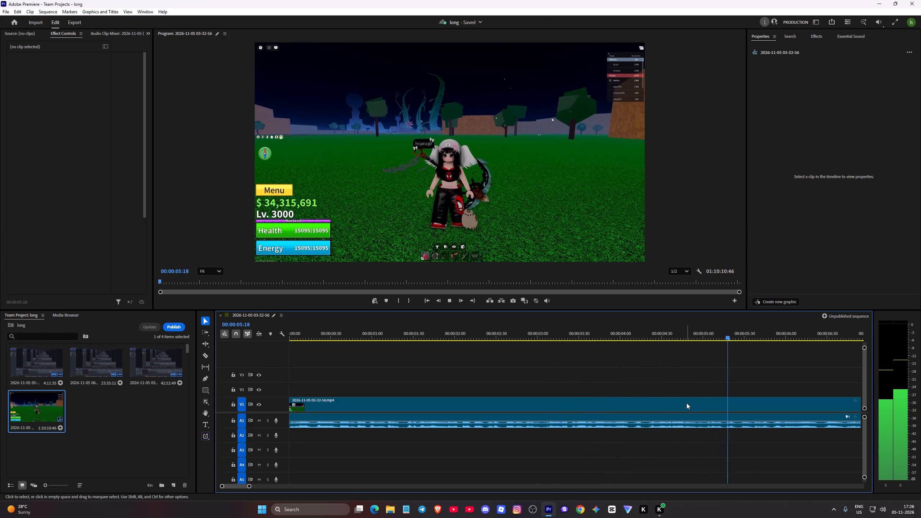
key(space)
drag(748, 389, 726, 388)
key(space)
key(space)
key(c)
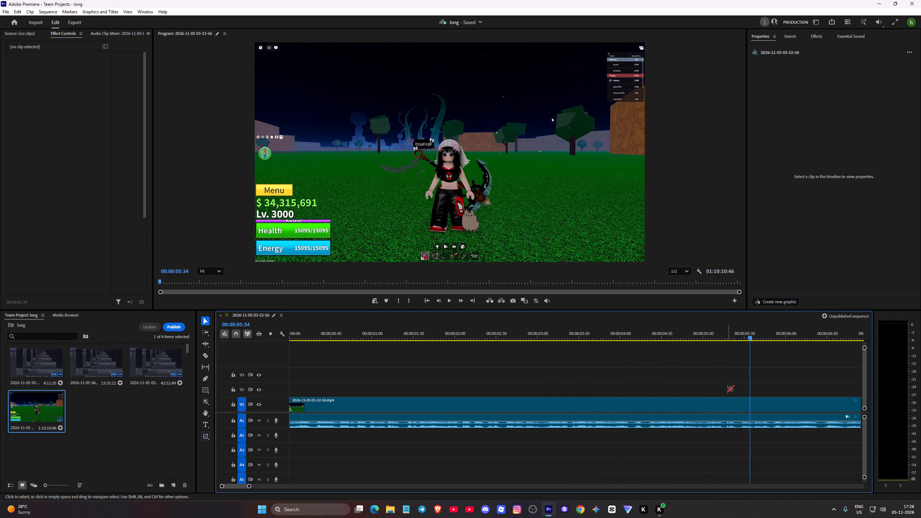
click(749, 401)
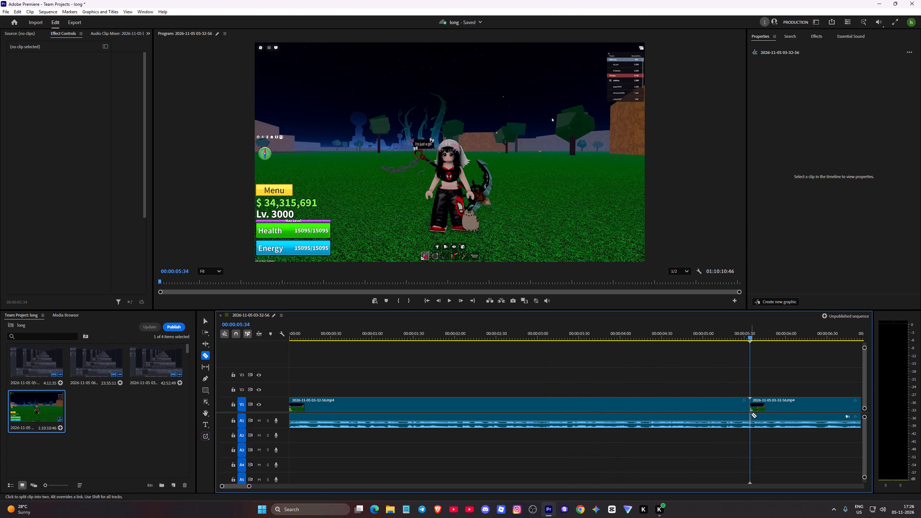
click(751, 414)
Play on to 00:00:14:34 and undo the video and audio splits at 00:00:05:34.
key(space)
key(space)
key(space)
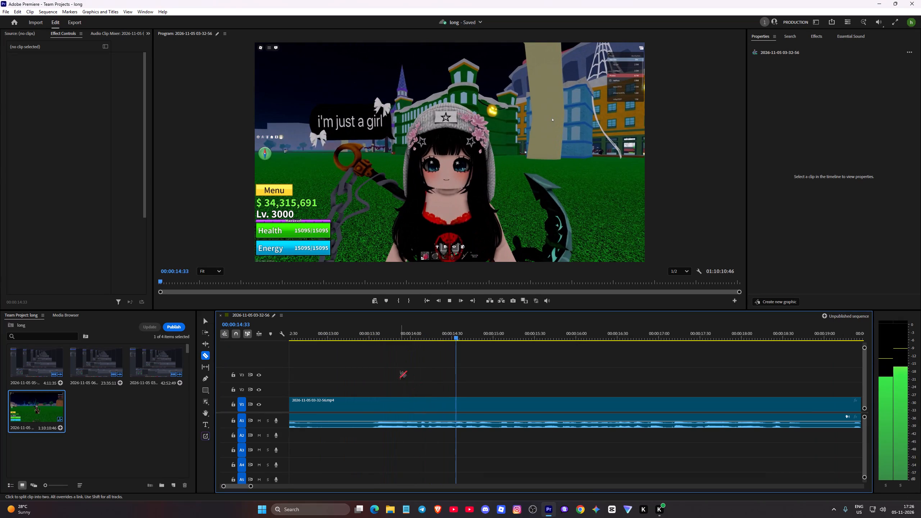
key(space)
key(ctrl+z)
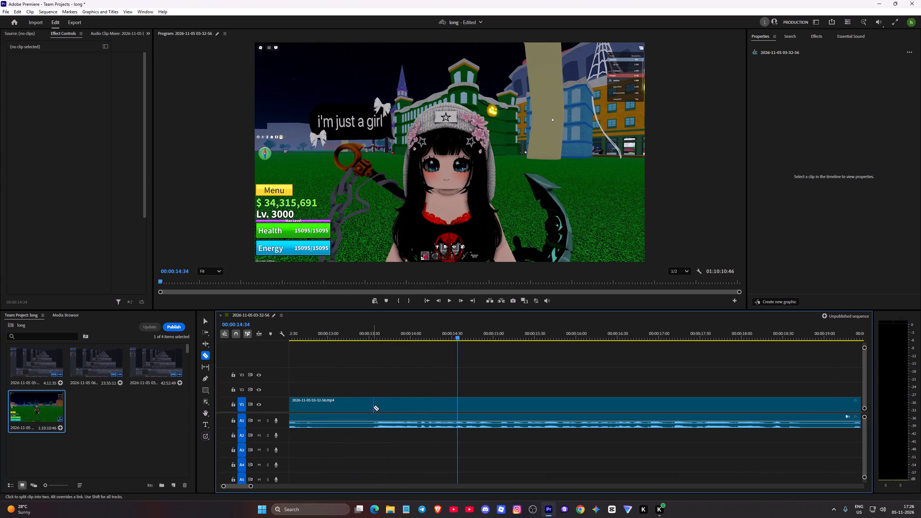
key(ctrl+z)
Split the video on V1 and the audio on A1 at about 00:00:13:34, where the speech resumes.
click(375, 404)
click(373, 421)
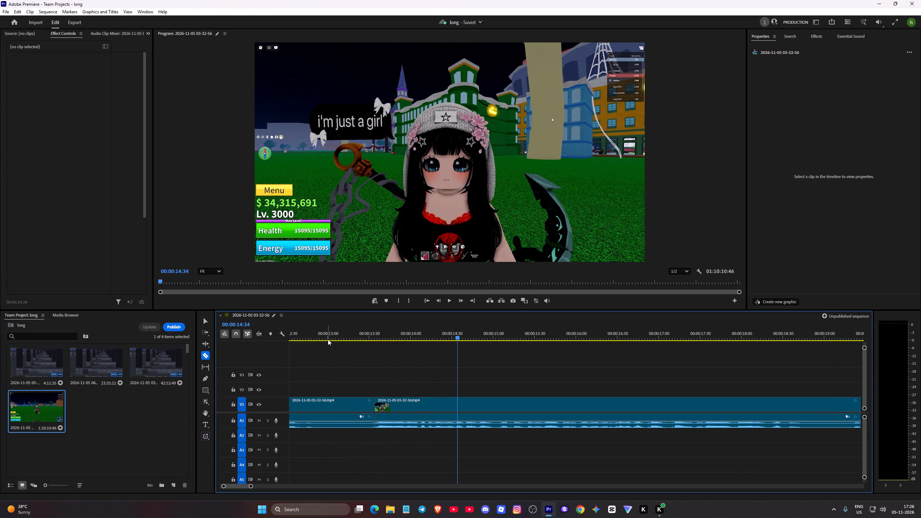
Review the opening from the sequence start, and split the video and audio at about 00:00:07:20.
double_click(328, 339)
click(328, 335)
drag(328, 335, 322, 335)
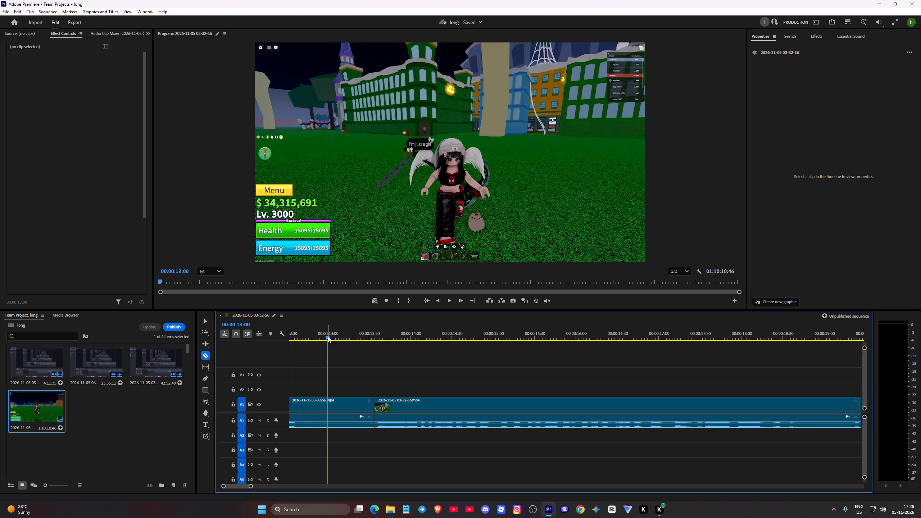
drag(328, 336, 280, 337)
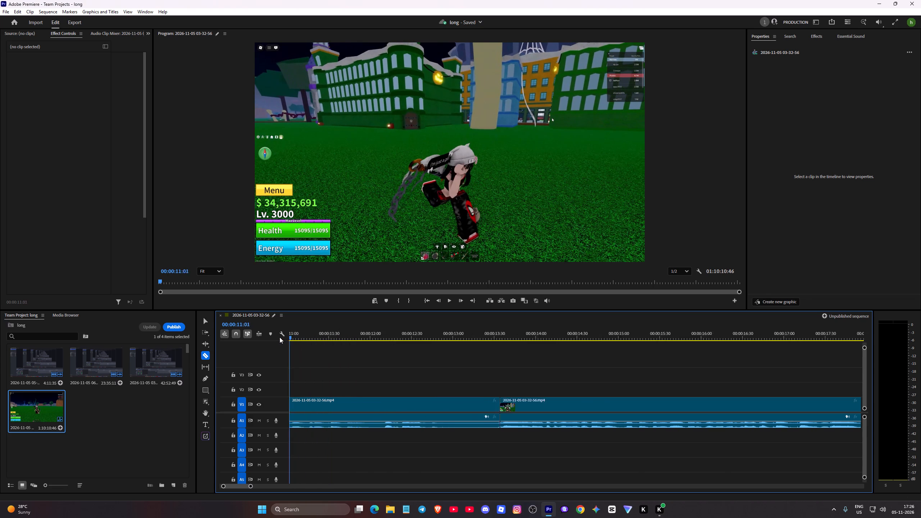
drag(280, 337, 296, 333)
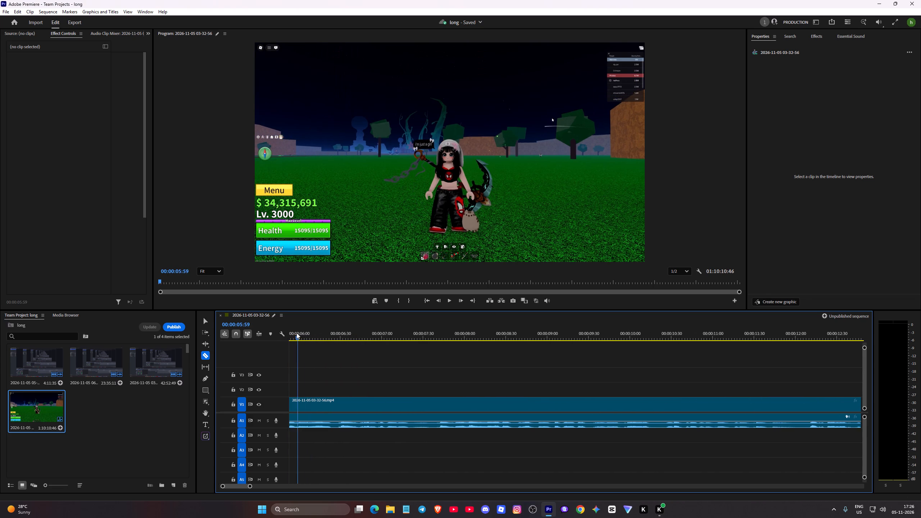
drag(296, 333, 267, 329)
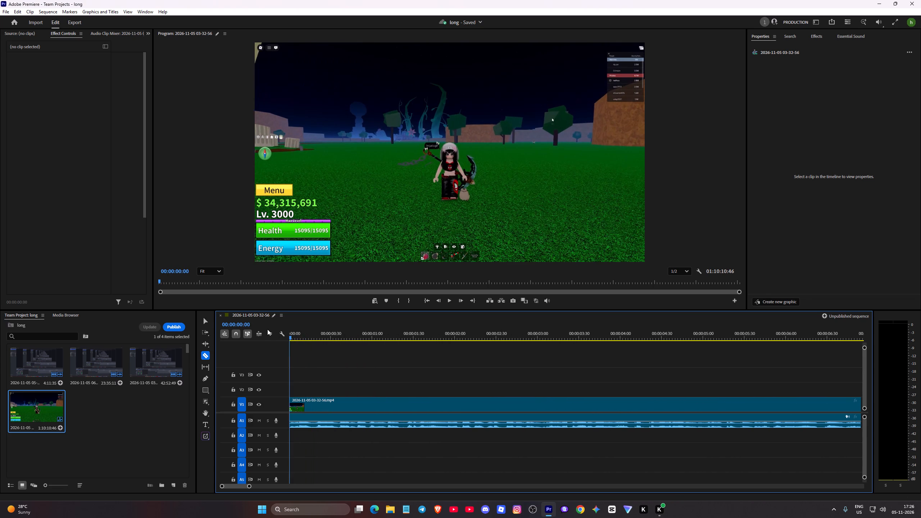
drag(267, 329, 263, 330)
key(space)
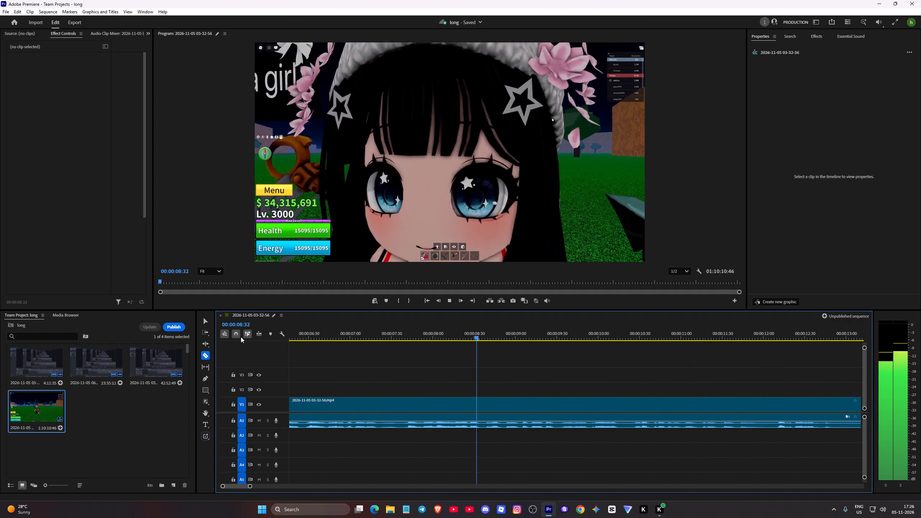
key(space)
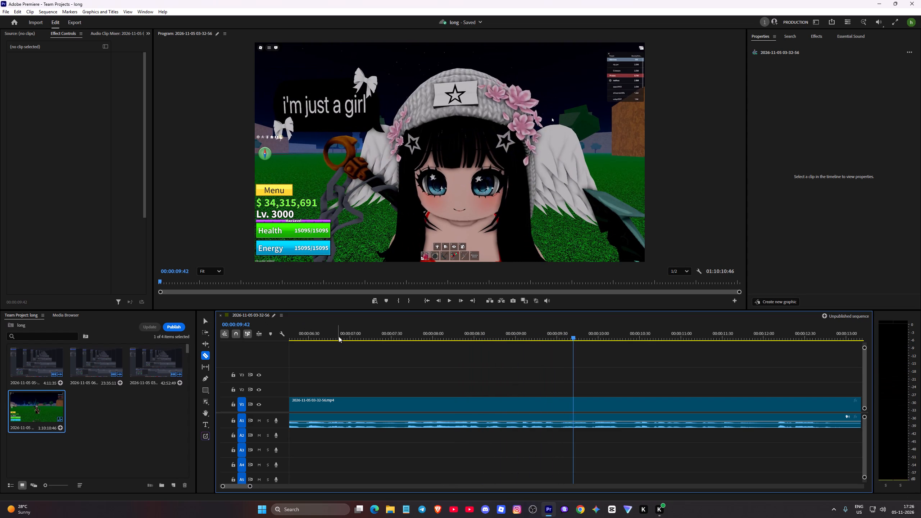
click(319, 334)
key(space)
key(space)
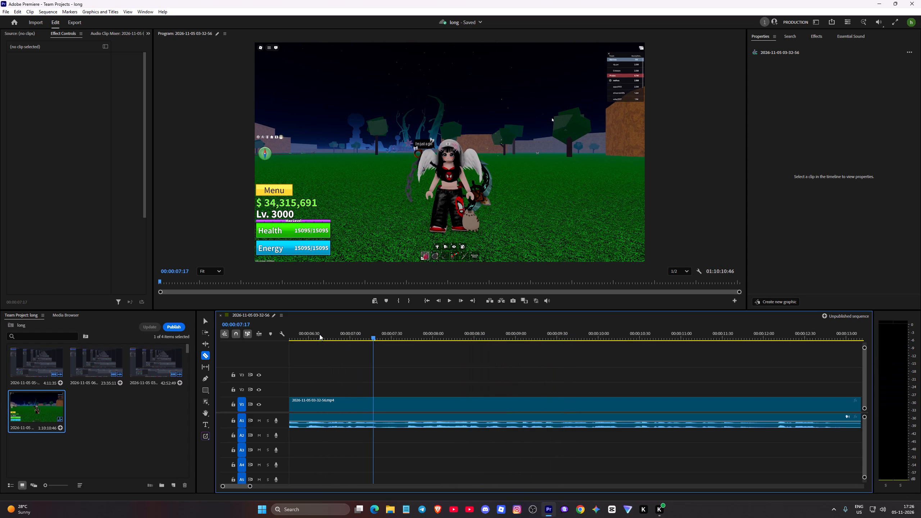
key(c)
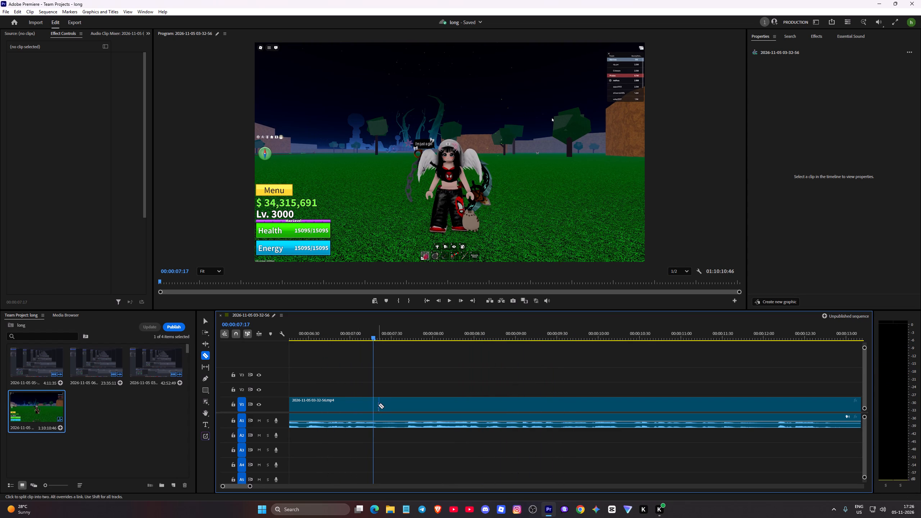
click(378, 404)
click(379, 417)
Delete the video and audio between the splits at about 00:00:07:20 and 00:00:13:34, and close the gap.
key(v)
click(418, 420)
key(Delete)
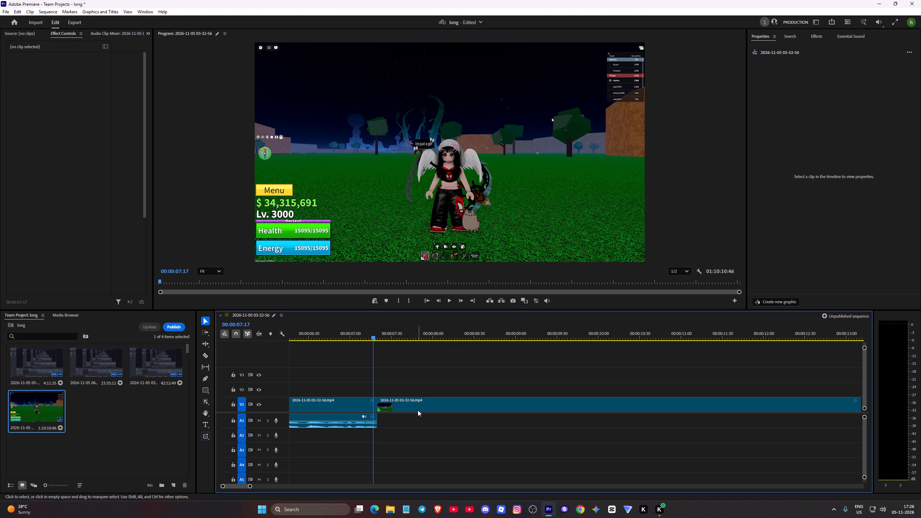
click(418, 409)
key(Delete)
click(418, 409)
key(Delete)
click(417, 407)
key(Delete)
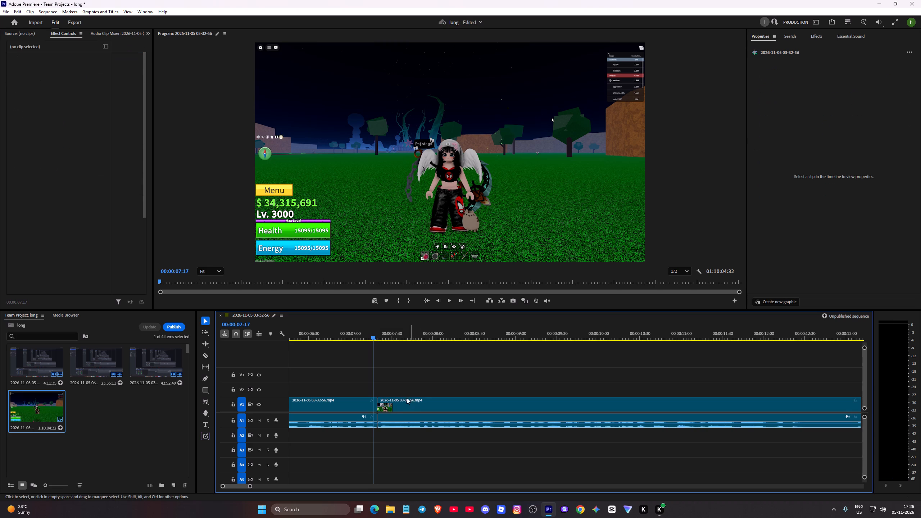
Play the opening from the sequence start, replaying across the join at about 00:00:07:20 and on past 00:00:14:00.
drag(374, 376, 176, 346)
key(space)
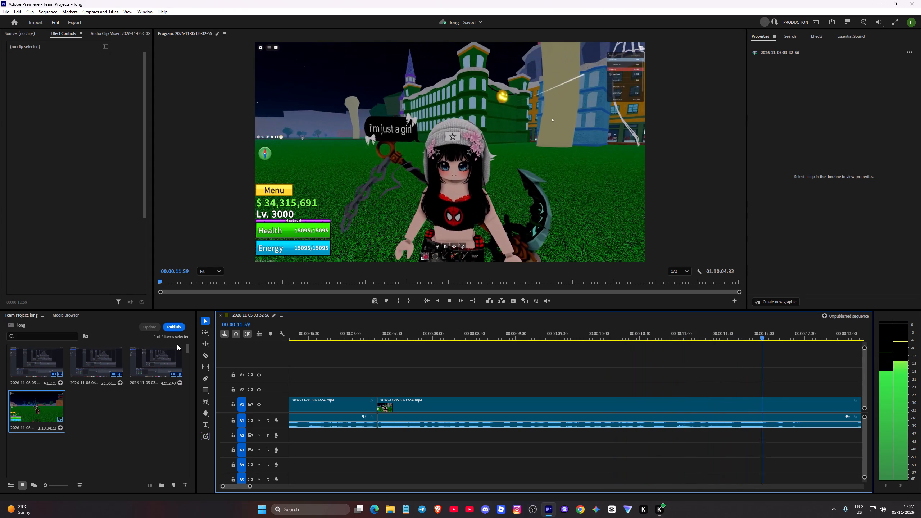
key(space)
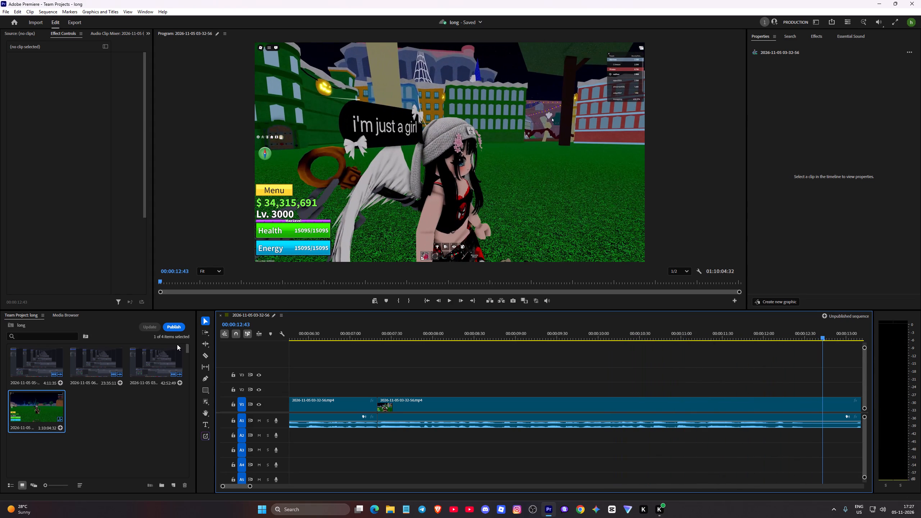
click(300, 331)
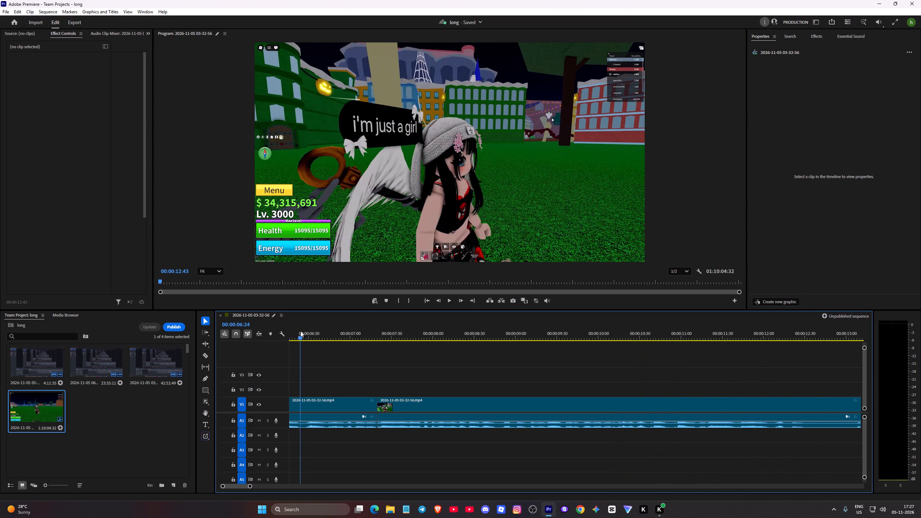
key(space)
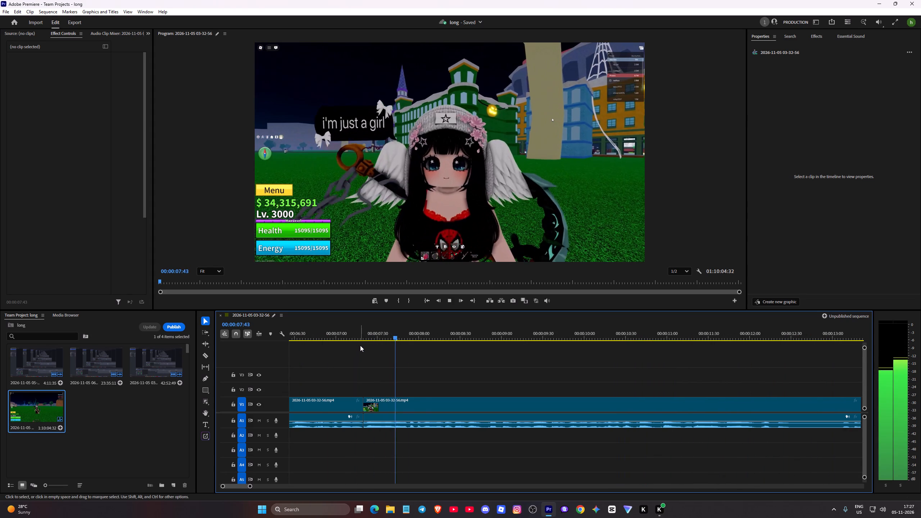
key(space)
key(space)
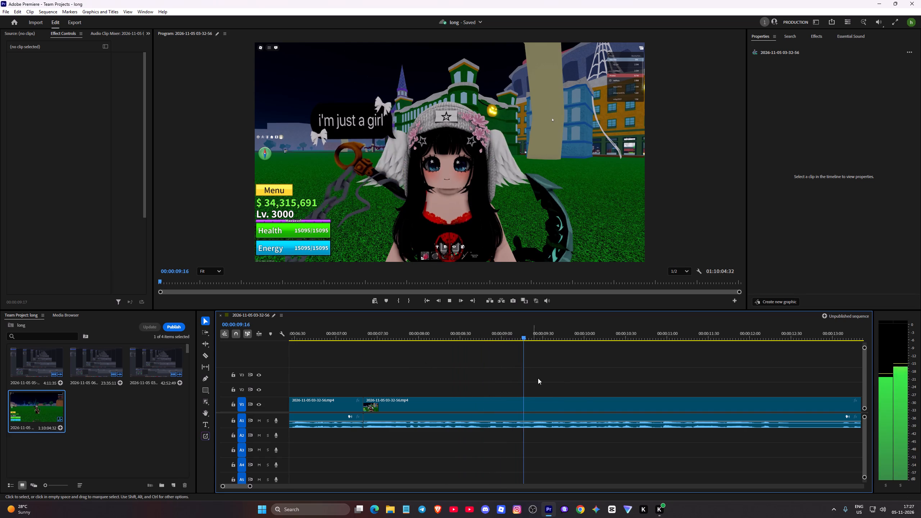
key(space)
click(298, 323)
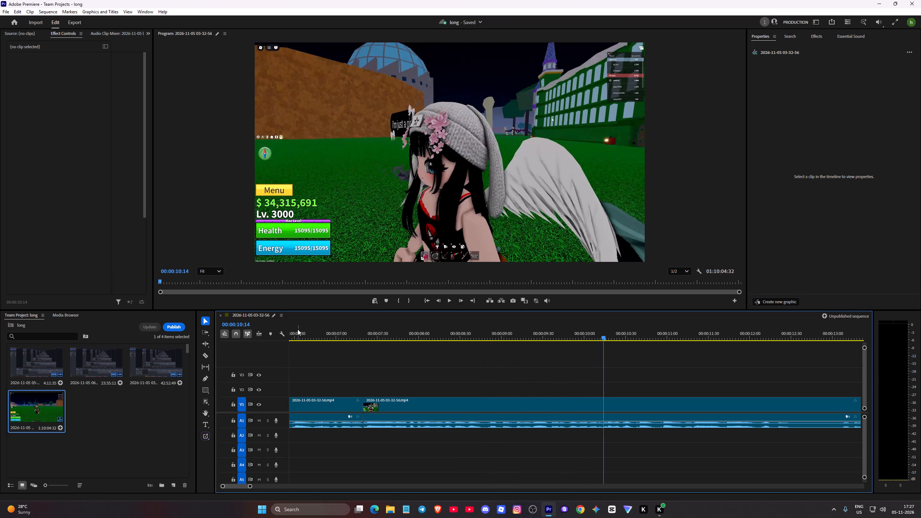
click(298, 333)
key(space)
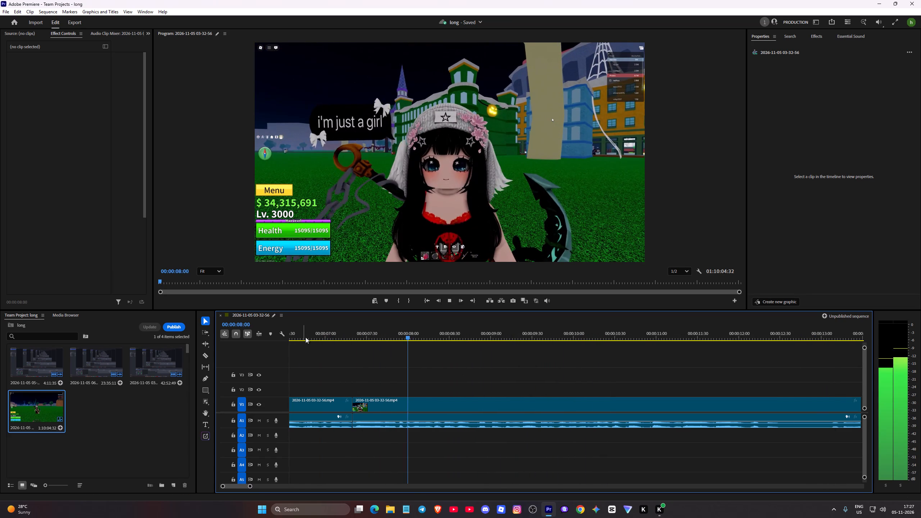
click(806, 341)
click(803, 338)
key(space)
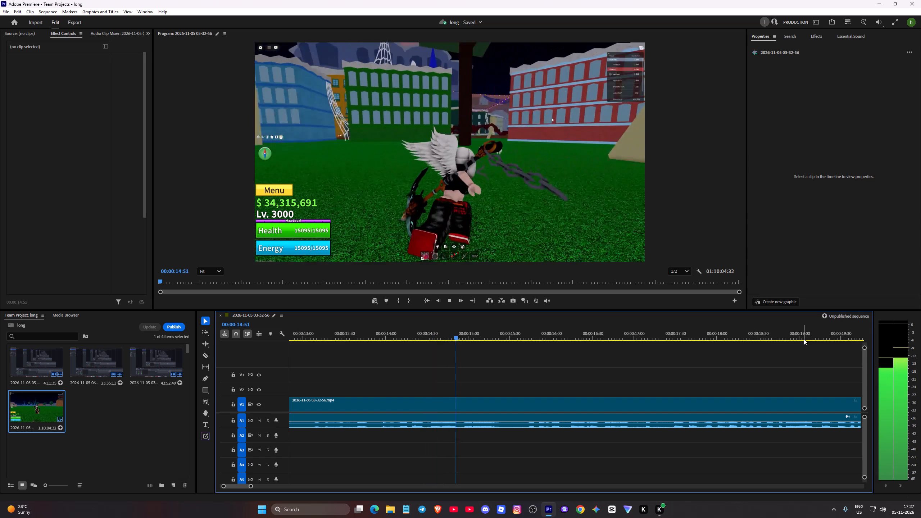
key(space)
Split the video on V1 and the audio on A1 at about 00:00:13:08, undoing a first video split at 00:00:13:11.
click(311, 337)
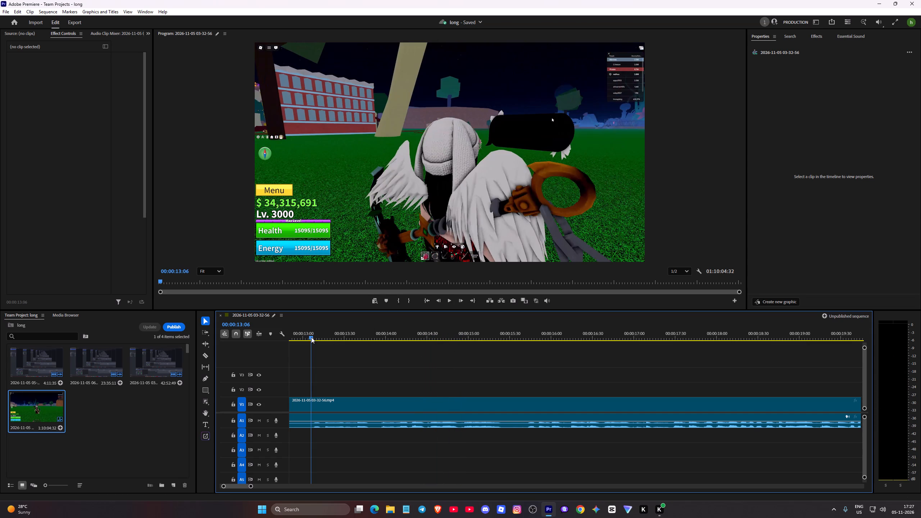
drag(311, 337, 295, 337)
click(295, 337)
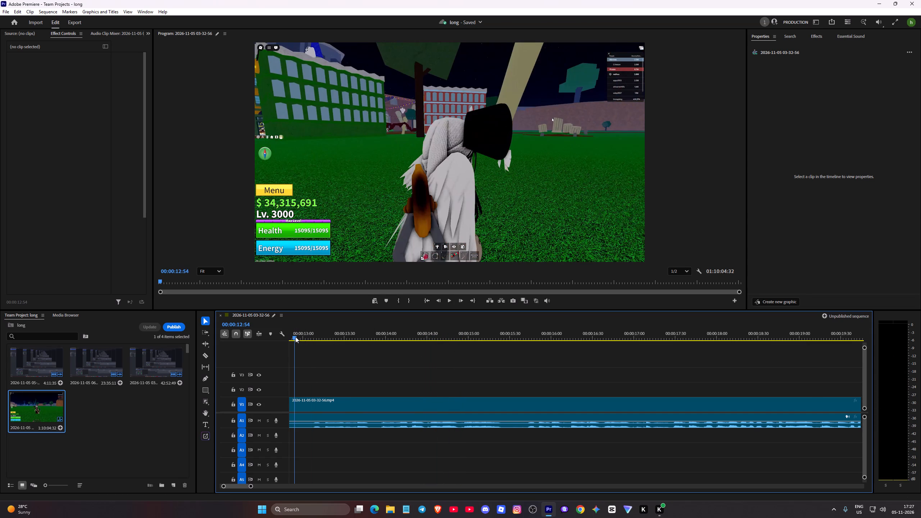
key(space)
key(space)
key(c)
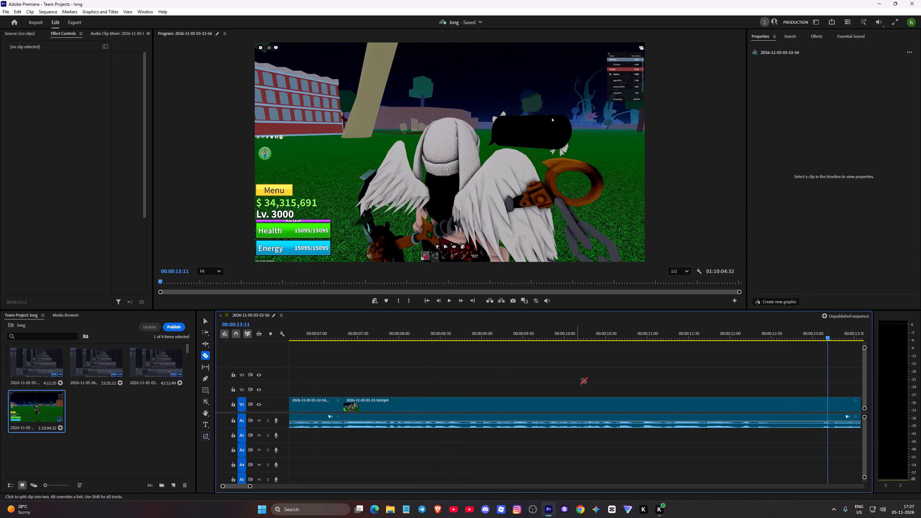
click(825, 404)
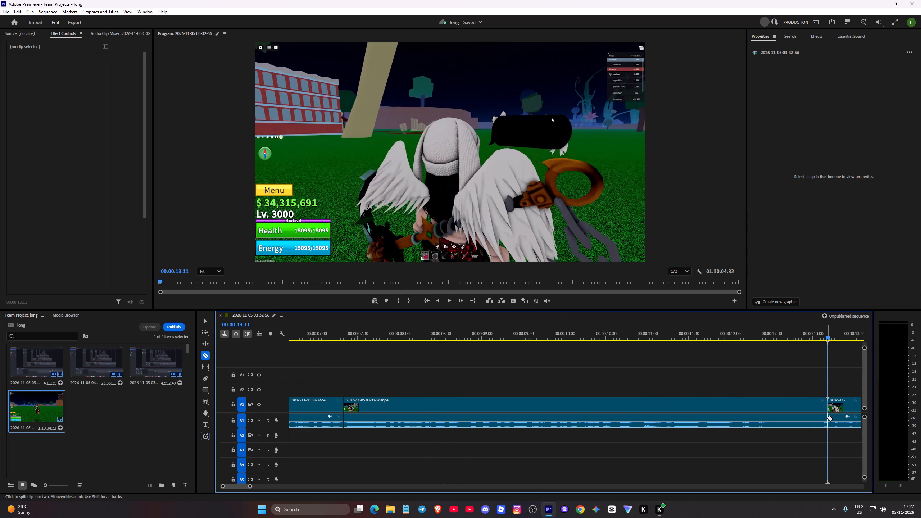
key(ctrl+z)
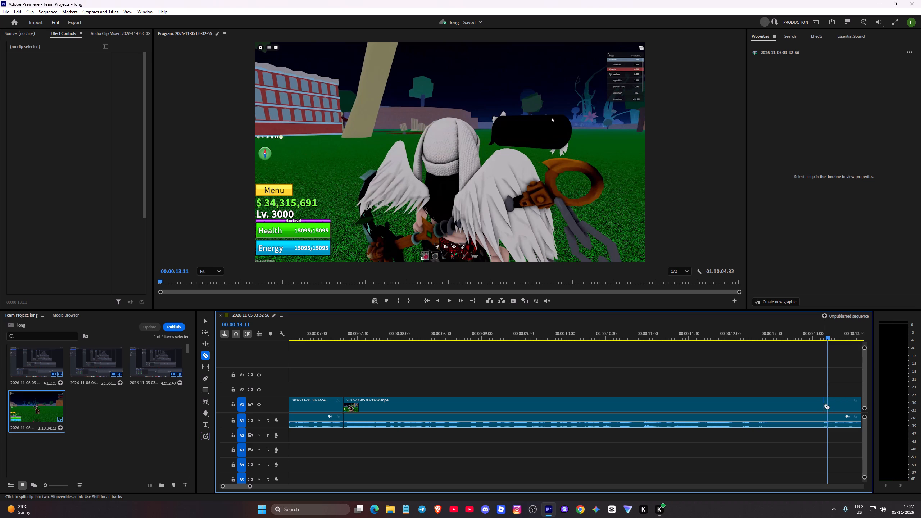
click(824, 406)
click(822, 418)
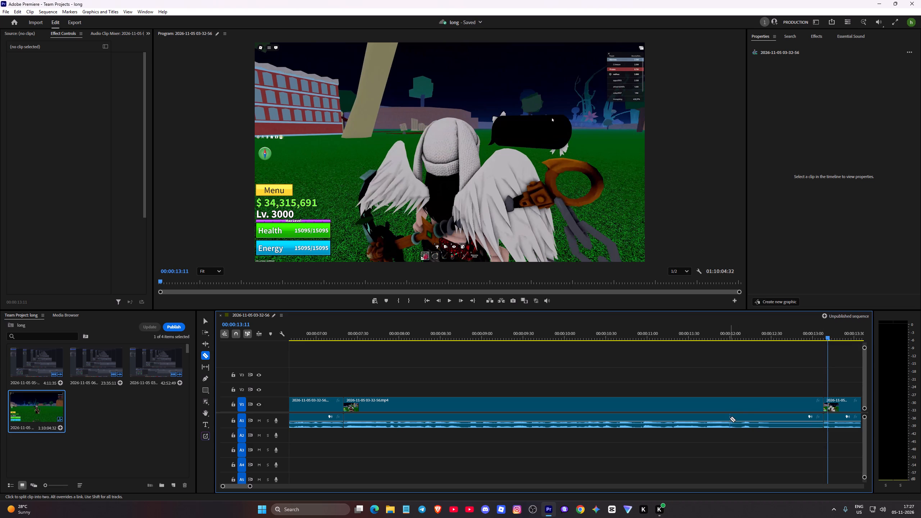
Delete the video and audio between about 00:00:07:20 and 00:00:13:08, and close the gap.
key(v)
click(726, 422)
key(Delete)
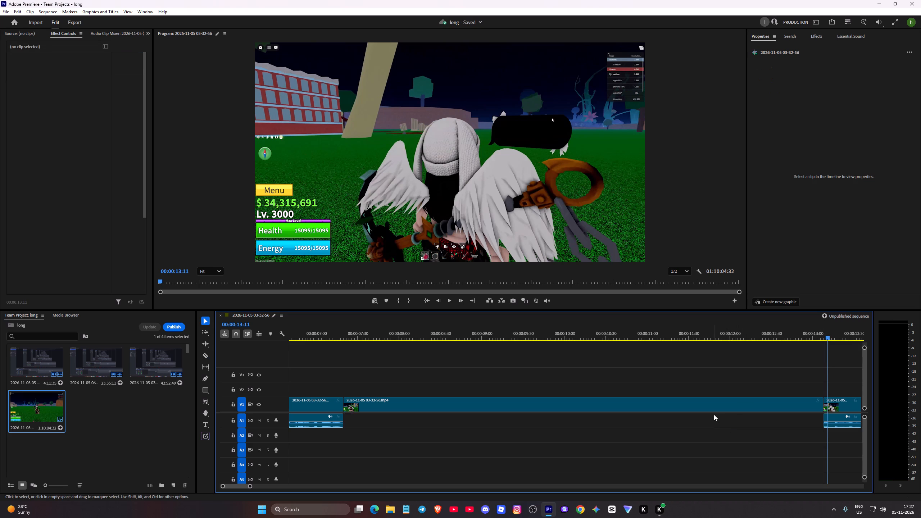
click(714, 414)
click(713, 410)
key(Delete)
click(713, 410)
key(Delete)
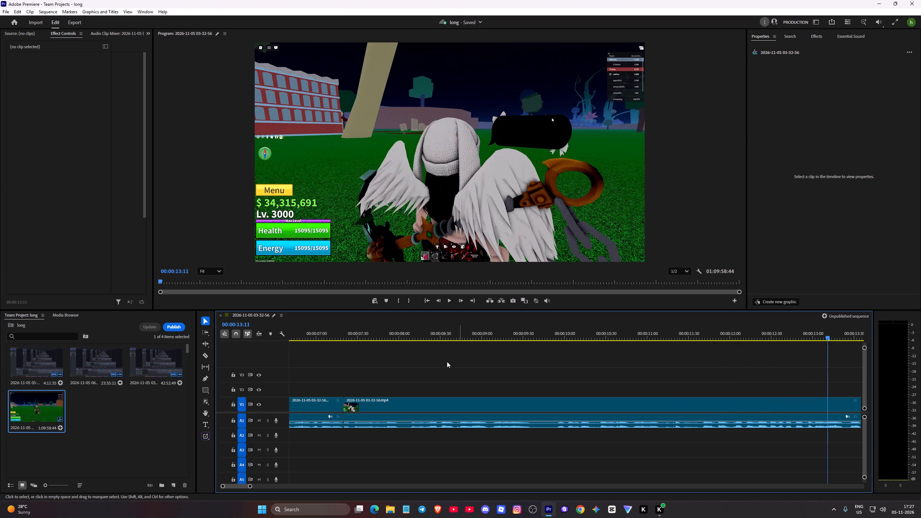
Play across the join at about 00:00:07:20, and split the audio and video at about 00:00:09:37.
click(308, 336)
key(space)
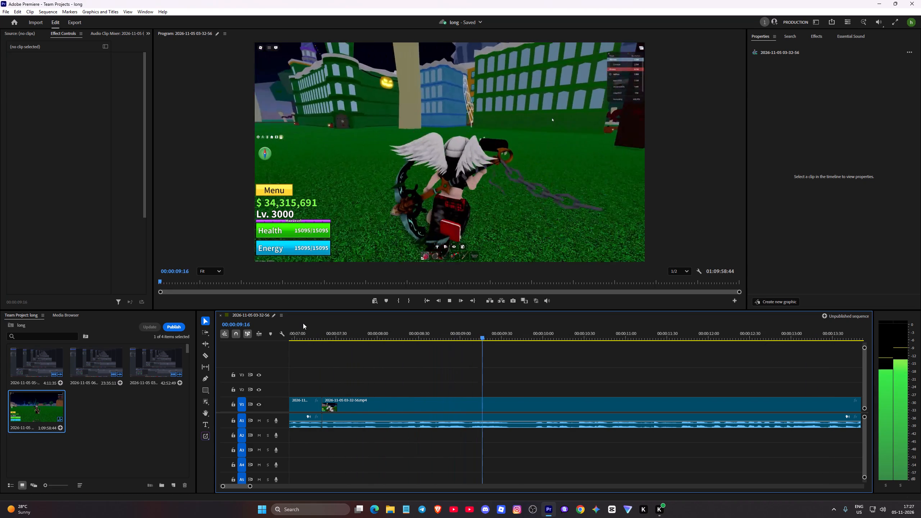
key(space)
key(c)
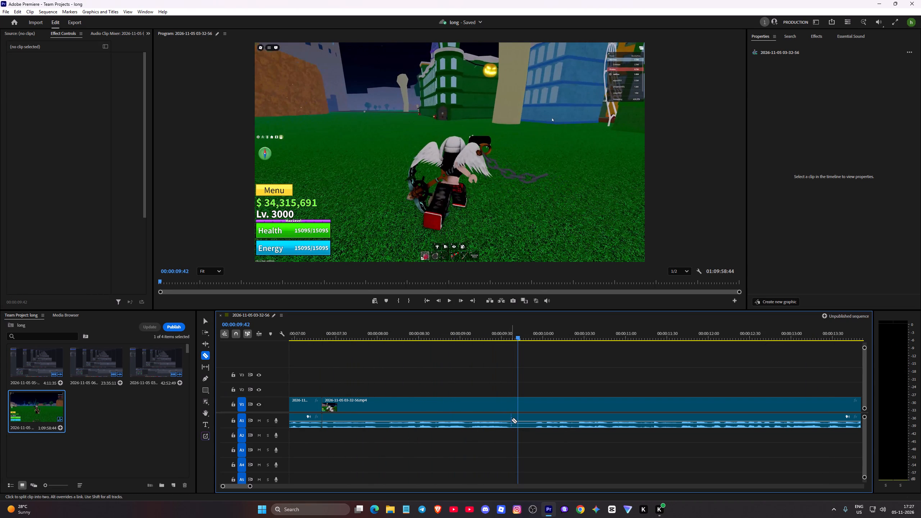
click(511, 420)
click(510, 409)
Play on, review the edit from the sequence start, and split the audio and video at about 00:00:11:40.
key(space)
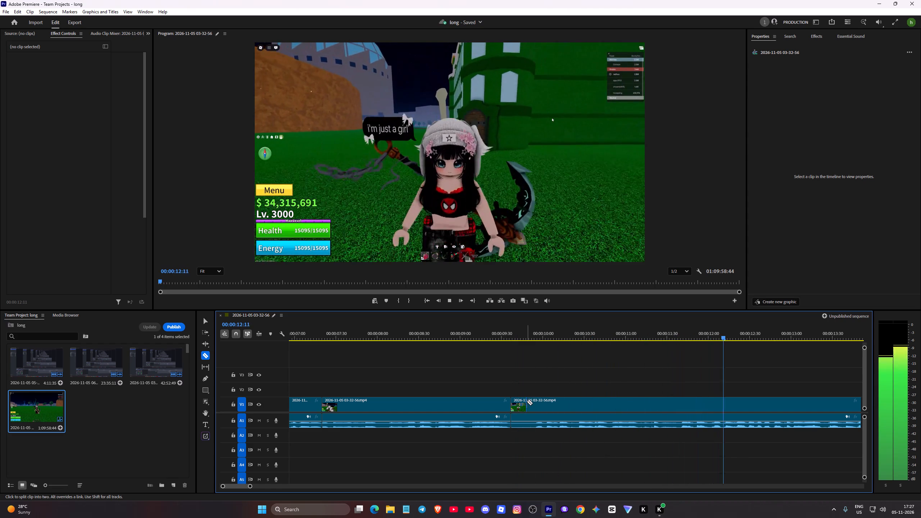
key(space)
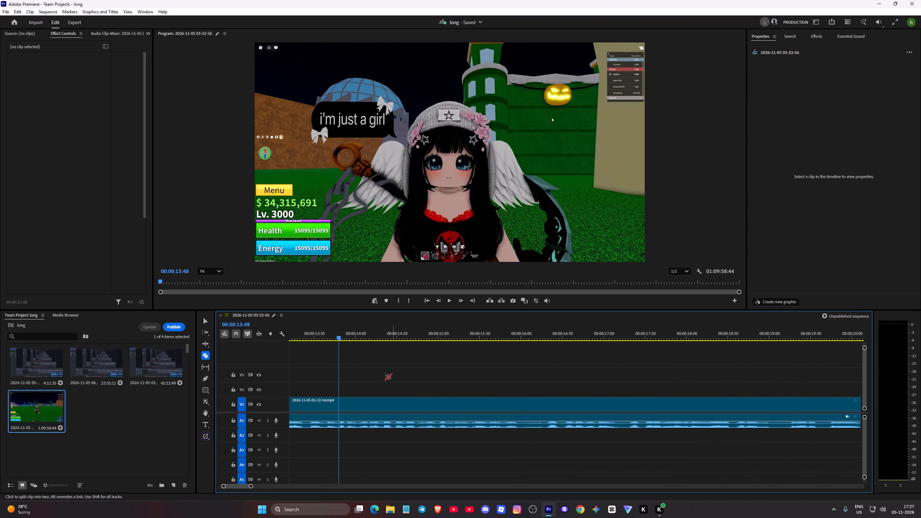
key(v)
drag(339, 369, 325, 371)
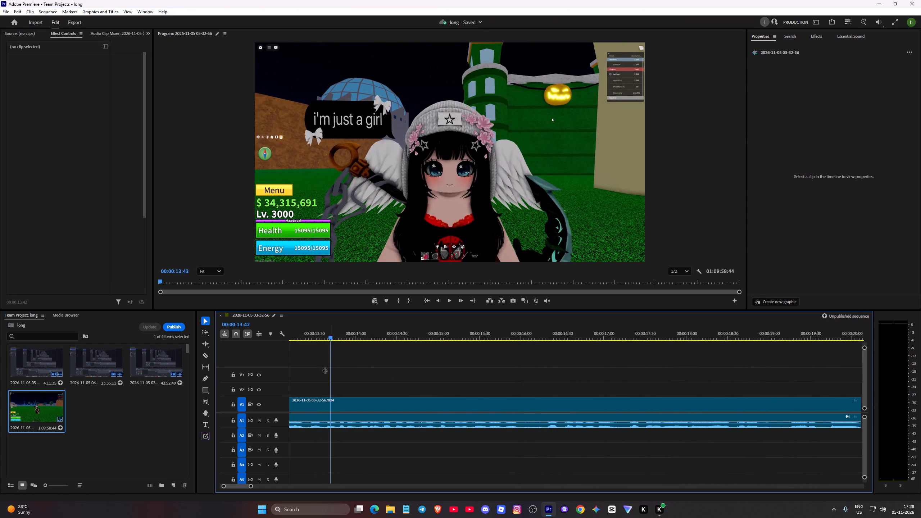
drag(325, 371, 445, 369)
key(space)
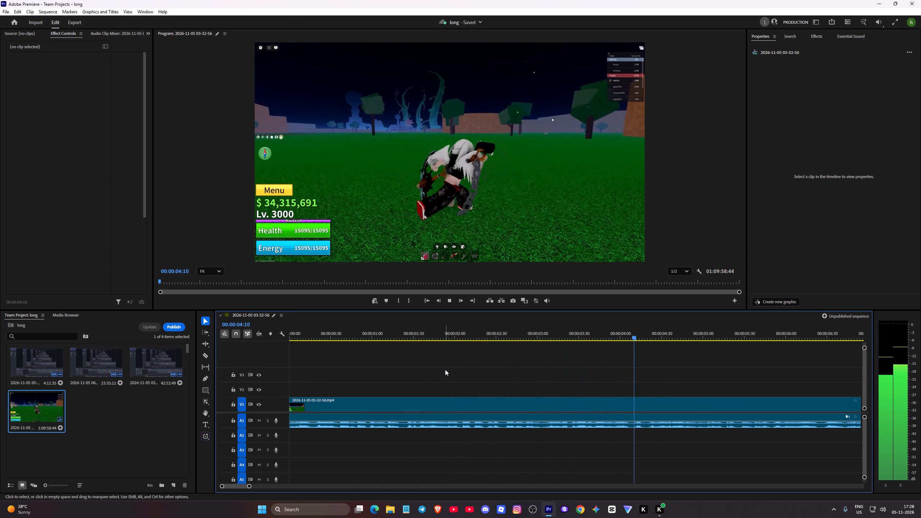
key(c)
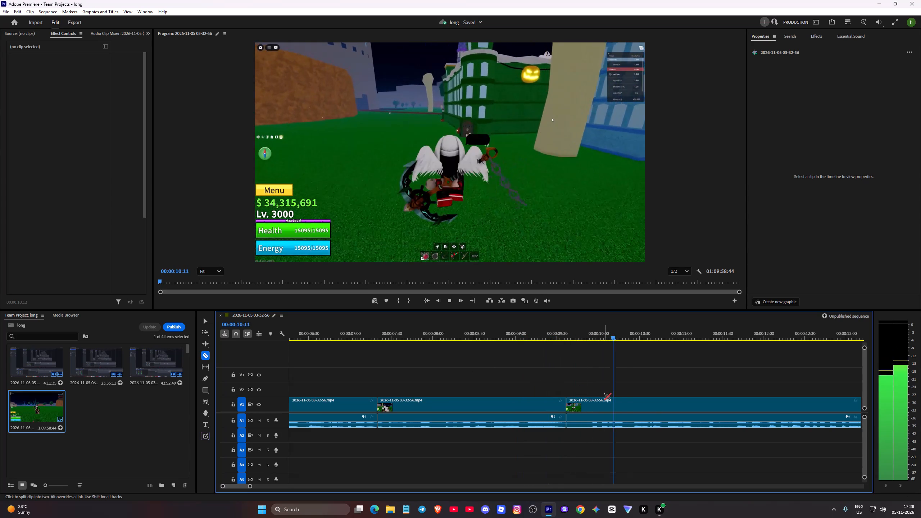
key(space)
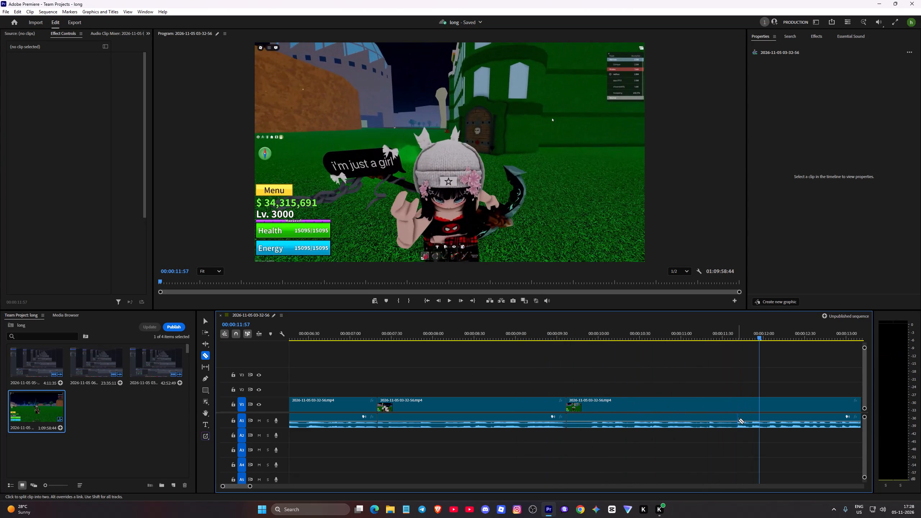
click(736, 421)
click(738, 407)
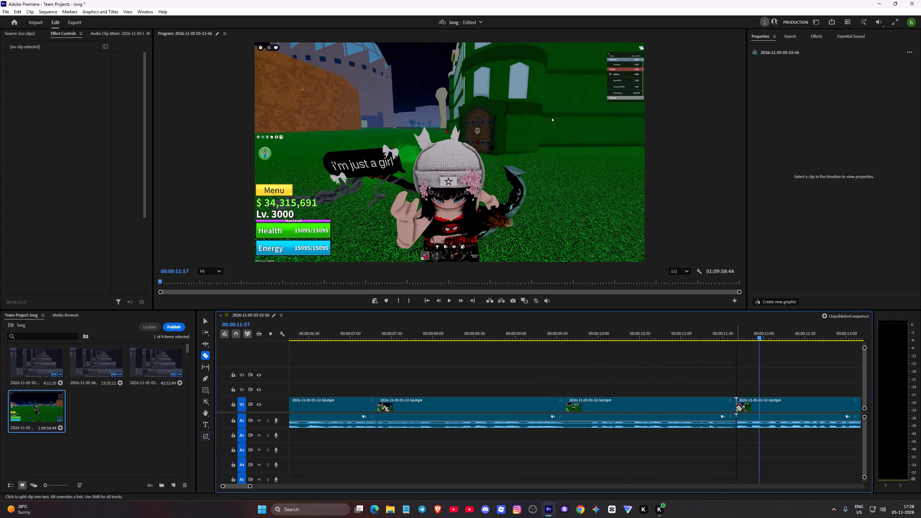
Delete the audio and video between about 00:00:09:37 and 00:00:11:40, and close the gap.
key(v)
click(706, 419)
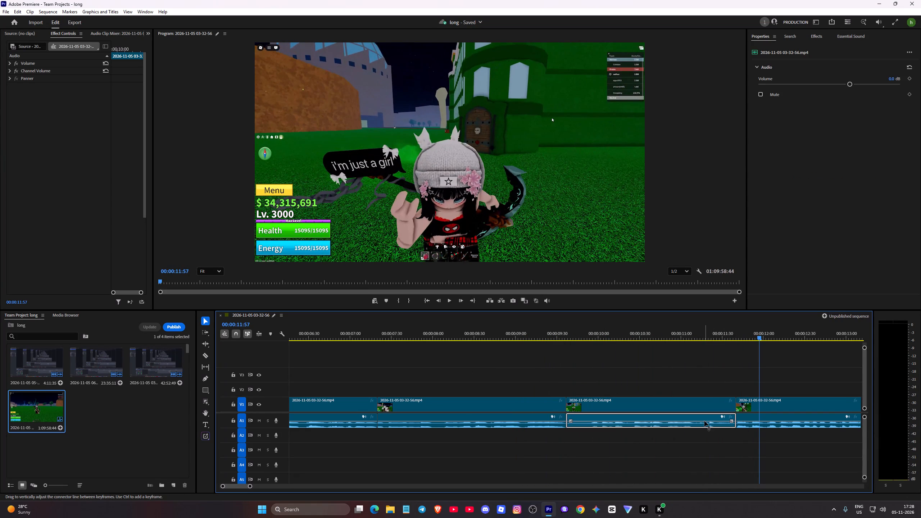
key(Delete)
click(685, 406)
key(Delete)
click(679, 405)
key(Delete)
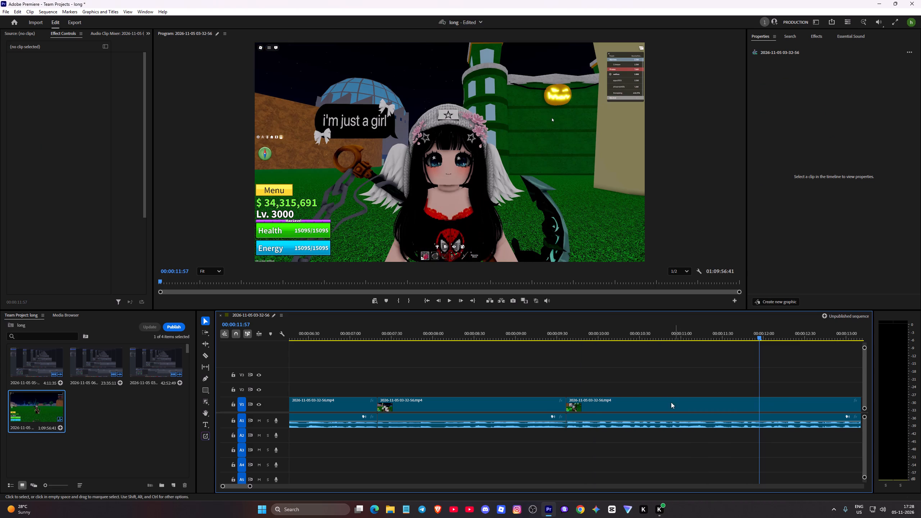
Play from about 00:00:08:49 across the join, and split the audio and video at about 00:00:13:56 and 00:00:14:16.
click(499, 331)
key(space)
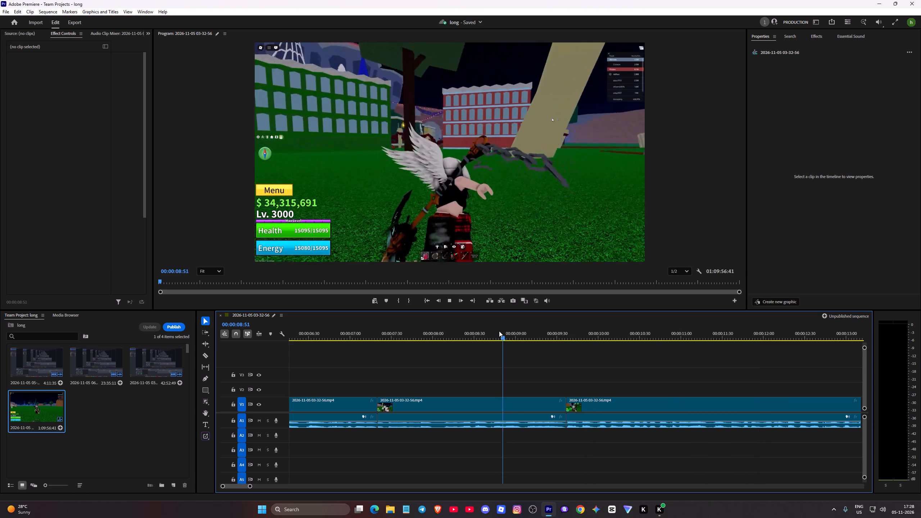
key(c)
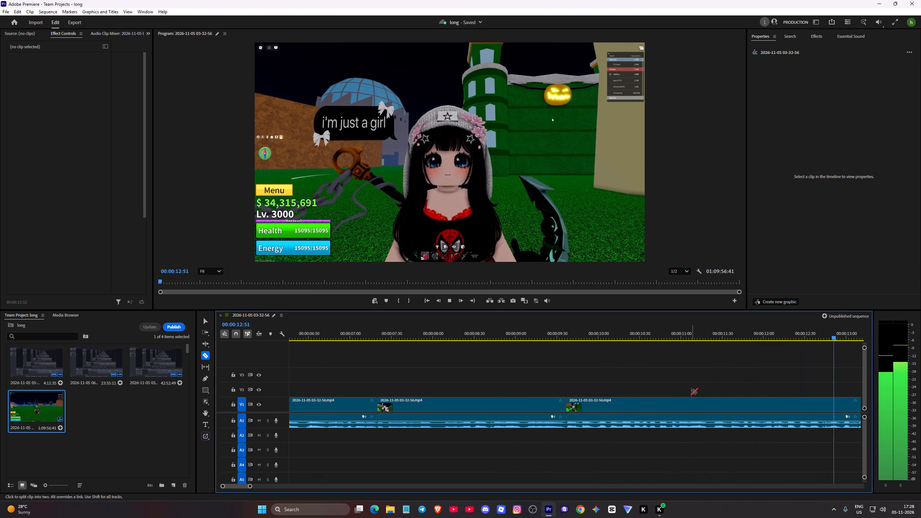
key(space)
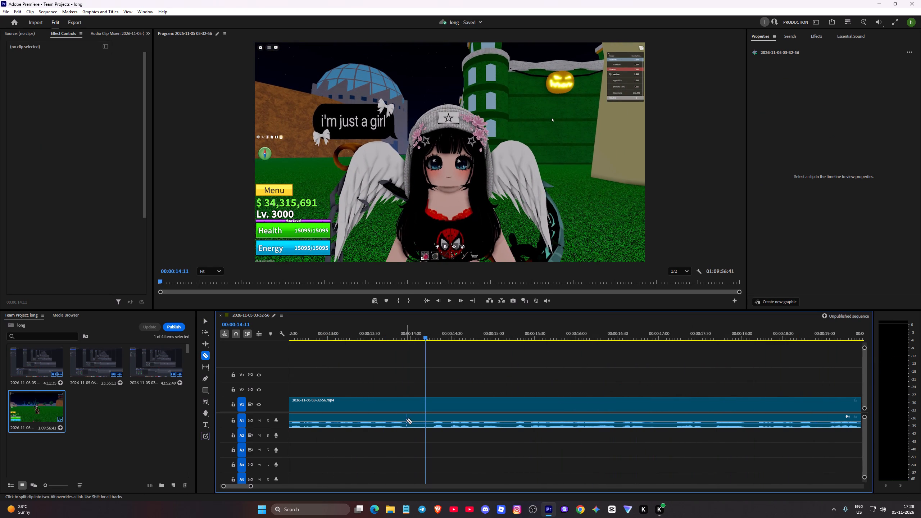
click(405, 421)
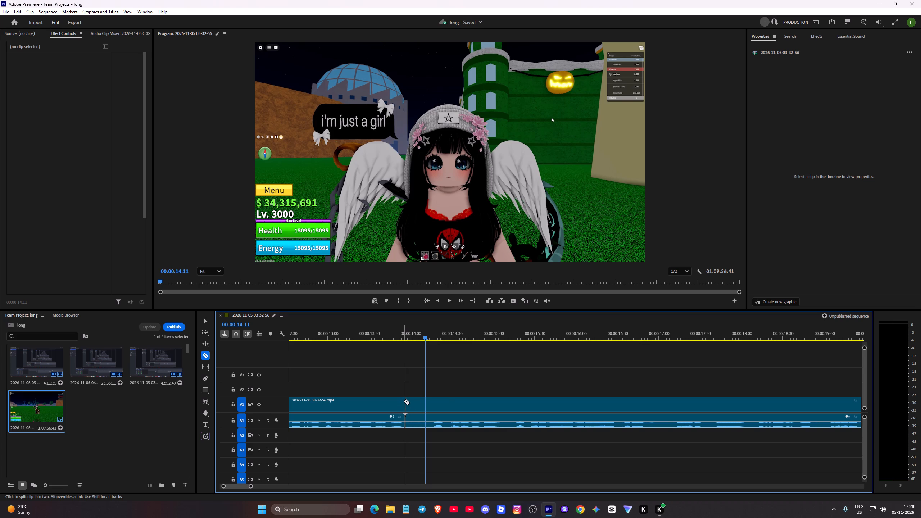
click(404, 401)
key(space)
key(space)
click(432, 422)
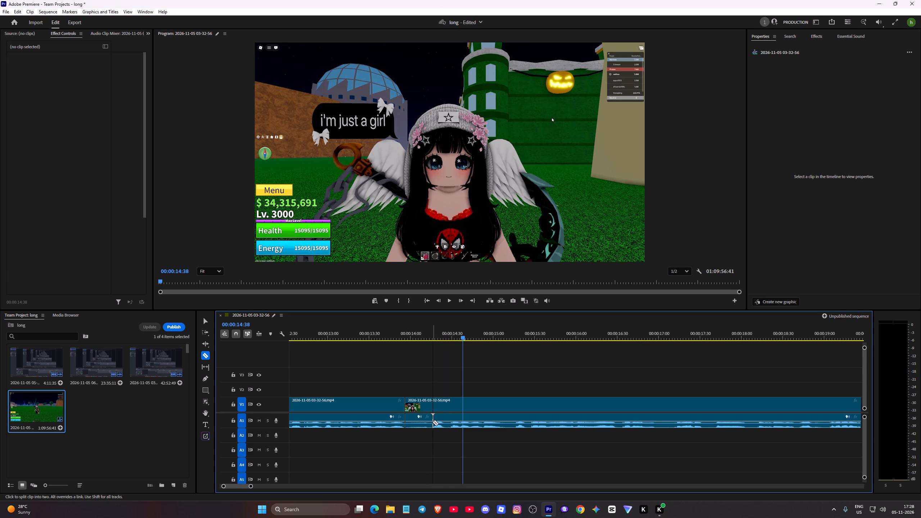
click(432, 405)
Delete the short video and audio pieces between about 00:00:13:56 and 00:00:14:16, and close the gap.
key(v)
click(423, 407)
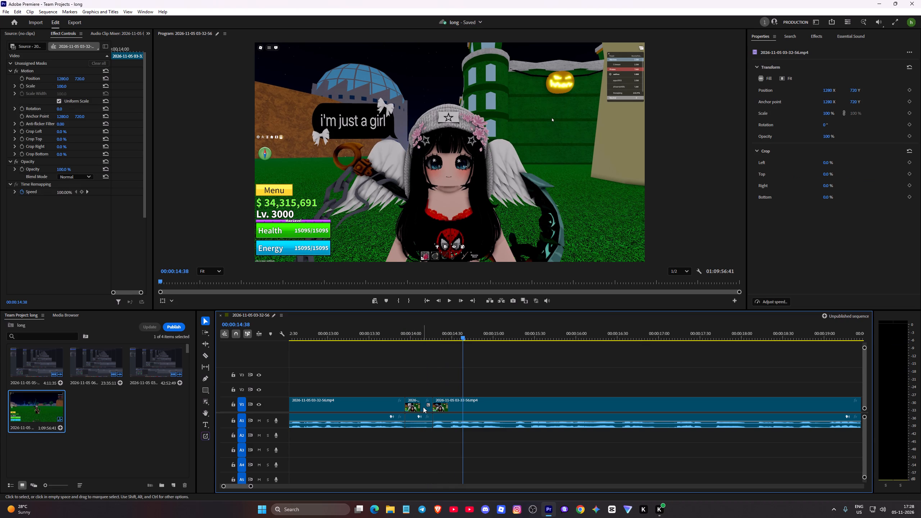
key(Delete)
click(417, 420)
key(Delete)
click(416, 409)
key(Delete)
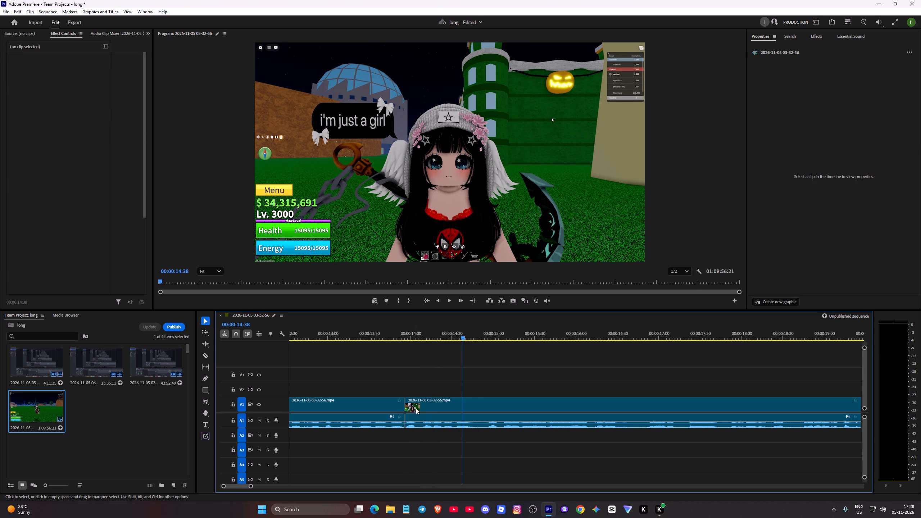
Play from about 00:00:13:15 across the join, and split the video and audio at about 00:00:14:56.
click(349, 327)
key(space)
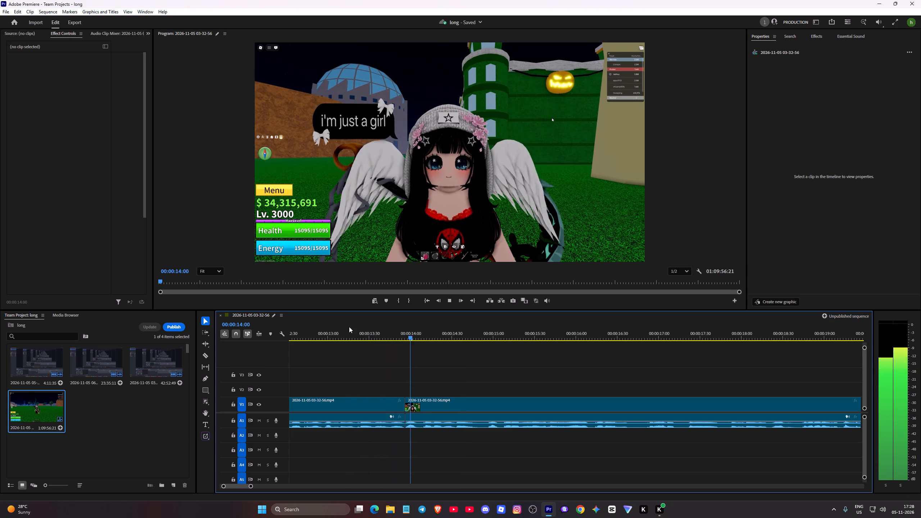
key(c)
key(space)
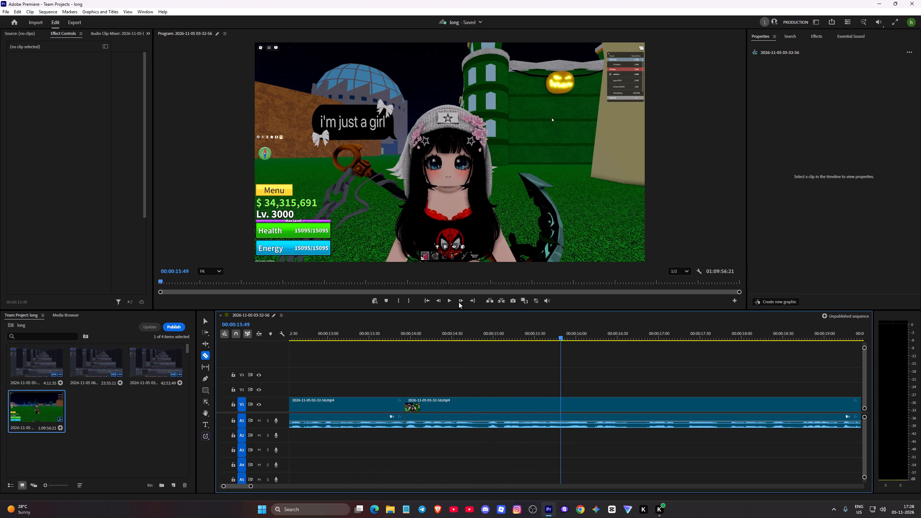
click(377, 331)
key(space)
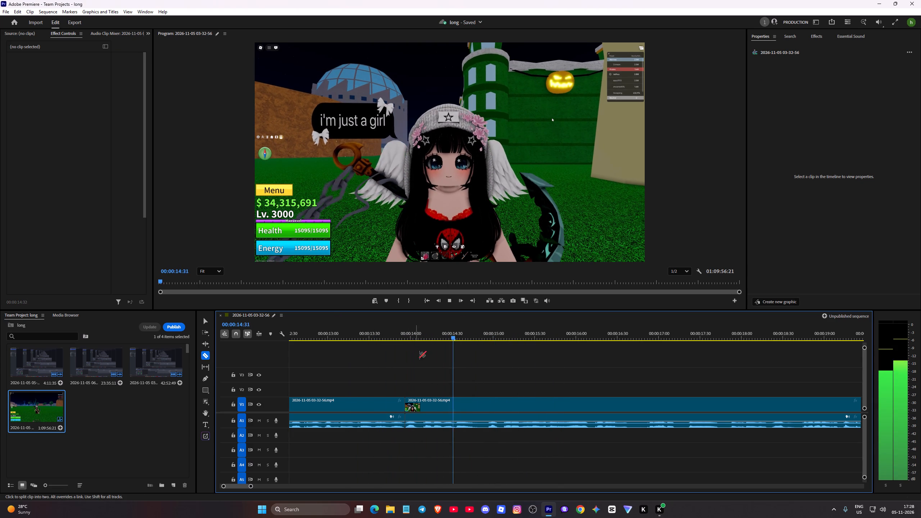
key(space)
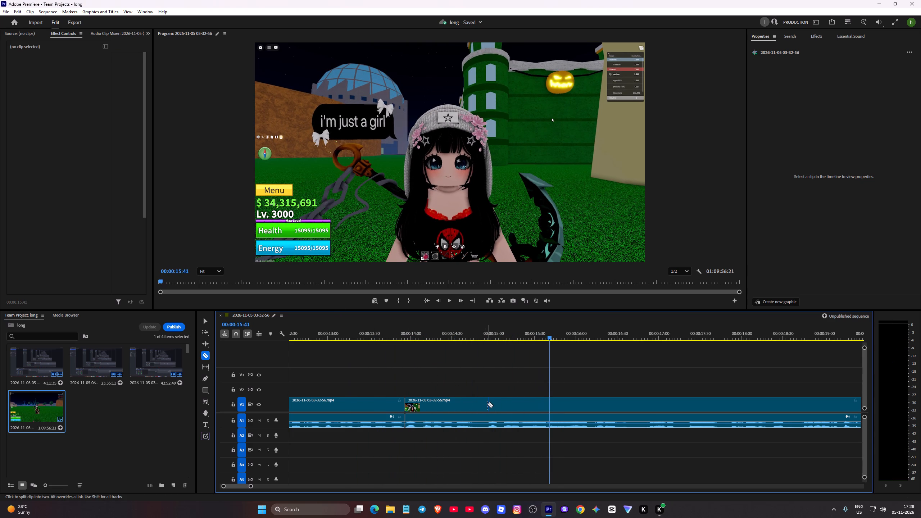
click(487, 404)
click(487, 419)
Delete the audio and video pieces between about 00:00:13:56 and 00:00:14:56, and close the gap.
key(v)
click(473, 423)
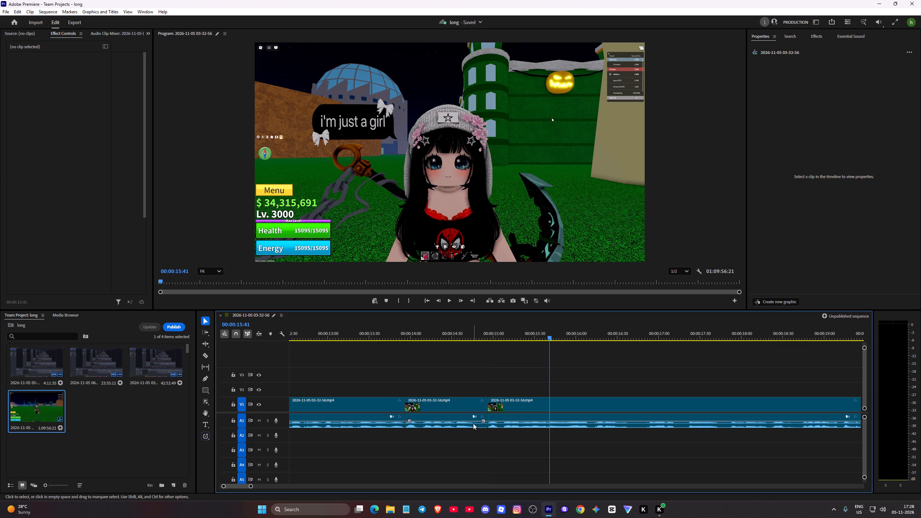
key(Delete)
click(466, 406)
key(Delete)
click(466, 406)
key(Delete)
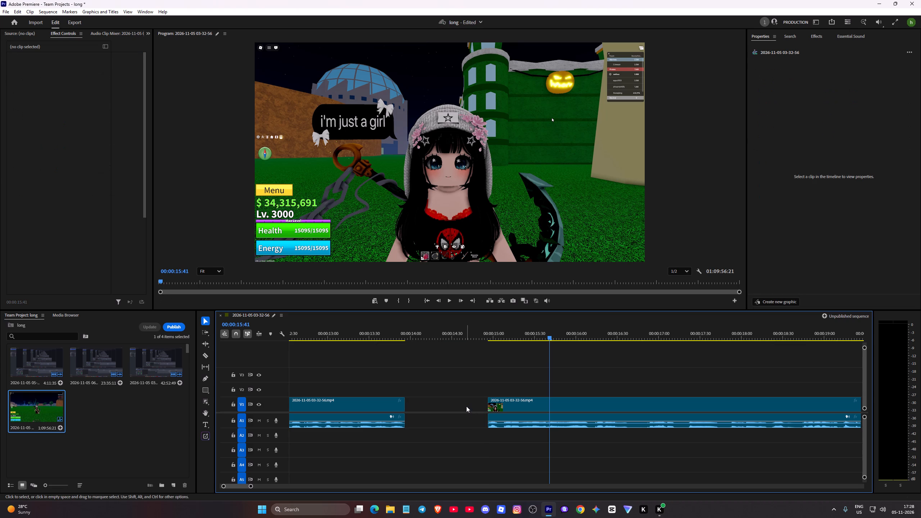
click(466, 406)
click(438, 399)
key(Delete)
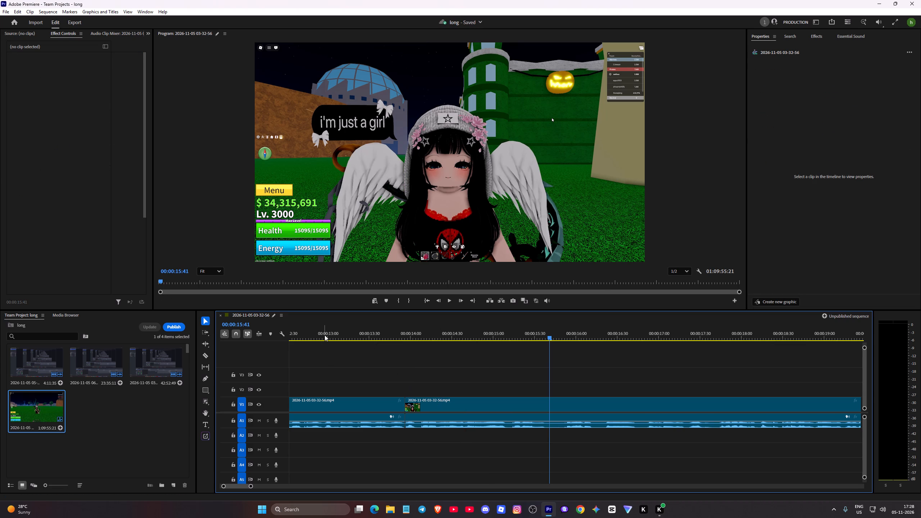
Play from about 00:00:12:57 across the new join, and split the audio and video at about 00:00:15:38 and 00:00:15:50.
click(325, 335)
key(space)
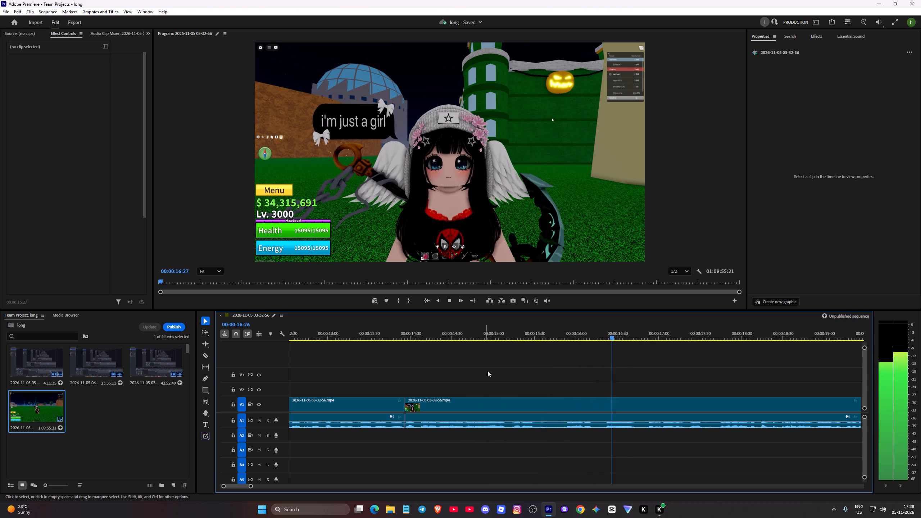
key(space)
key(v)
key(c)
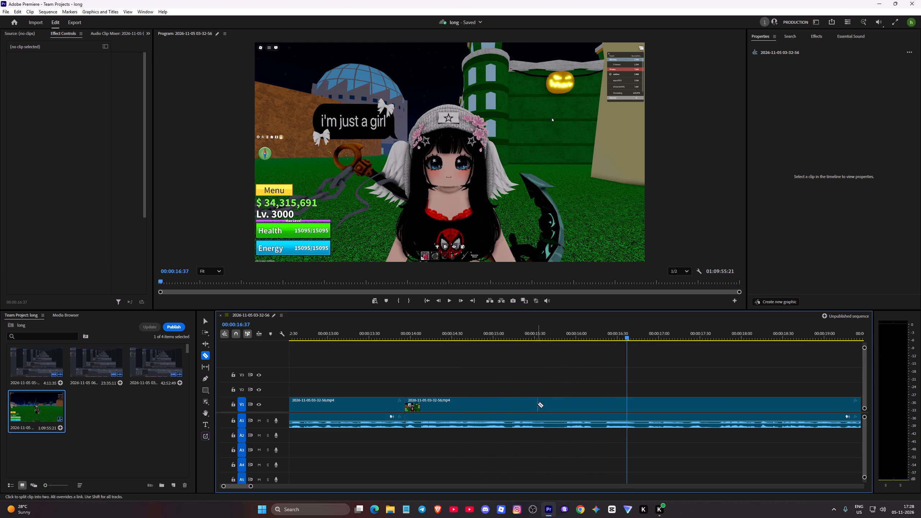
click(546, 421)
click(478, 336)
key(space)
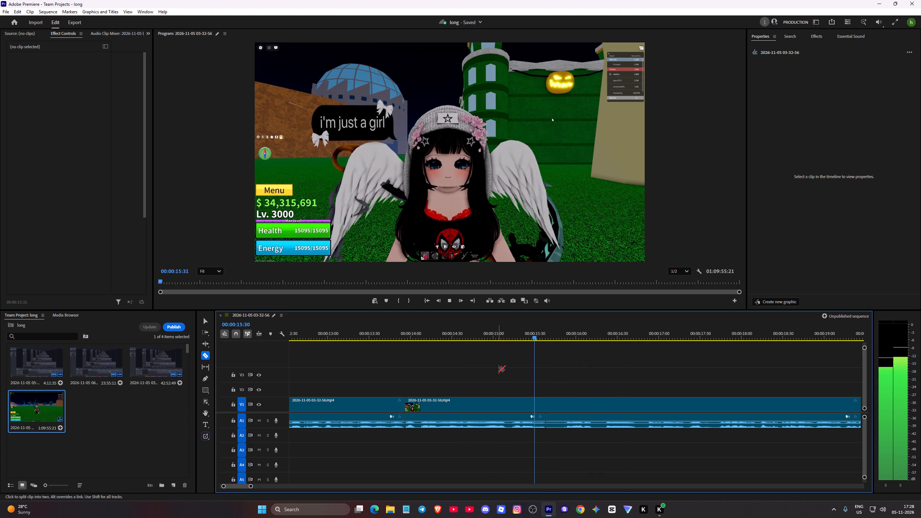
key(space)
click(545, 405)
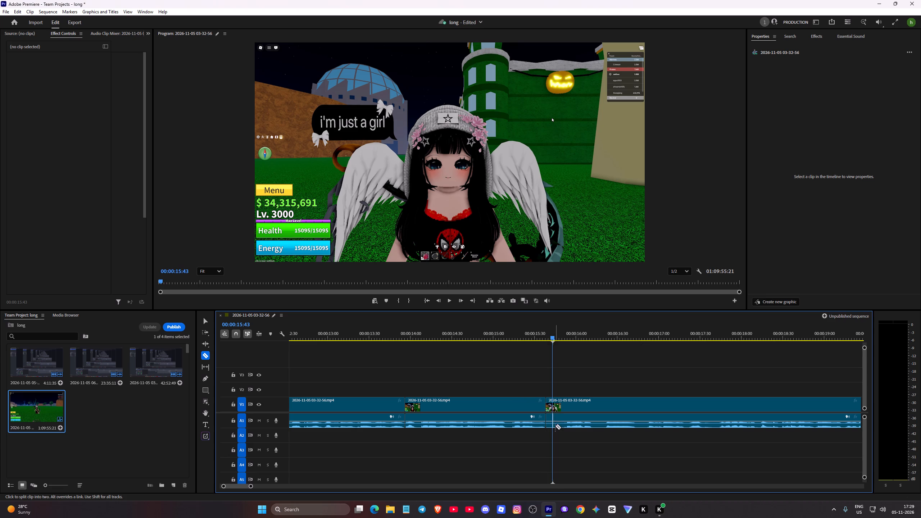
click(563, 422)
click(562, 405)
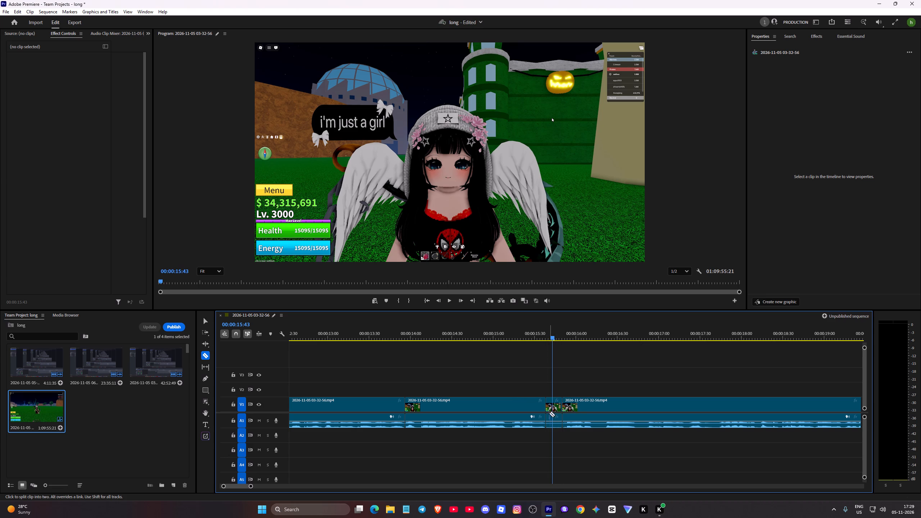
Delete the short audio and video pieces between about 00:00:15:38 and 00:00:15:50, and close the gap.
key(v)
click(546, 420)
key(Delete)
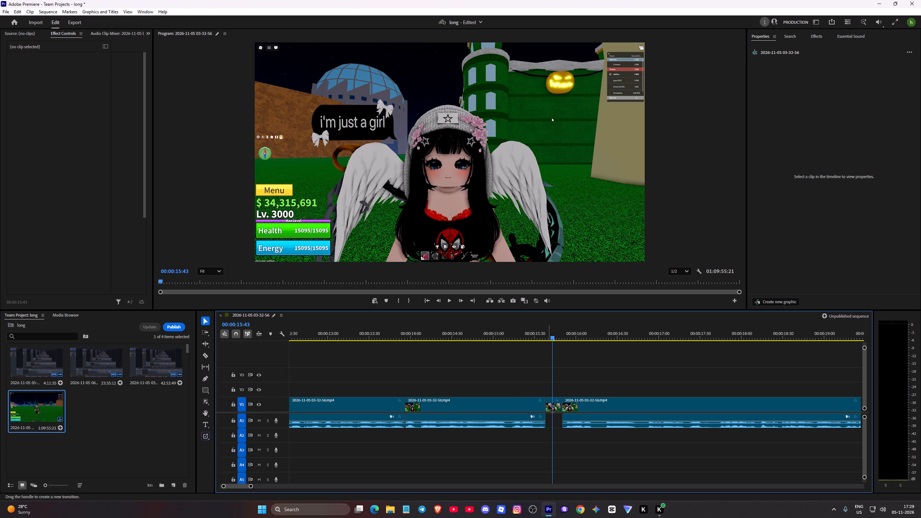
click(549, 405)
key(Delete)
click(556, 408)
key(Delete)
click(556, 408)
key(Delete)
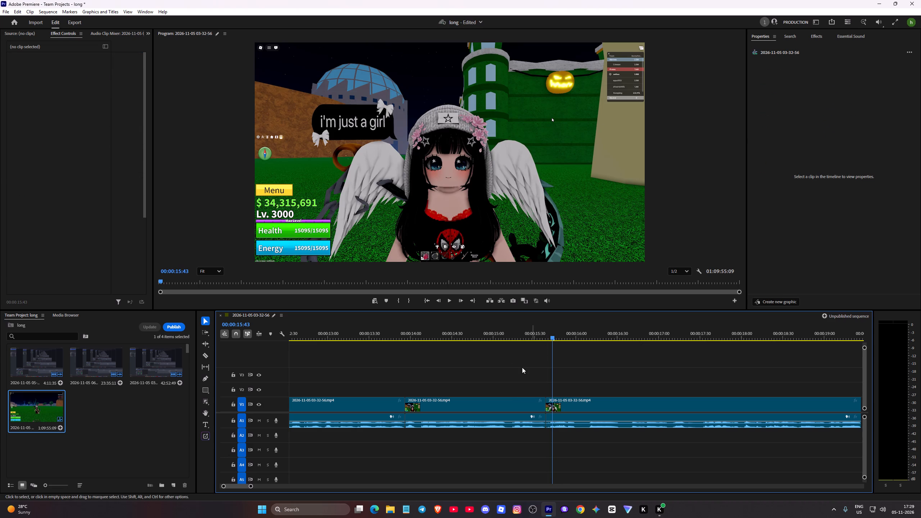
Play from about 00:00:15:03 across the join, and split the audio and video at about 00:00:19:38.
click(498, 338)
key(space)
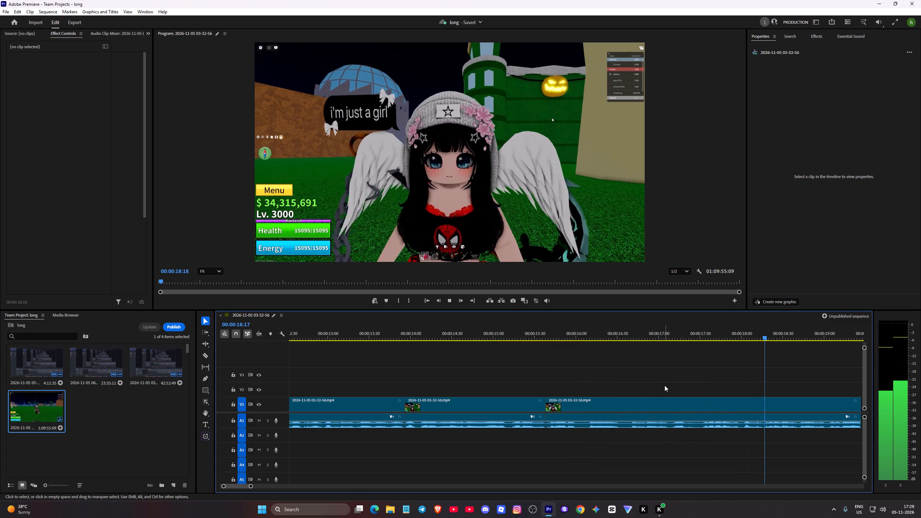
key(space)
key(space)
key(space)
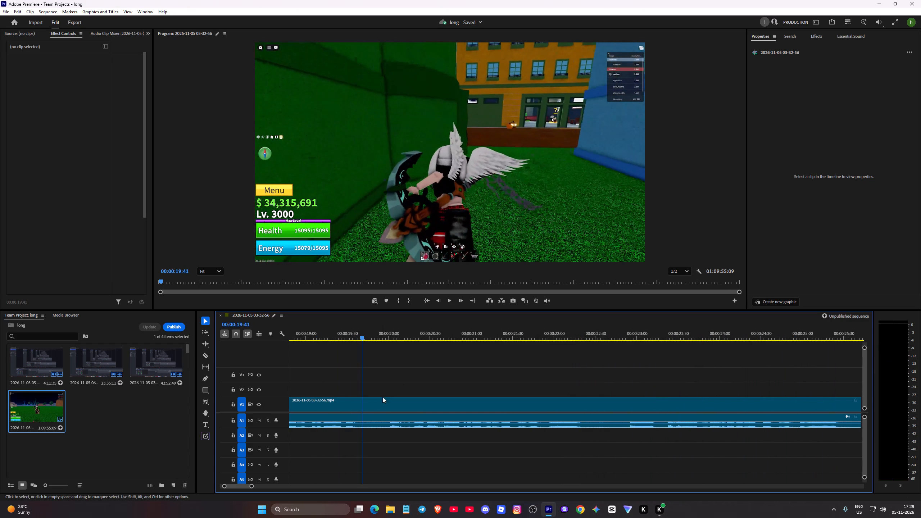
key(c)
click(358, 421)
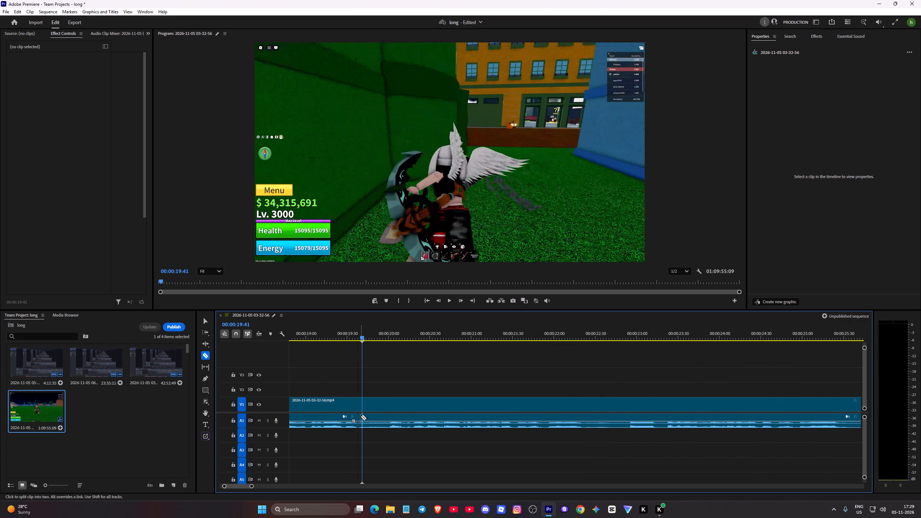
click(360, 407)
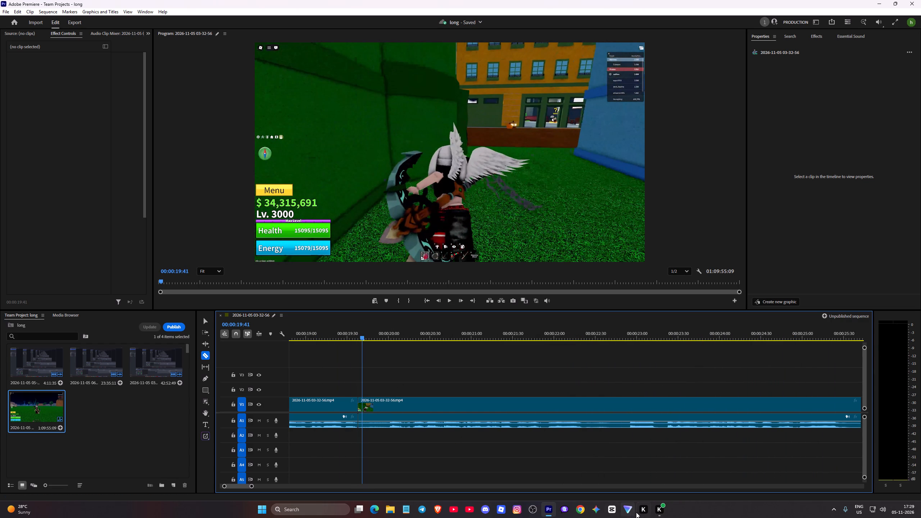
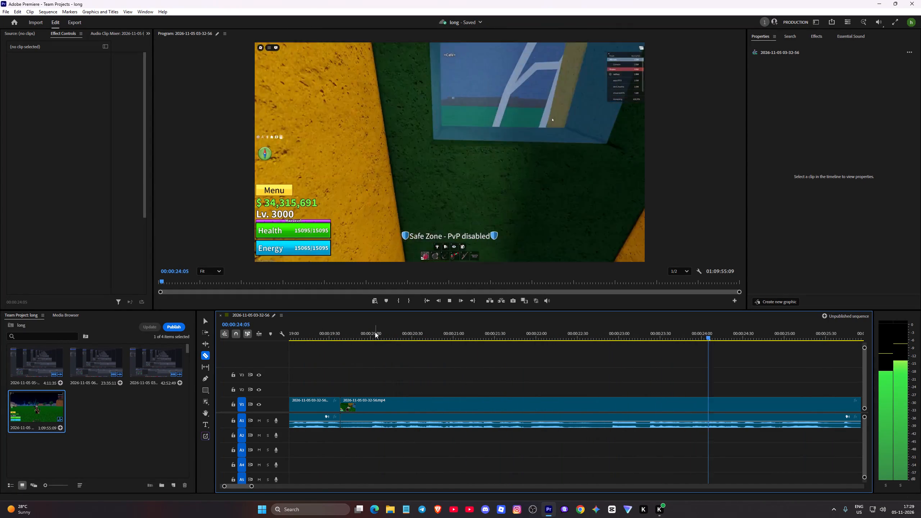
Play on to about 00:00:25:33, and split the audio and video at about 00:00:23:22 and 00:00:25:33.
key(space)
key(space)
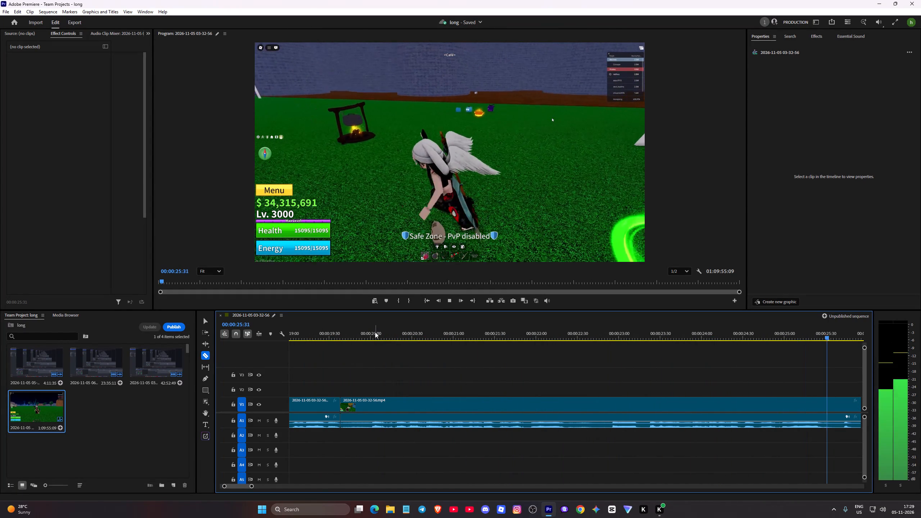
key(space)
key(c)
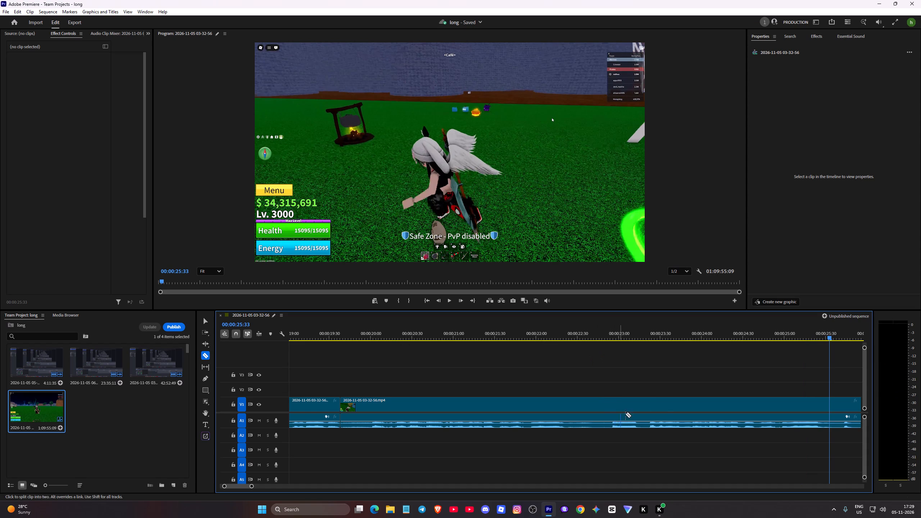
click(648, 415)
click(650, 404)
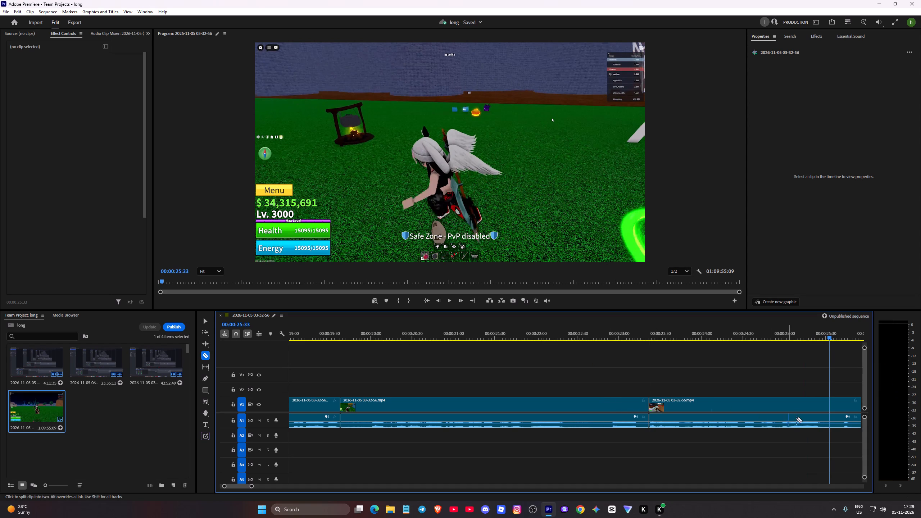
click(829, 416)
click(830, 400)
Delete the audio and video pieces between about 00:00:19:38 and 00:00:23:22, and close the gap.
key(v)
click(474, 413)
click(482, 406)
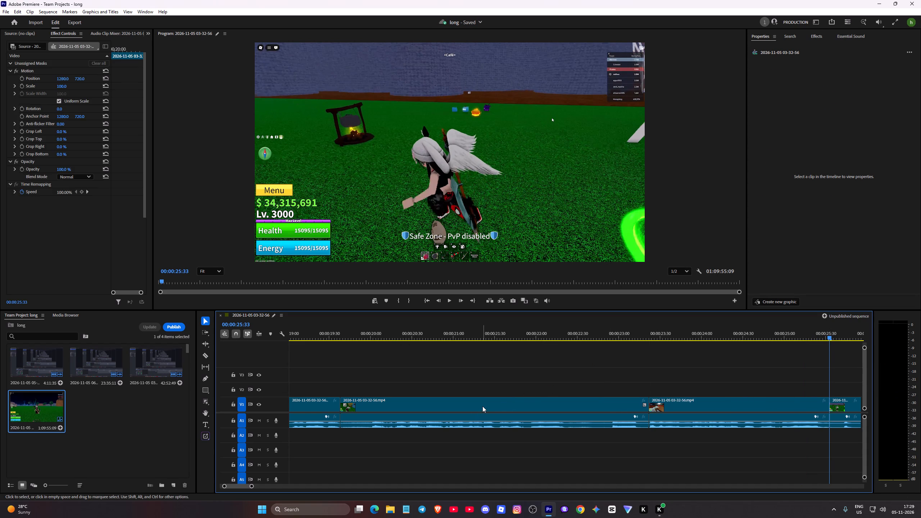
key(Delete)
click(486, 421)
key(Delete)
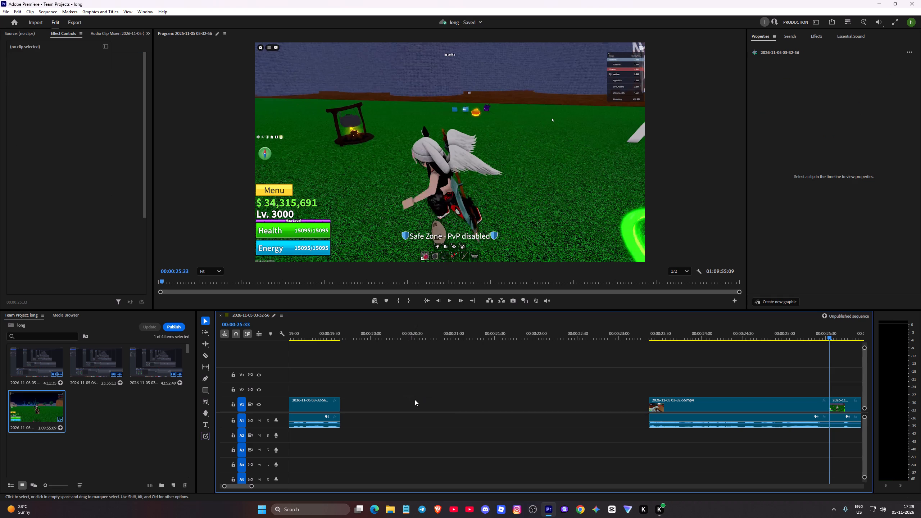
click(415, 400)
key(Delete)
Play from about 00:00:19:06 across the new join, and split the audio and video at about 00:00:21:58, 00:00:22:24 and 00:00:22:48.
click(297, 334)
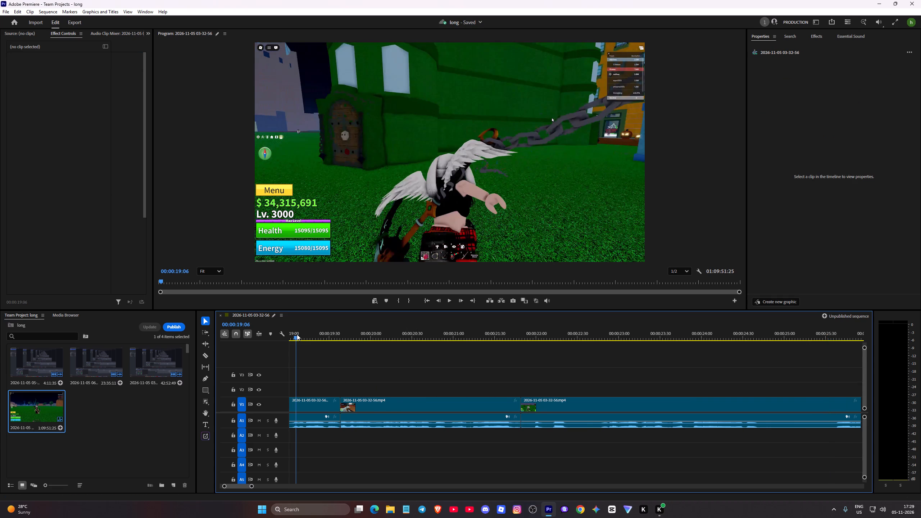
key(space)
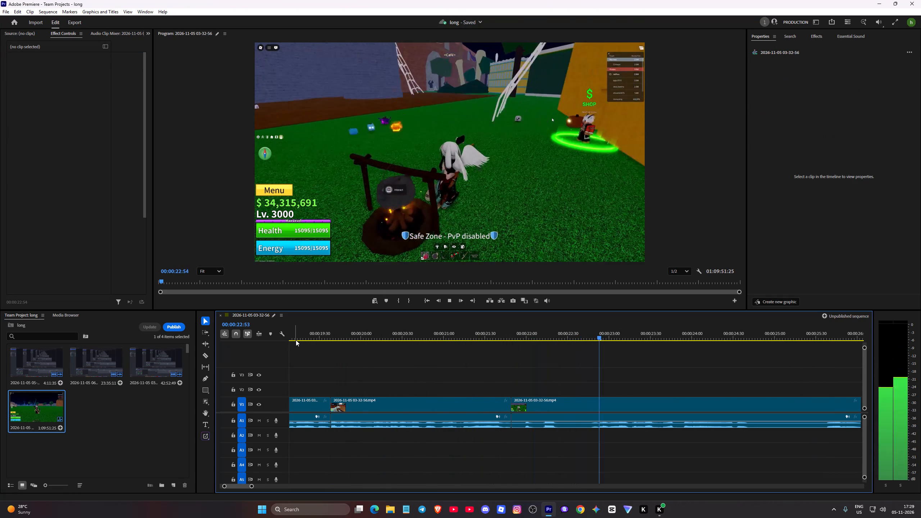
key(space)
key(c)
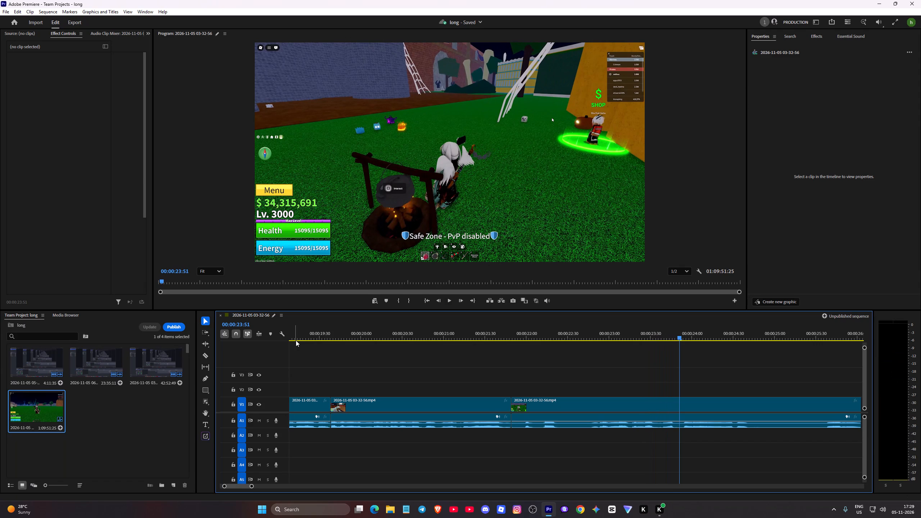
click(523, 405)
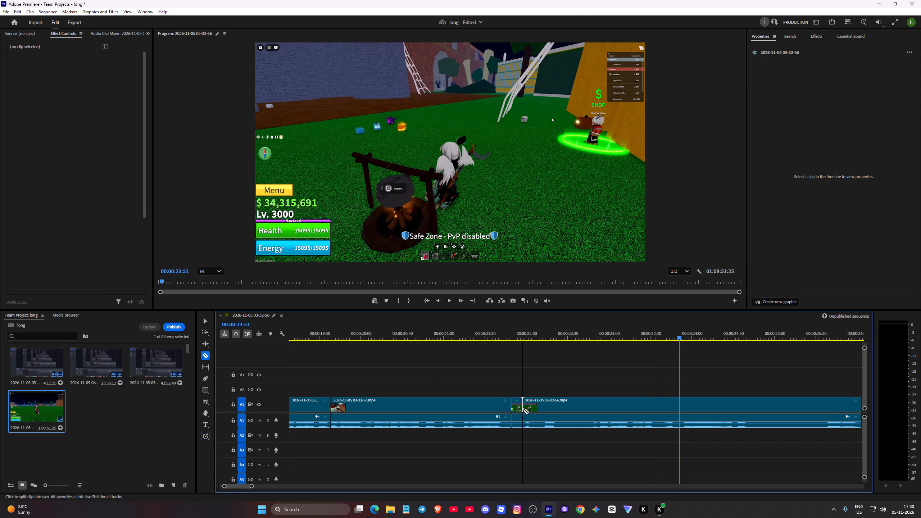
click(523, 415)
click(559, 403)
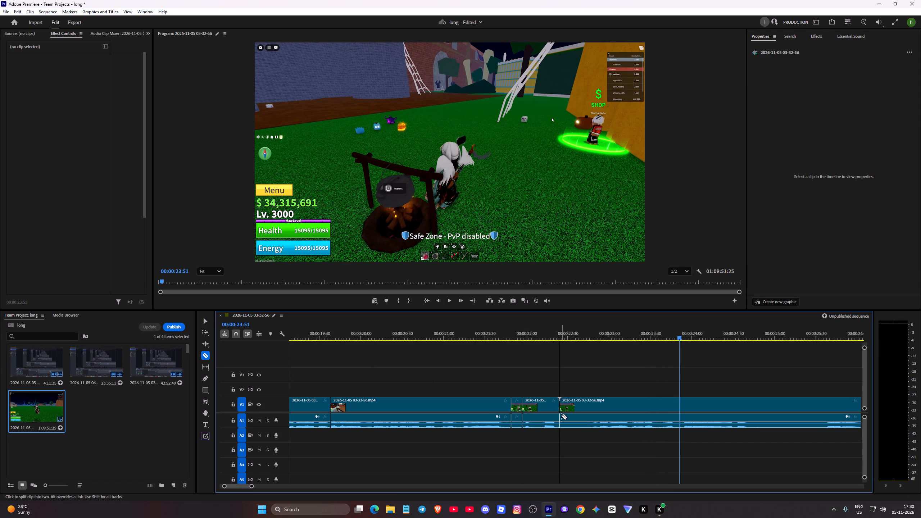
click(561, 416)
click(593, 402)
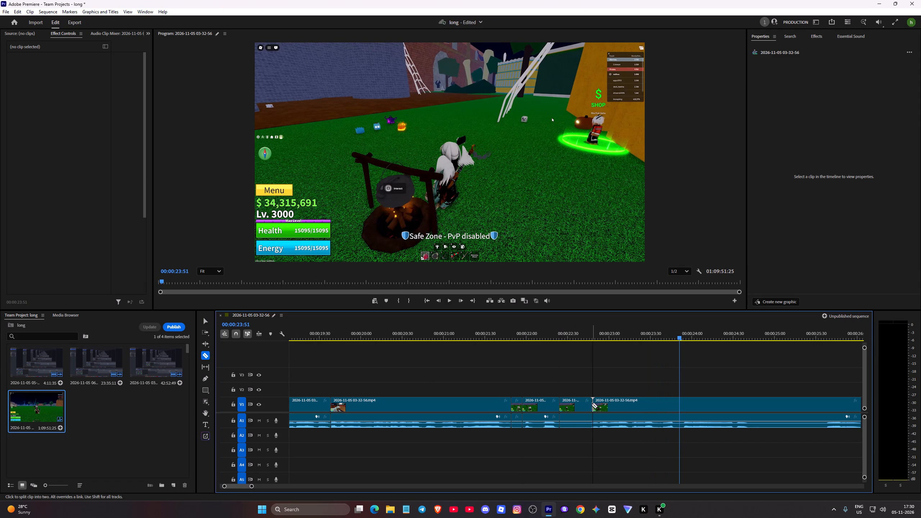
click(592, 420)
Delete the audio and video pieces at about 00:00:22:24–00:00:22:48 and 00:00:21:49–00:00:21:58, and close both gaps.
key(v)
click(577, 425)
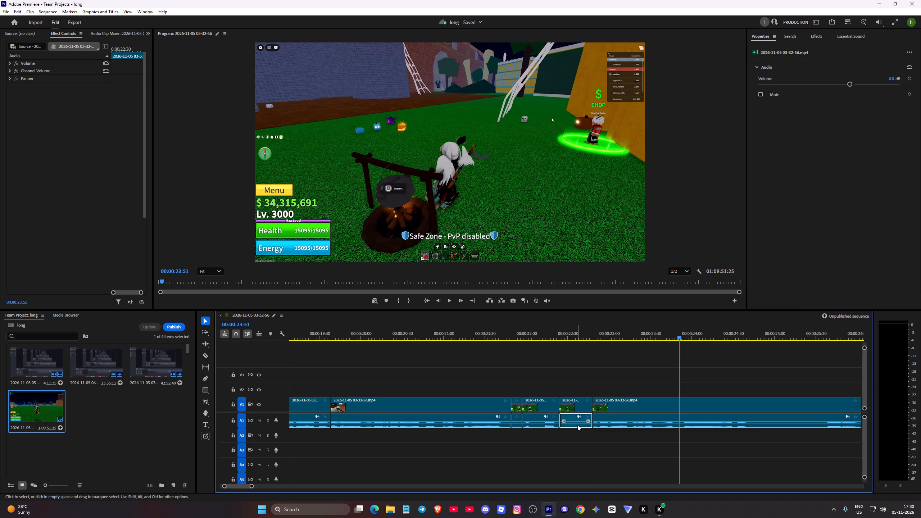
key(Delete)
click(575, 409)
key(Delete)
click(514, 402)
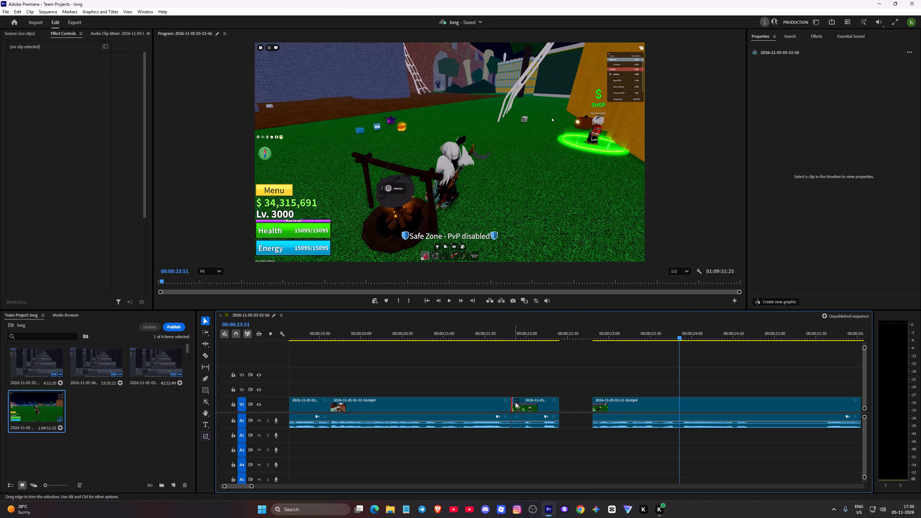
click(517, 405)
key(Delete)
click(515, 423)
key(Delete)
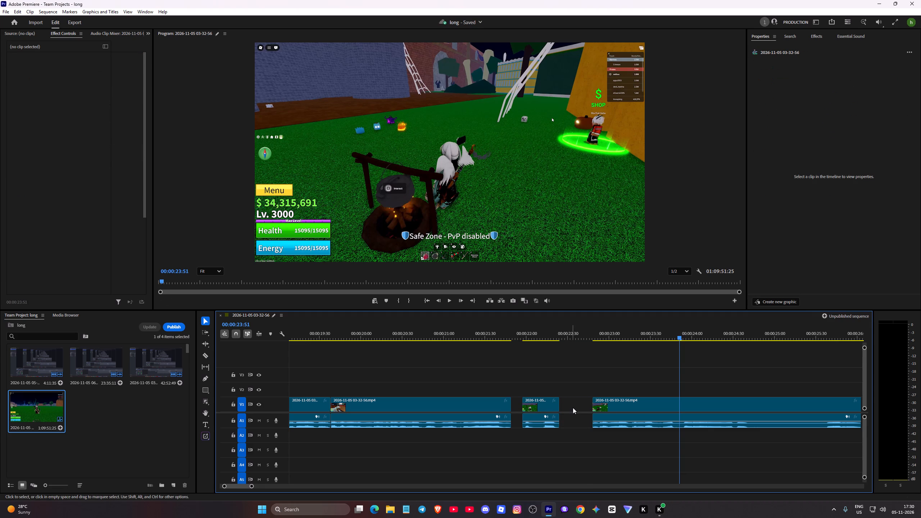
click(573, 408)
key(Delete)
click(516, 407)
key(Delete)
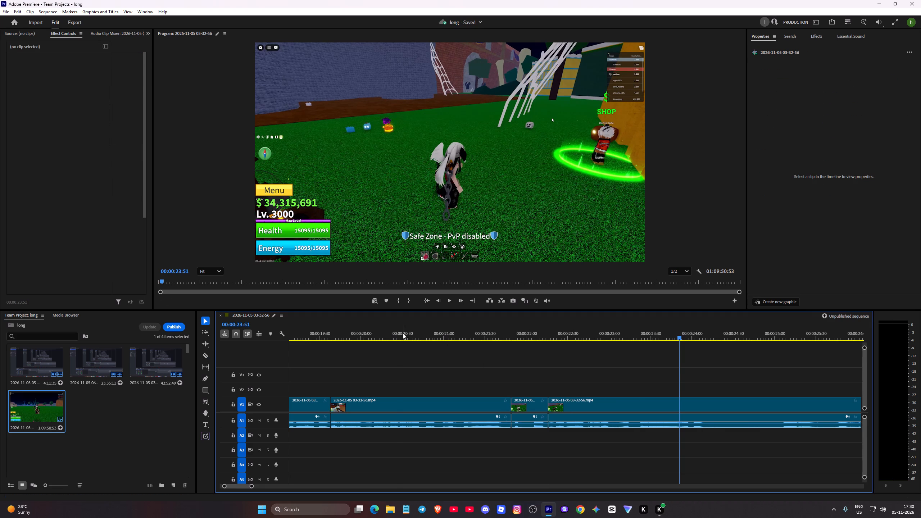
Play from about 00:00:20:26 across the joins, and split the audio and video at about 00:00:24:10.
click(397, 336)
key(space)
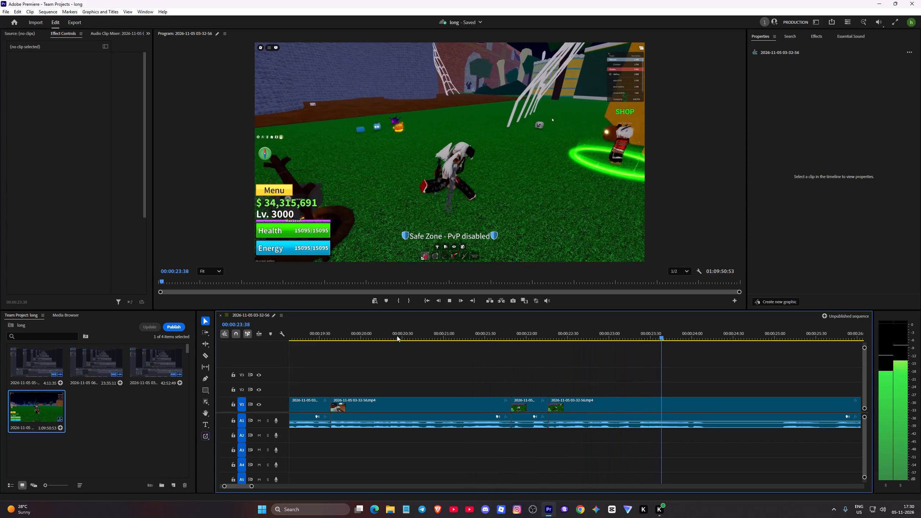
key(space)
key(c)
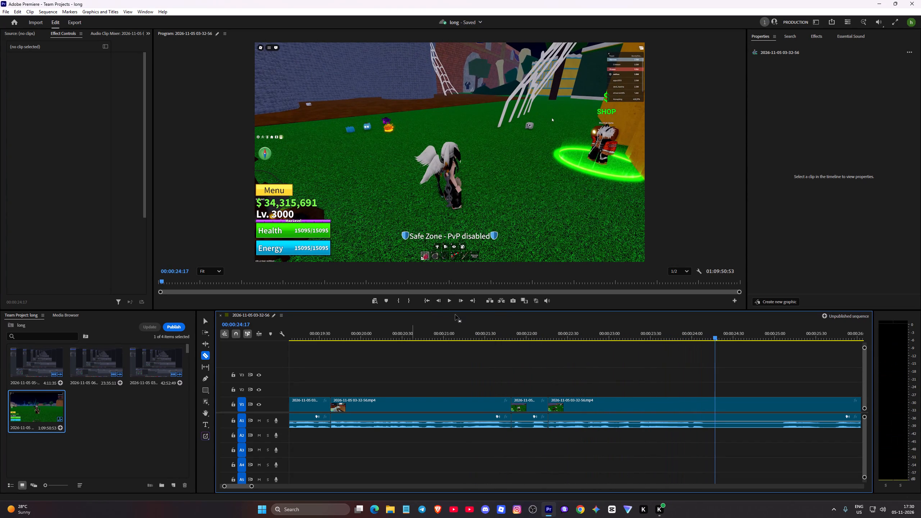
click(706, 419)
click(706, 403)
Play on to about 00:00:42:45, split the audio and video at about 00:00:42:13, and split the audio also at about 00:00:41:44.
key(space)
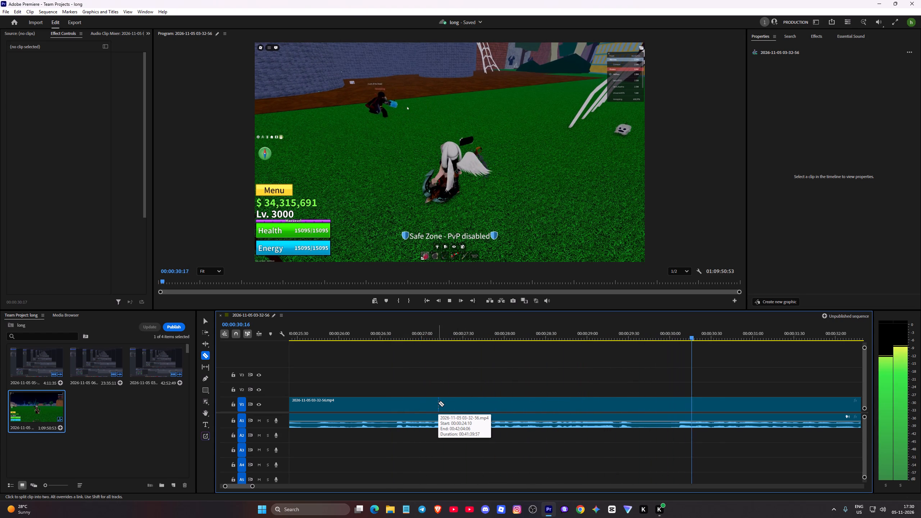
key(space)
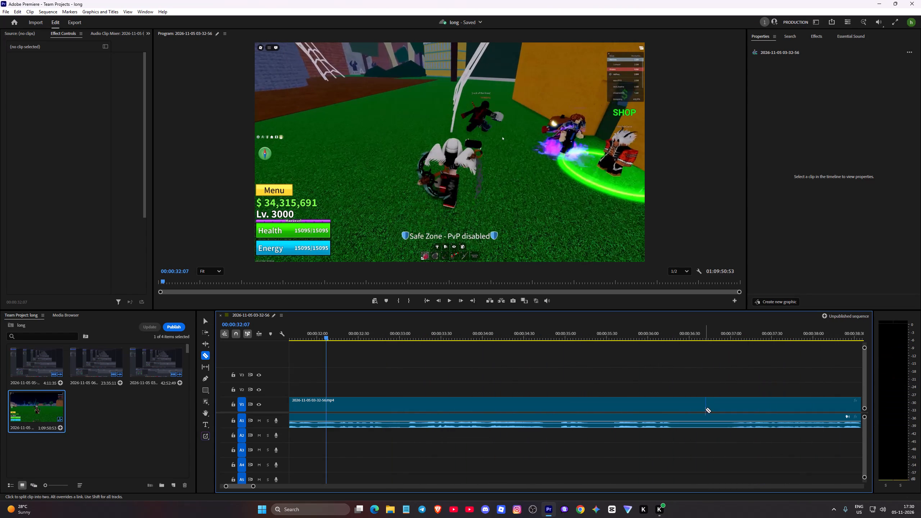
key(space)
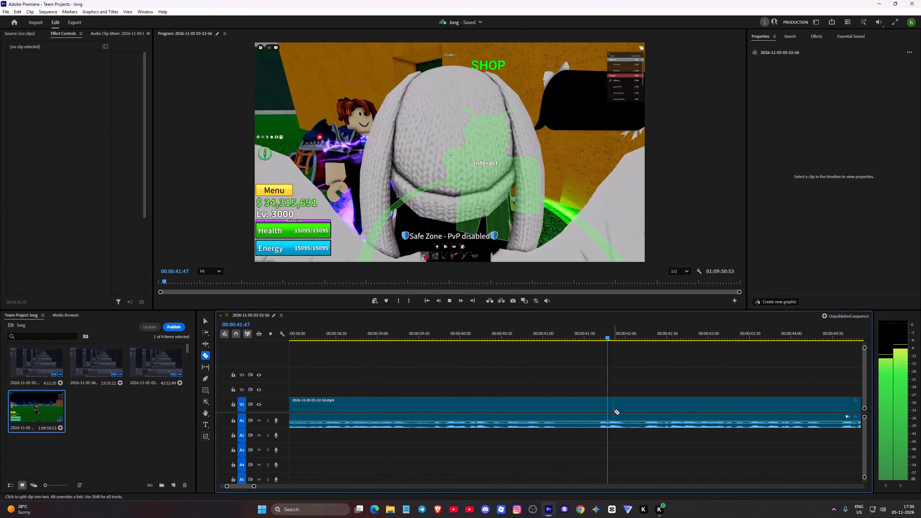
key(space)
click(644, 418)
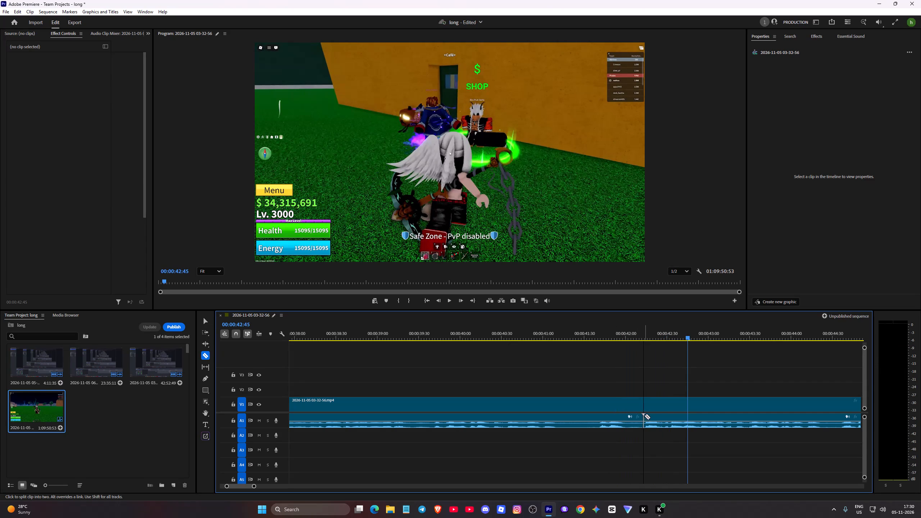
click(645, 409)
key(c)
click(604, 424)
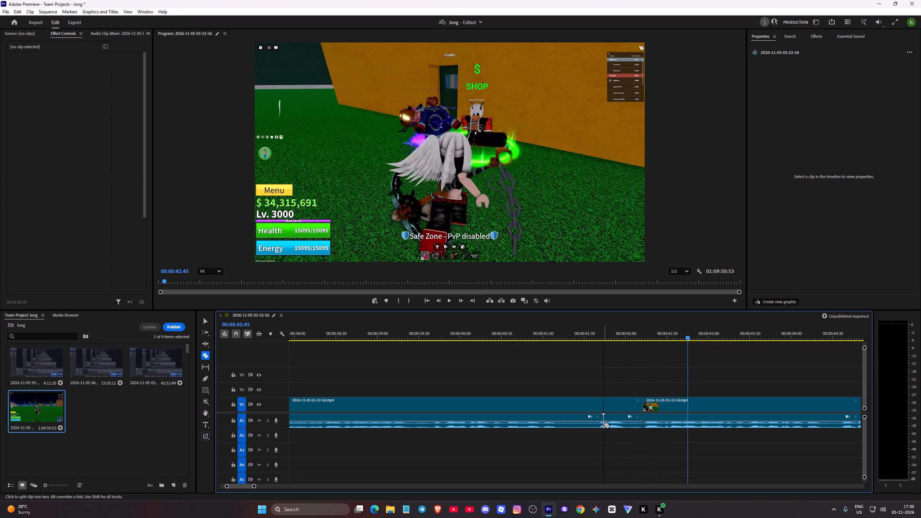
Delete all audio and video pieces between about 00:00:24:10 and 00:00:42:13, and close the gap.
key(v)
click(611, 424)
key(Delete)
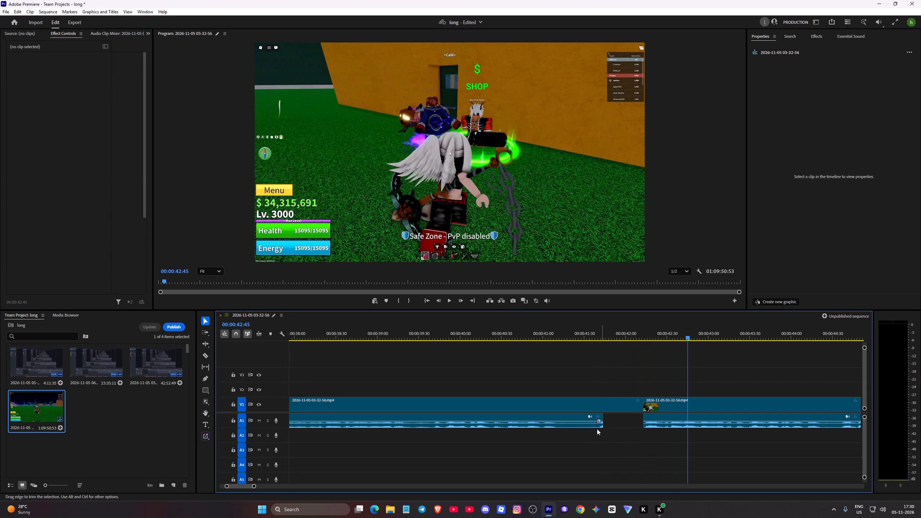
click(589, 430)
key(Delete)
click(590, 423)
key(Delete)
click(593, 410)
key(Delete)
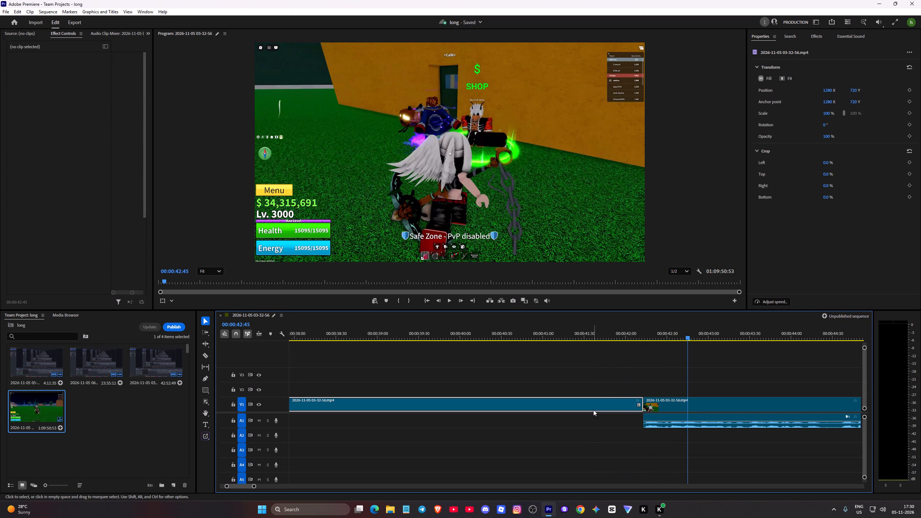
click(593, 410)
key(Delete)
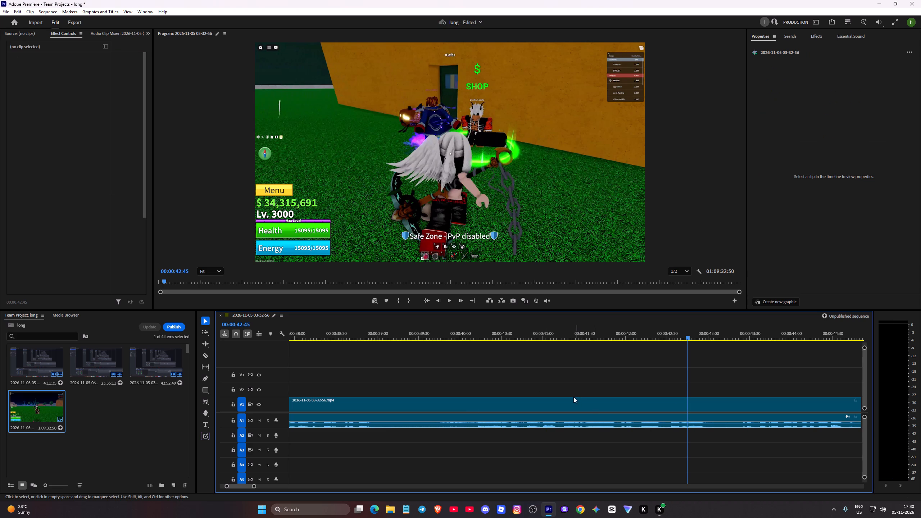
Play from about 00:00:21:16 across the new join, and split the audio and video at about 00:00:26:20 and 00:00:26:32.
click(348, 336)
drag(348, 336, 270, 330)
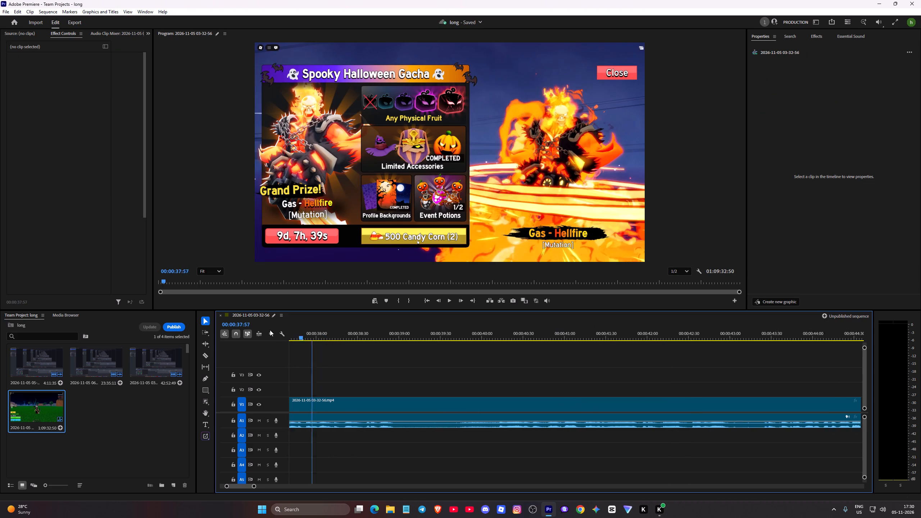
drag(270, 330, 217, 348)
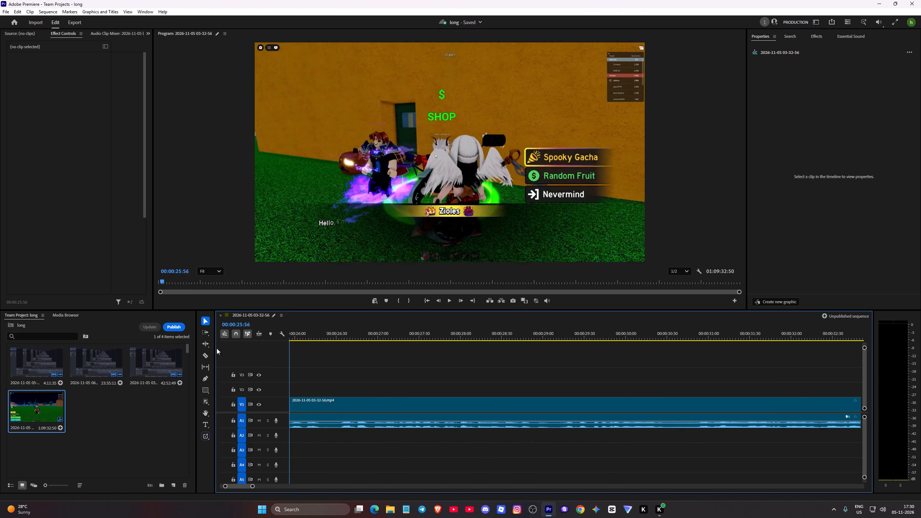
drag(217, 348, 335, 365)
key(space)
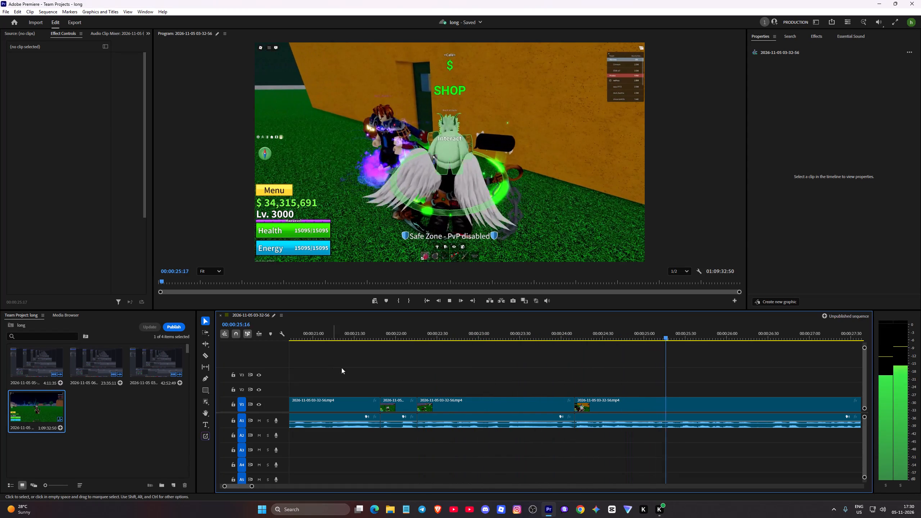
key(space)
key(c)
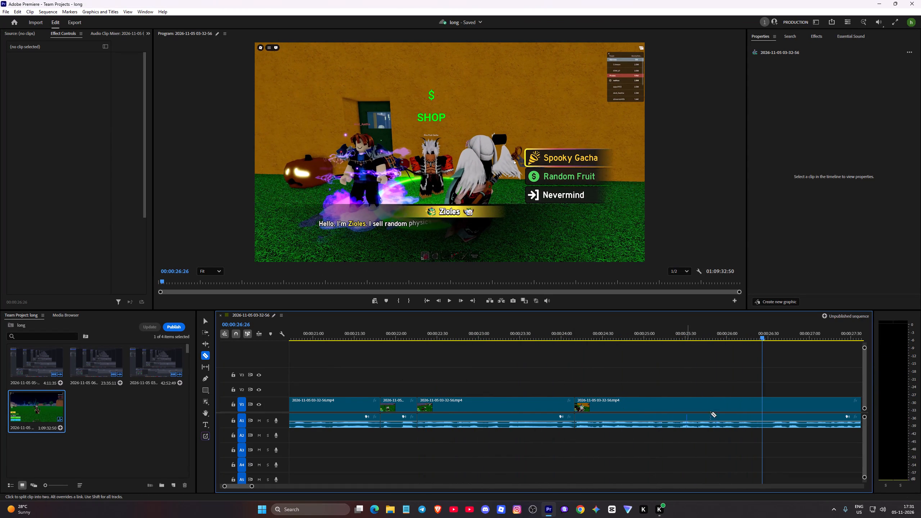
click(754, 422)
click(754, 407)
key(space)
key(space)
click(770, 420)
click(772, 408)
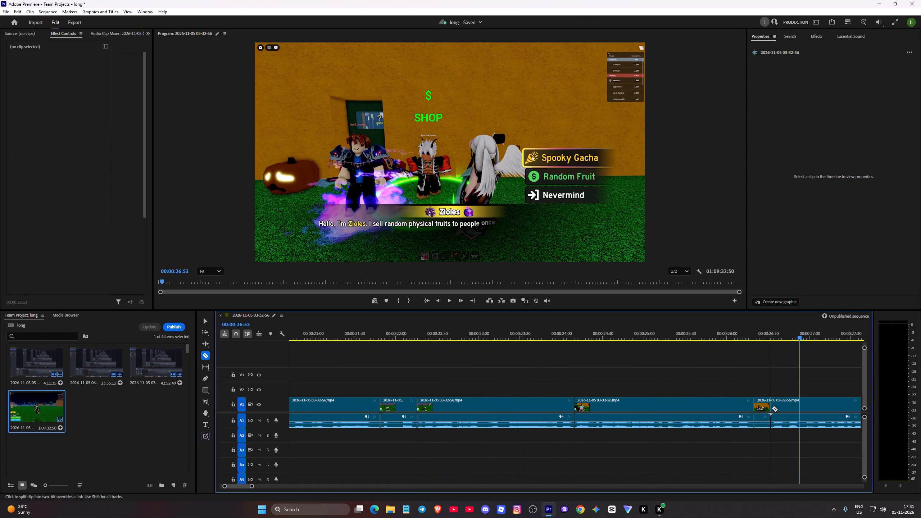
Delete the short audio and video pieces between about 00:00:26:20 and 00:00:26:32, and close the gap.
key(v)
click(757, 424)
click(761, 424)
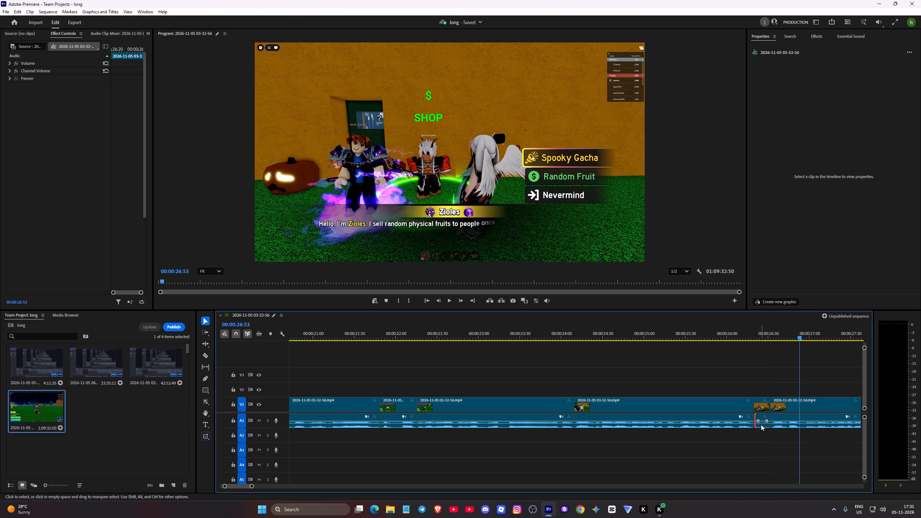
key(Delete)
click(762, 406)
key(Delete)
click(762, 406)
key(Delete)
double_click(762, 406)
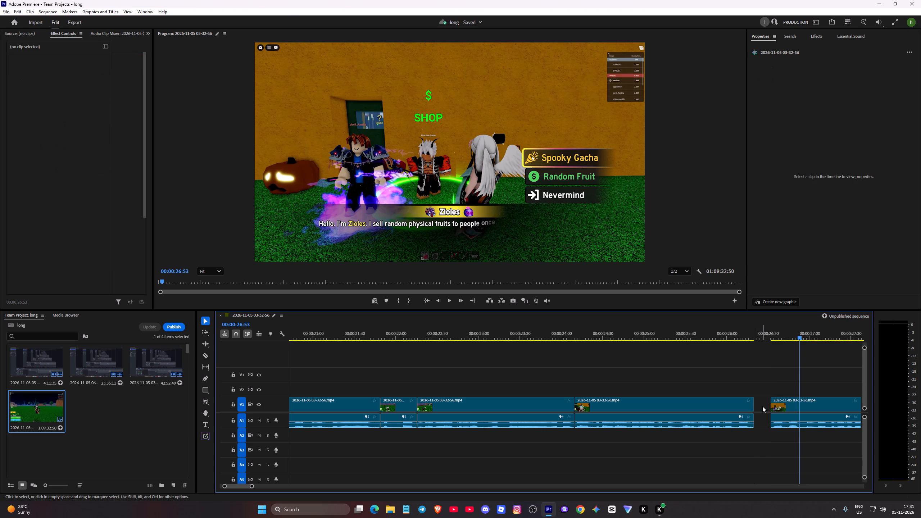
click(761, 405)
key(Delete)
Play from about 00:00:24:24 across the new join, and split the audio and video at about 00:00:30:16 and 00:00:39:27.
click(595, 327)
key(space)
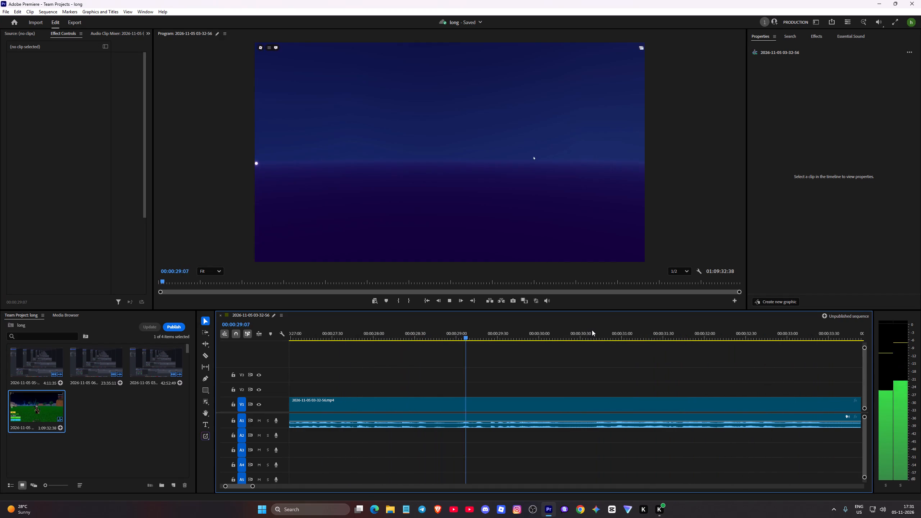
key(space)
text(c)
drag(562, 418, 562, 414)
click(562, 404)
key(space)
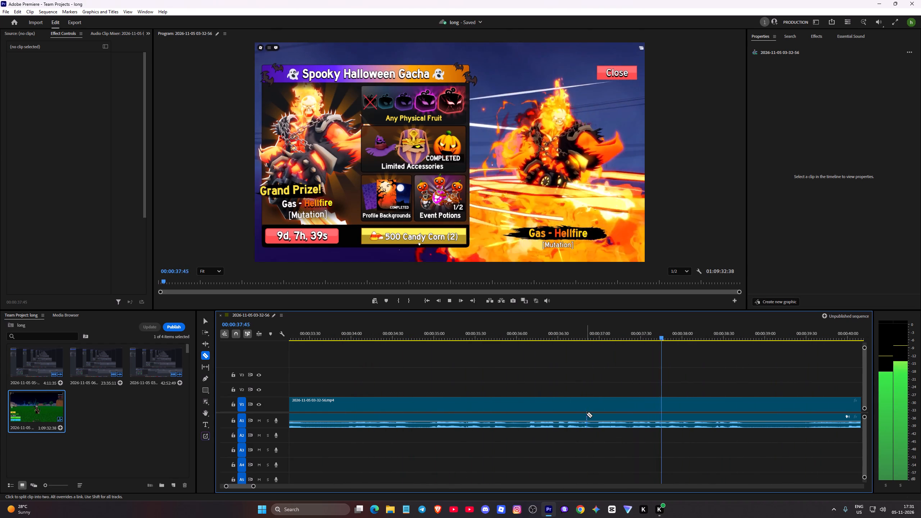
key(space)
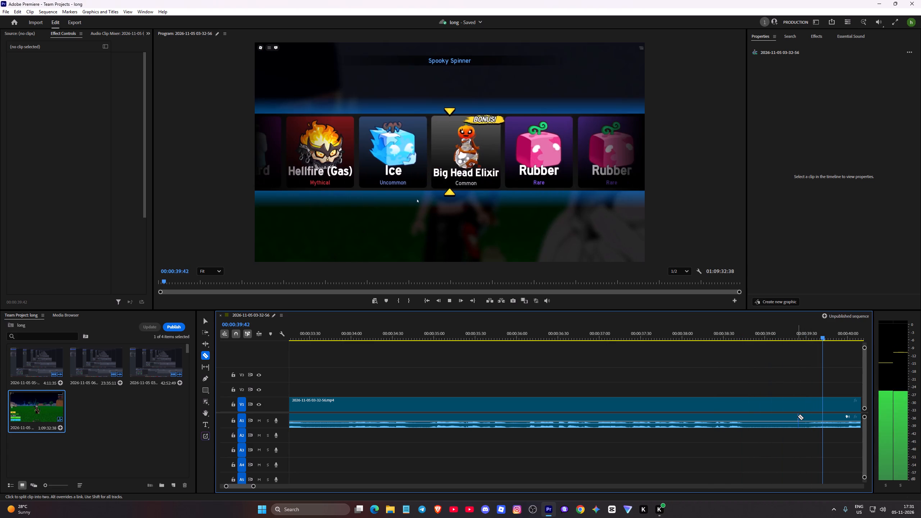
click(803, 421)
click(805, 406)
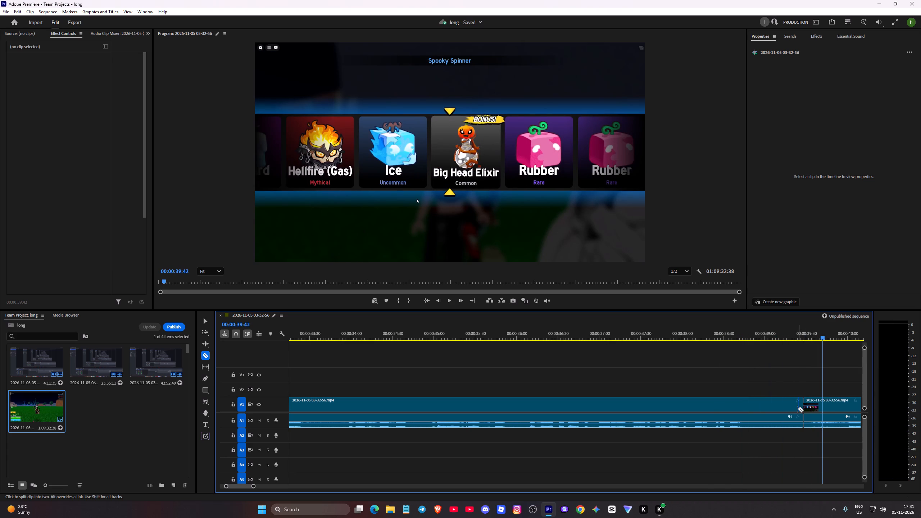
Delete the audio and video pieces between about 00:00:30:16 and 00:00:39:27, and close the gap.
key(v)
click(770, 421)
key(Delete)
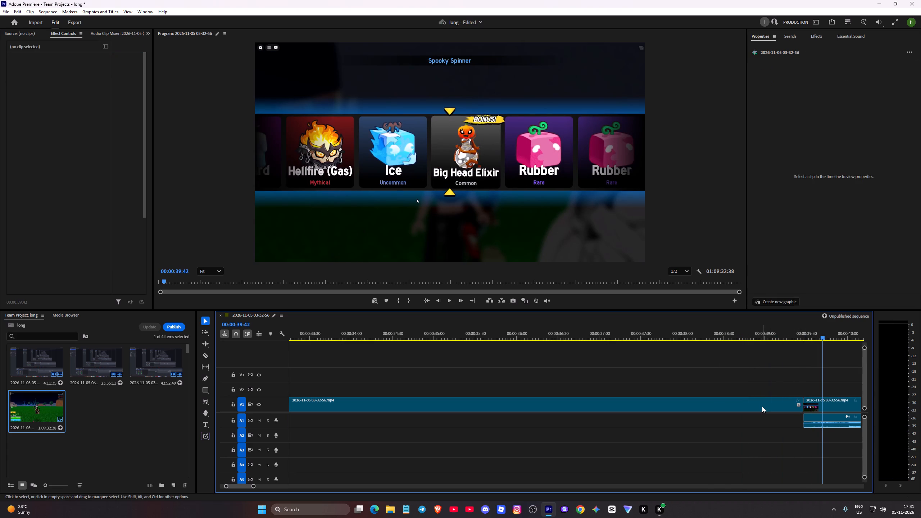
click(762, 406)
key(Delete)
click(762, 406)
key(Delete)
click(762, 406)
click(743, 401)
key(Delete)
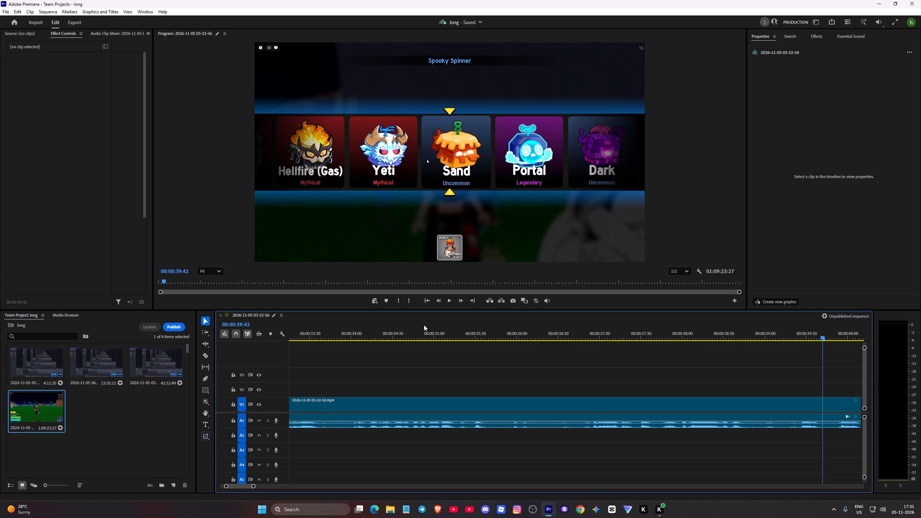
Play across the new join at about 00:00:30:16, and split the audio and video at about 00:00:44:47.
click(380, 338)
drag(381, 338, 341, 336)
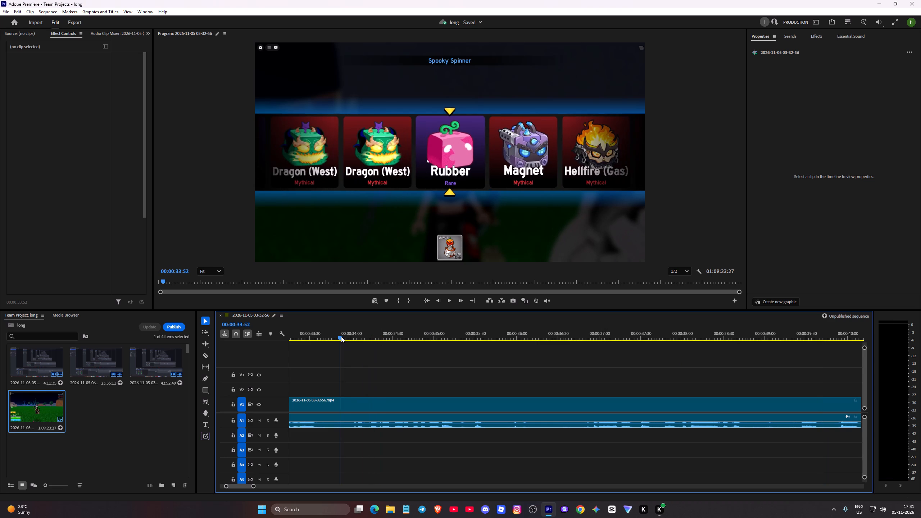
drag(341, 336, 276, 339)
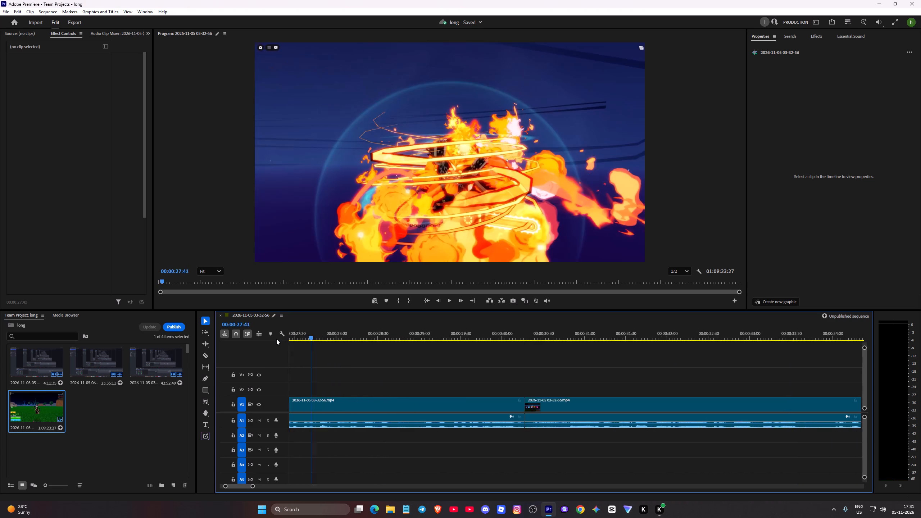
drag(276, 339, 338, 340)
key(space)
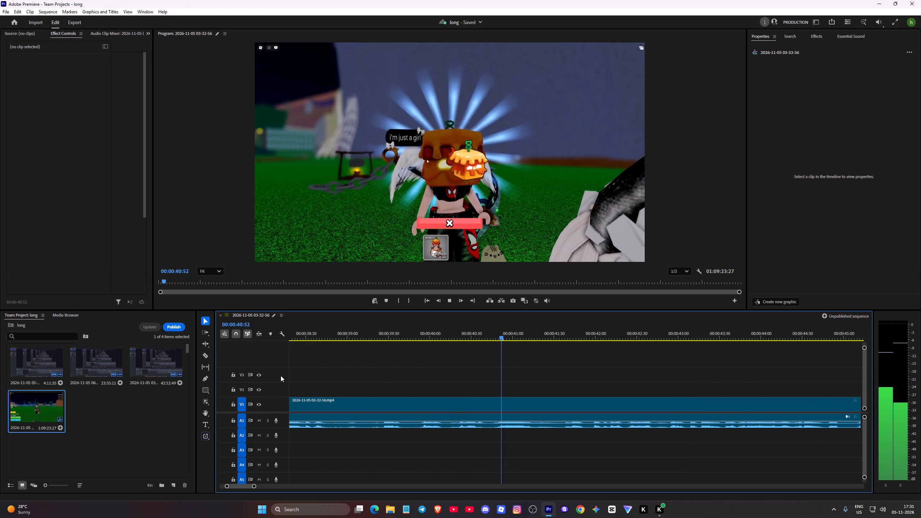
key(space)
key(c)
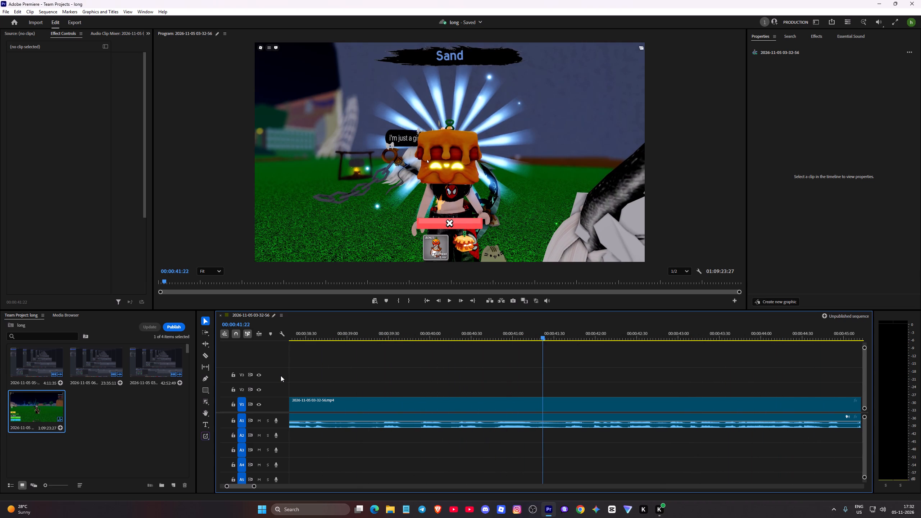
key(space)
key(space)
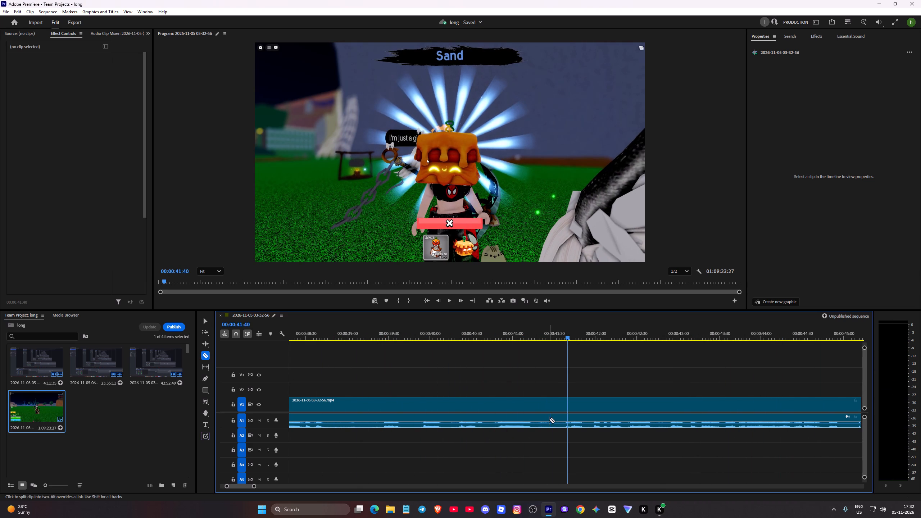
key(space)
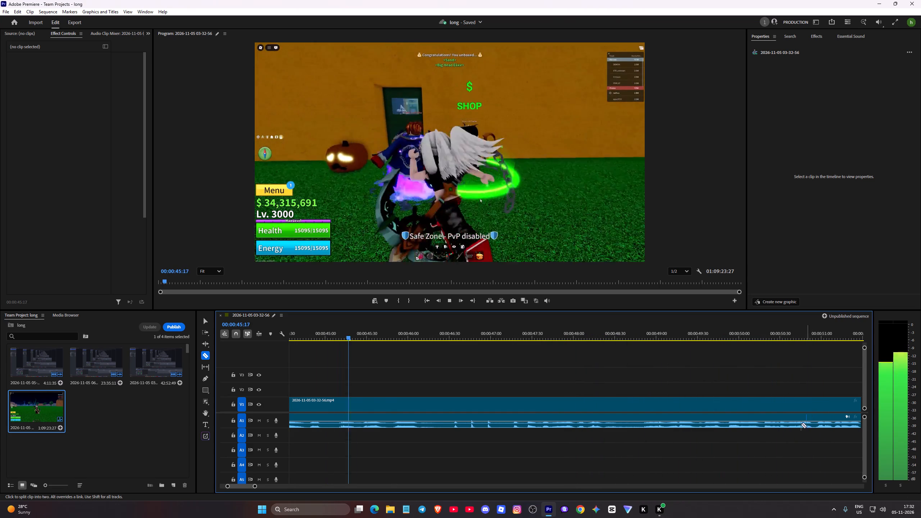
key(space)
click(298, 335)
key(space)
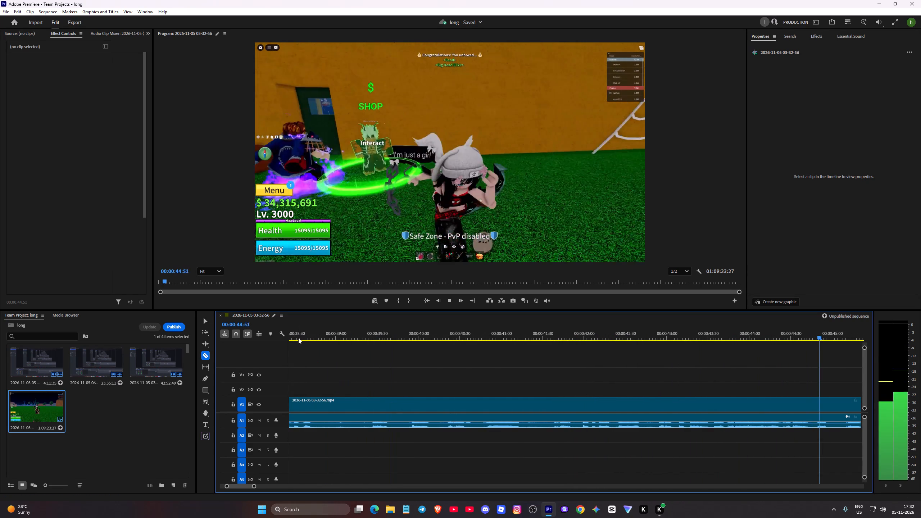
key(space)
click(295, 419)
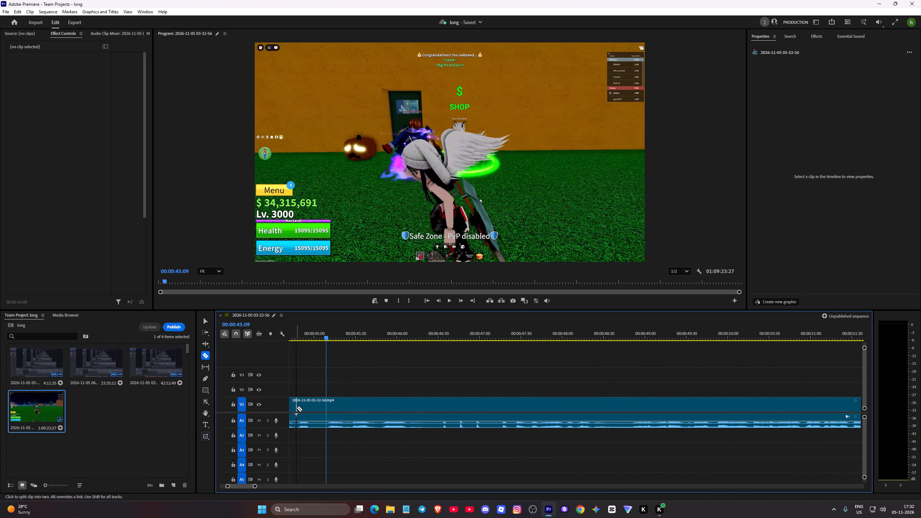
click(296, 408)
Play on from about 00:00:44:47, and split the video and audio at about 00:00:53:03.
key(space)
key(space)
click(296, 338)
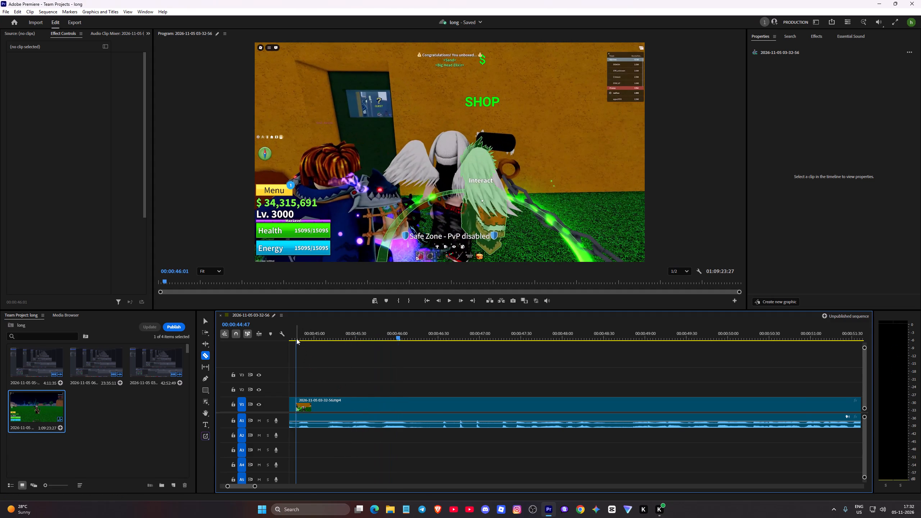
key(space)
key(space)
key(space)
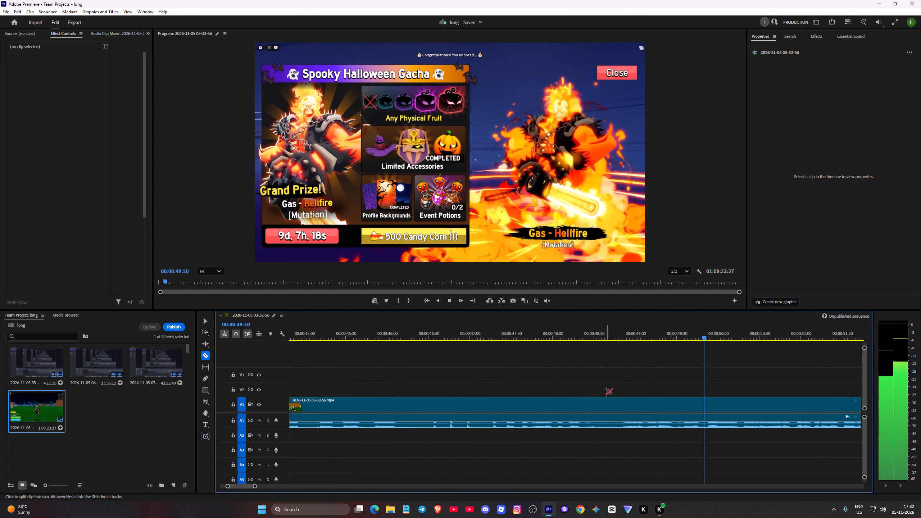
key(space)
key(space)
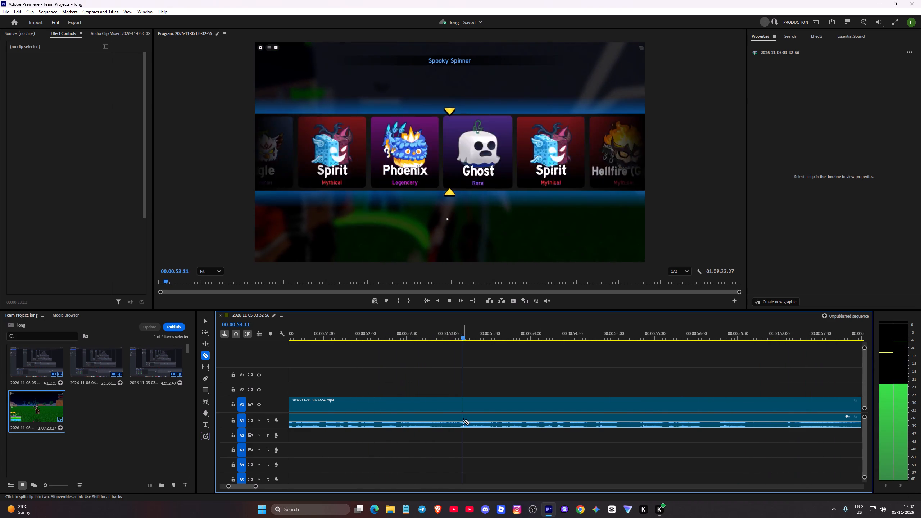
key(space)
click(452, 406)
click(451, 417)
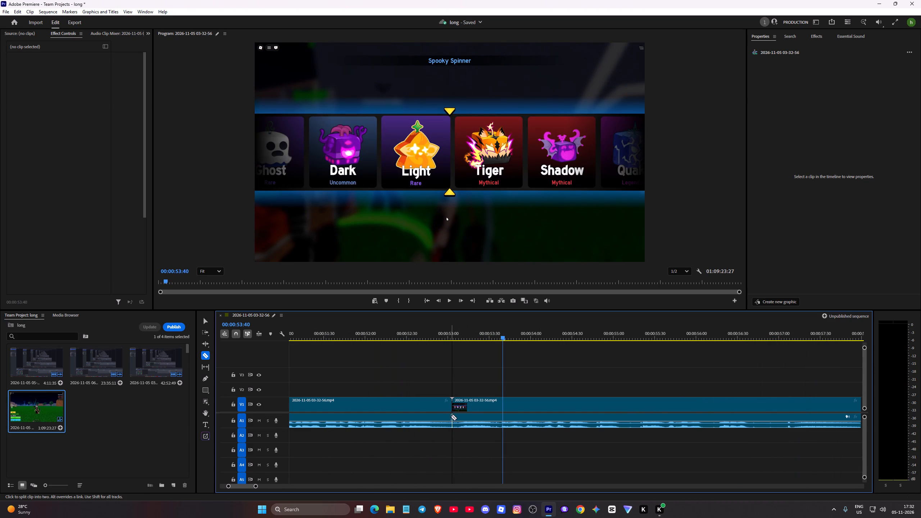
Delete the audio and video pieces between about 00:00:44:47 and 00:00:53:03, and close the gap.
key(v)
click(440, 418)
key(Delete)
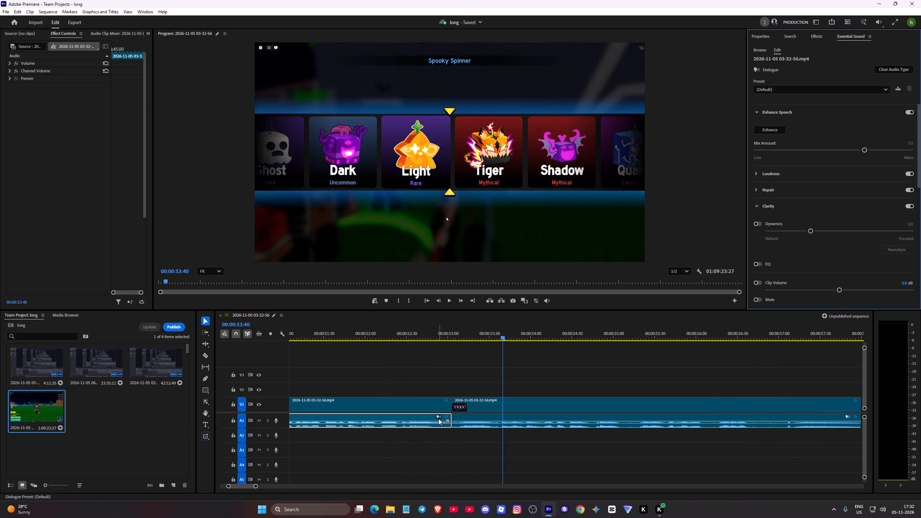
click(413, 408)
key(Delete)
click(410, 416)
key(Delete)
click(405, 406)
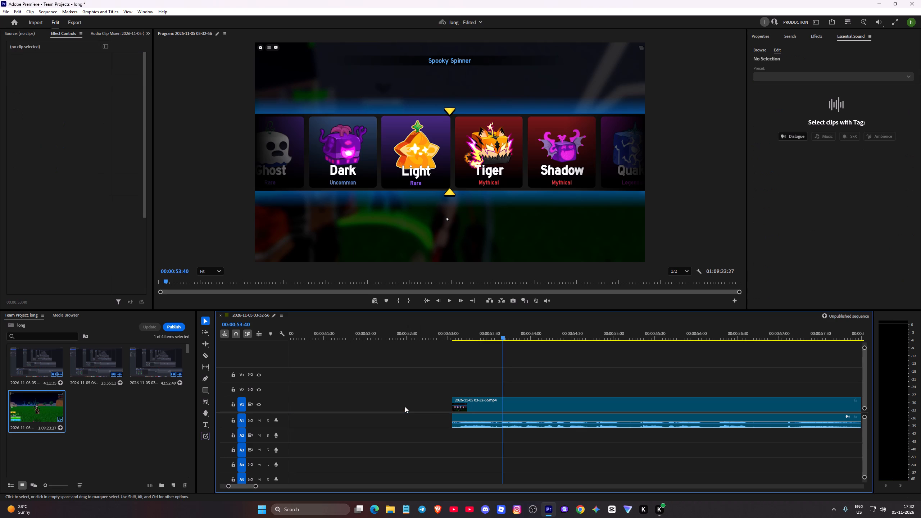
key(Delete)
Play from about 00:00:38:38 across the new join, and split the audio and video at about 00:00:50:38.
click(317, 333)
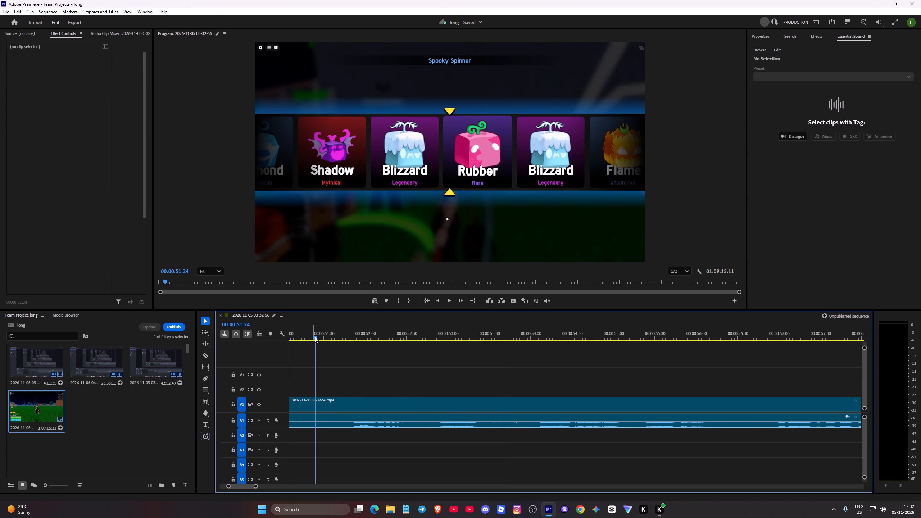
drag(315, 337, 235, 346)
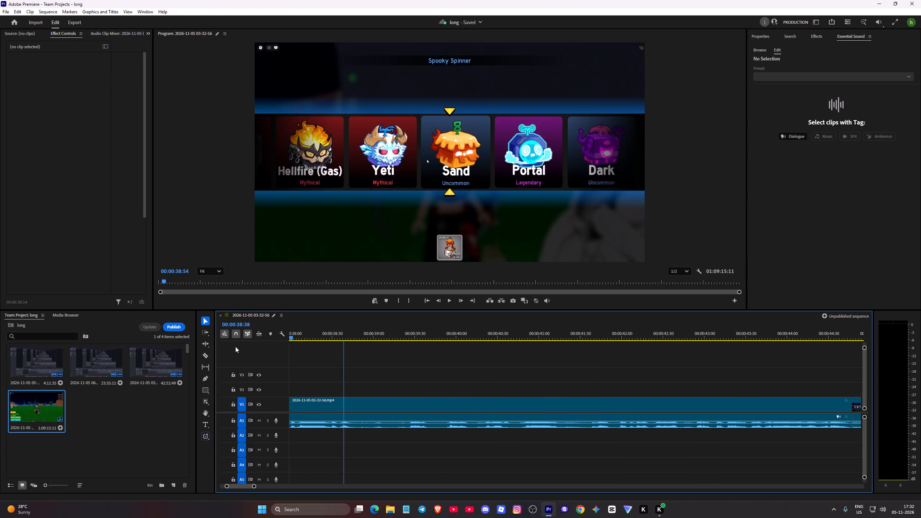
key(space)
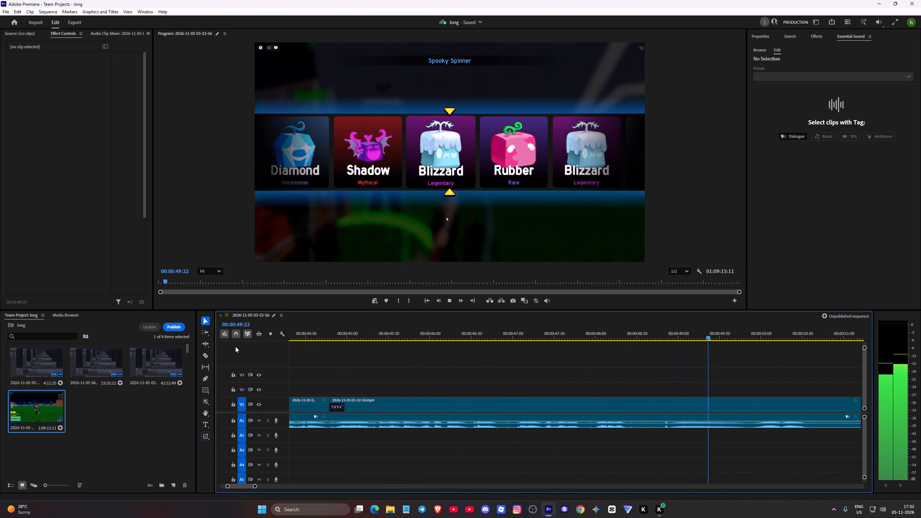
key(space)
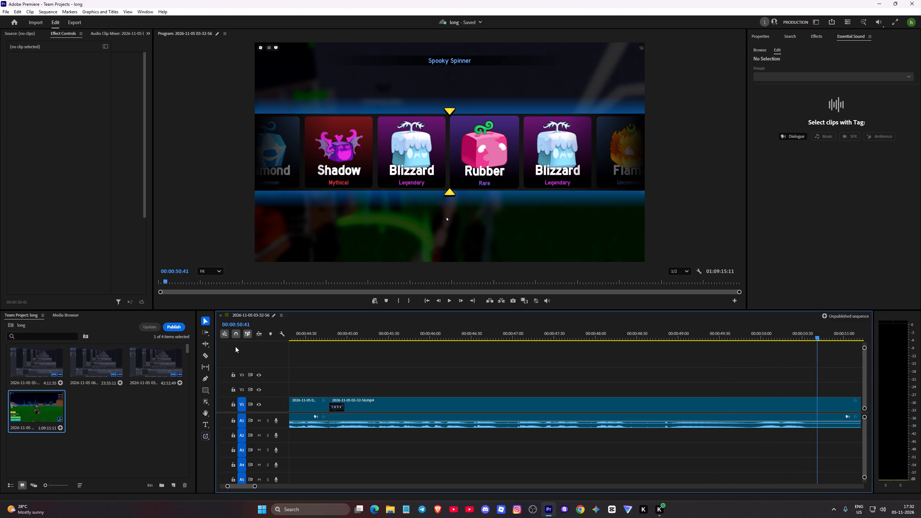
key(c)
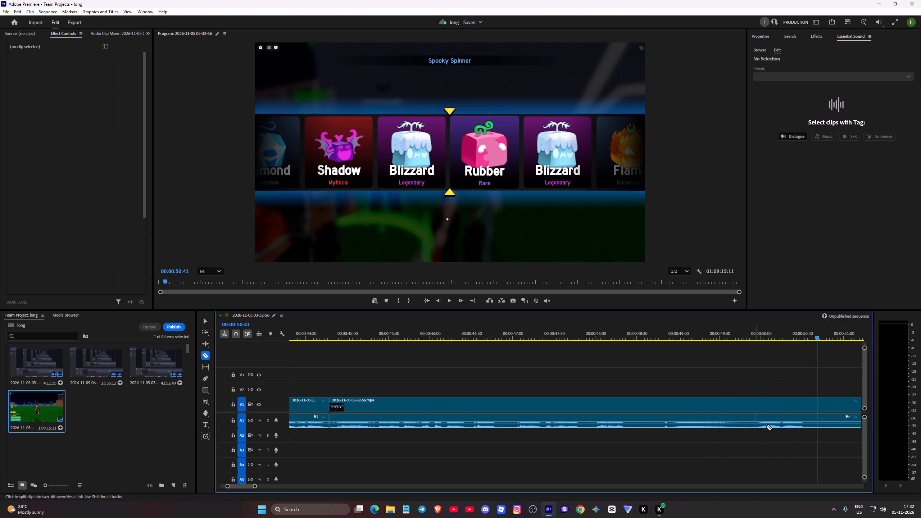
click(813, 421)
click(813, 410)
Play on to about 00:01:21:01, and split the video and audio at about 00:01:18:48 and 00:01:20:54.
key(space)
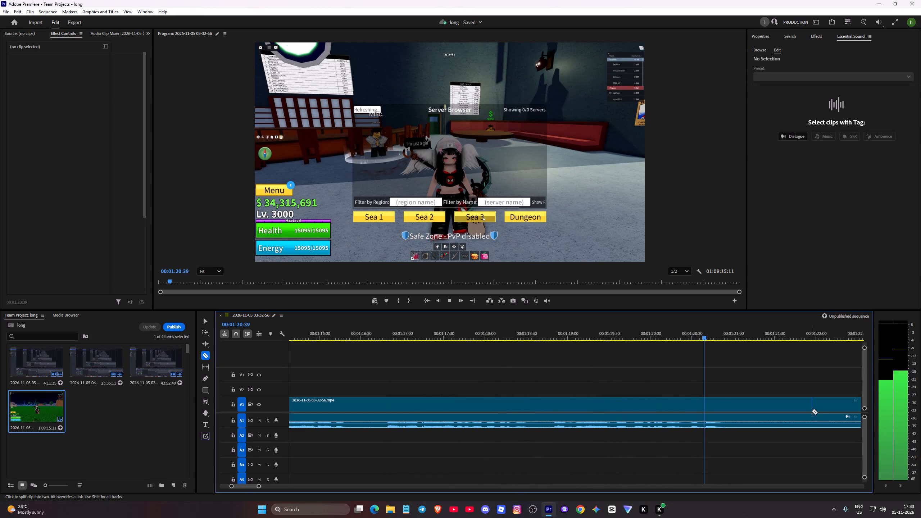
key(space)
click(551, 400)
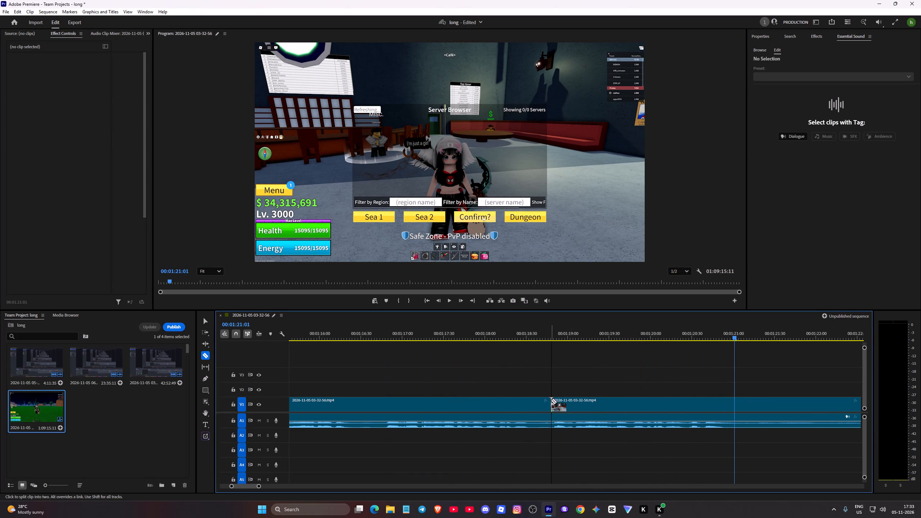
click(551, 418)
click(725, 421)
click(726, 401)
Delete the audio and video pieces between about 00:00:50:38 and 00:01:18:48, and close the gap.
key(v)
click(516, 426)
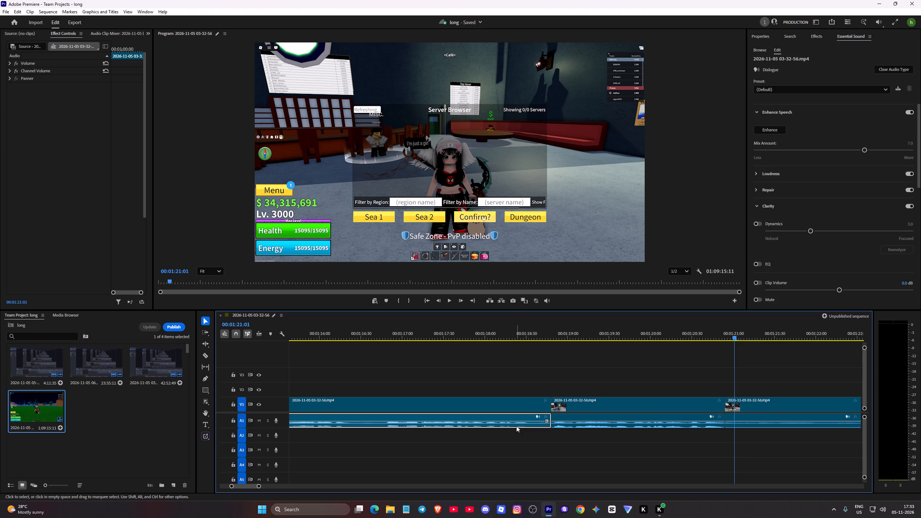
key(Delete)
click(512, 405)
key(Delete)
click(495, 415)
click(495, 409)
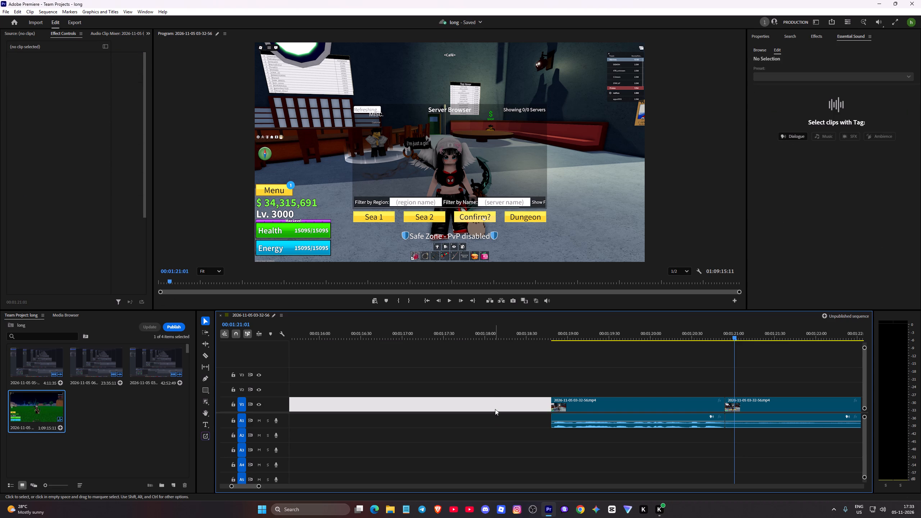
key(Delete)
Play from the last join, skip to 00:01:14:00 and play on, and split the video and audio at about 00:01:36:04.
click(320, 334)
drag(320, 336, 255, 350)
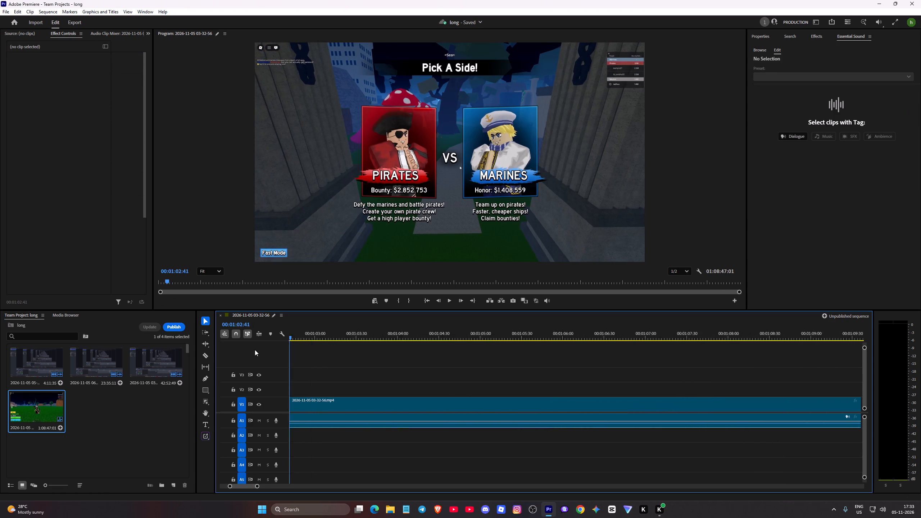
drag(255, 350, 308, 360)
key(space)
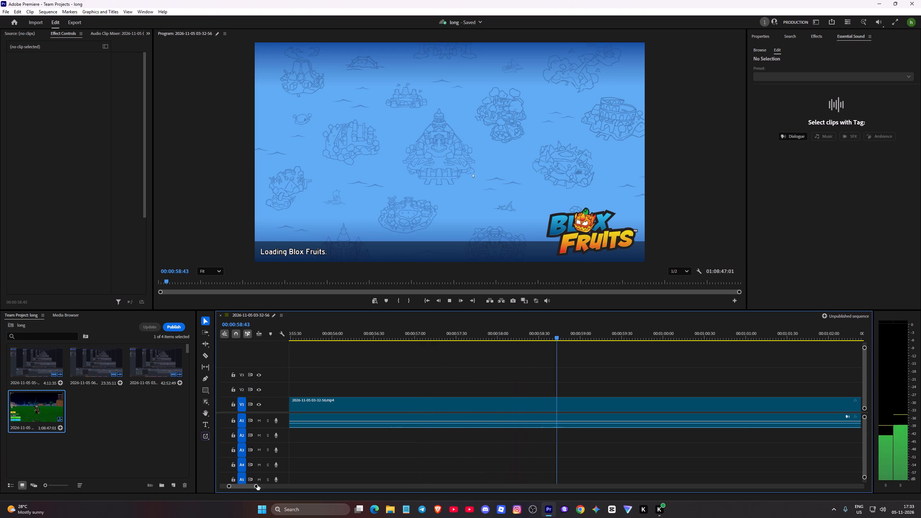
drag(257, 486, 298, 490)
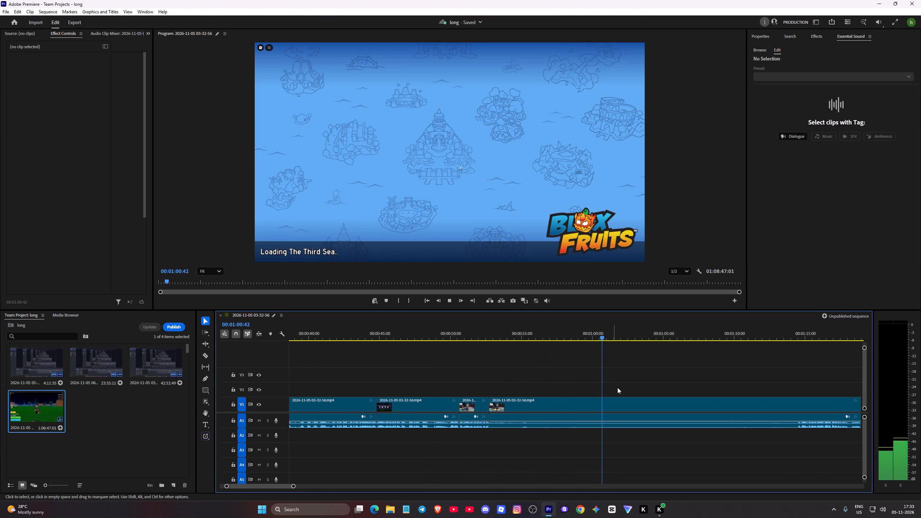
key(space)
click(791, 337)
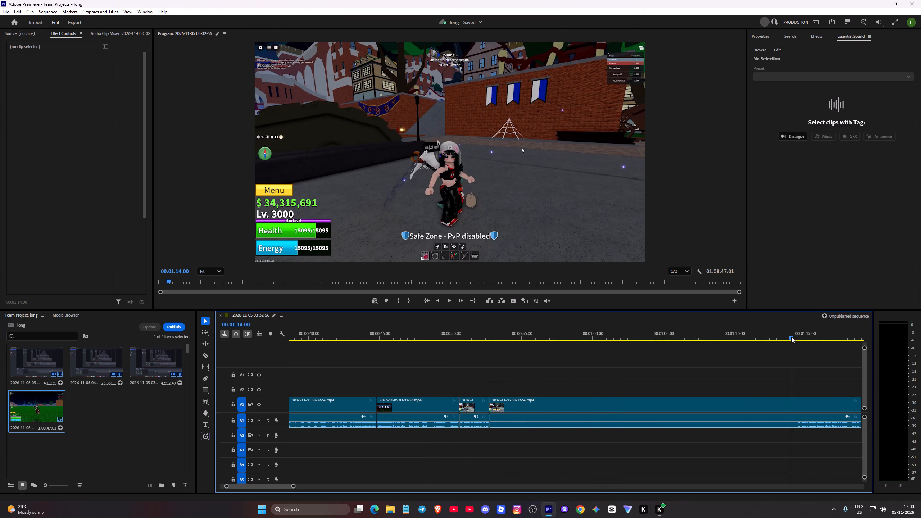
key(space)
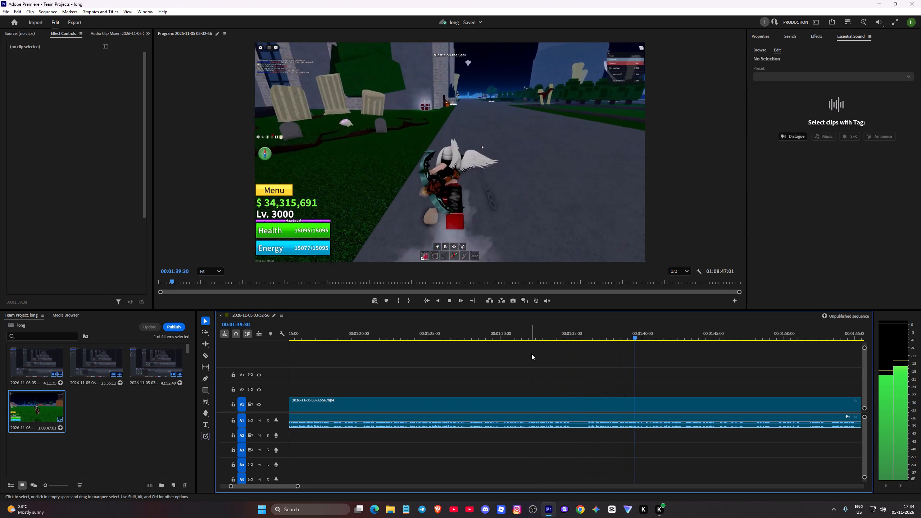
key(space)
key(space)
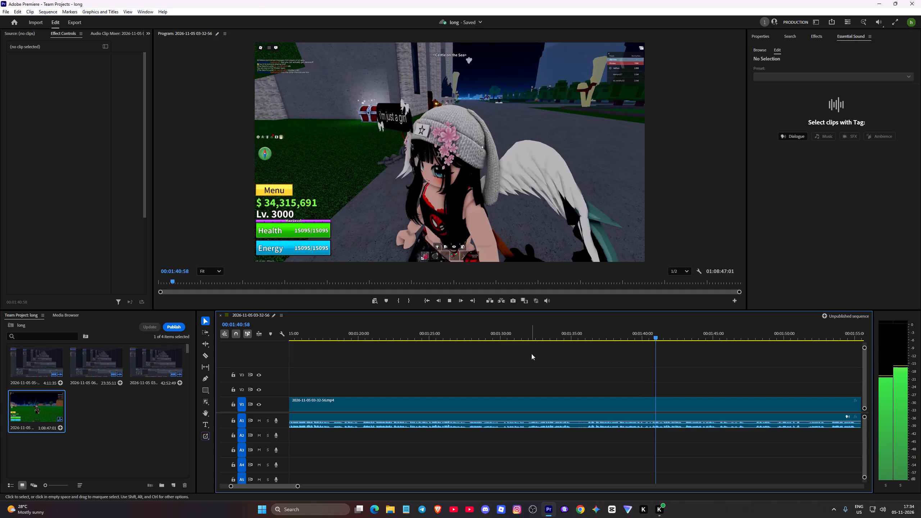
key(space)
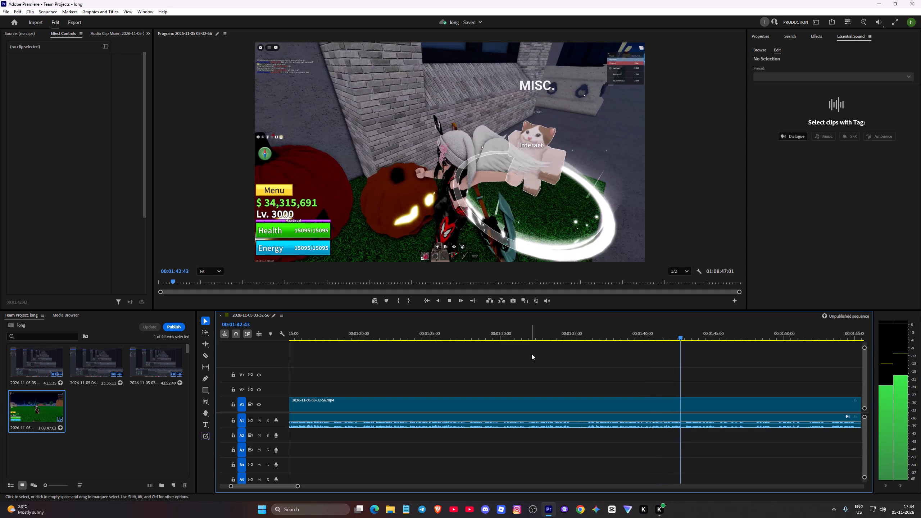
key(c)
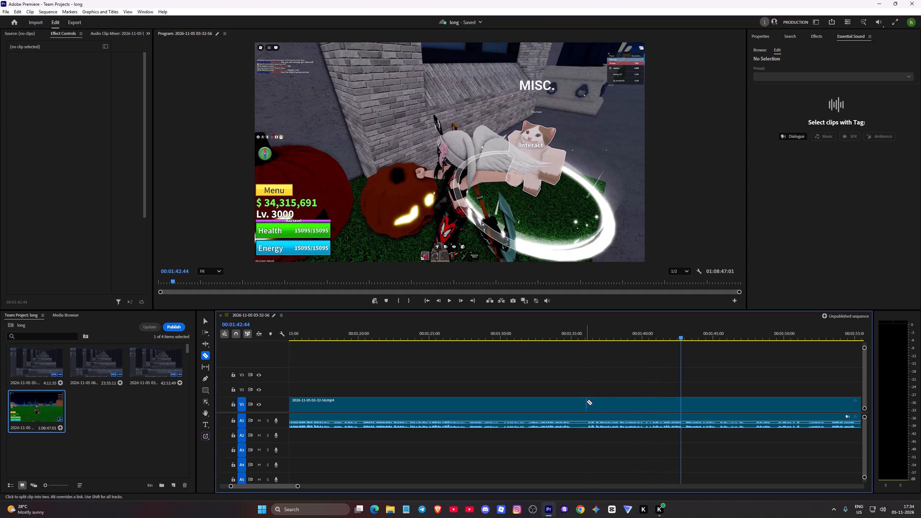
click(586, 401)
click(587, 416)
Delete the audio and video pieces between about 00:00:52:44 and 00:01:36:04, and close the gap.
key(v)
click(568, 421)
key(Delete)
click(555, 384)
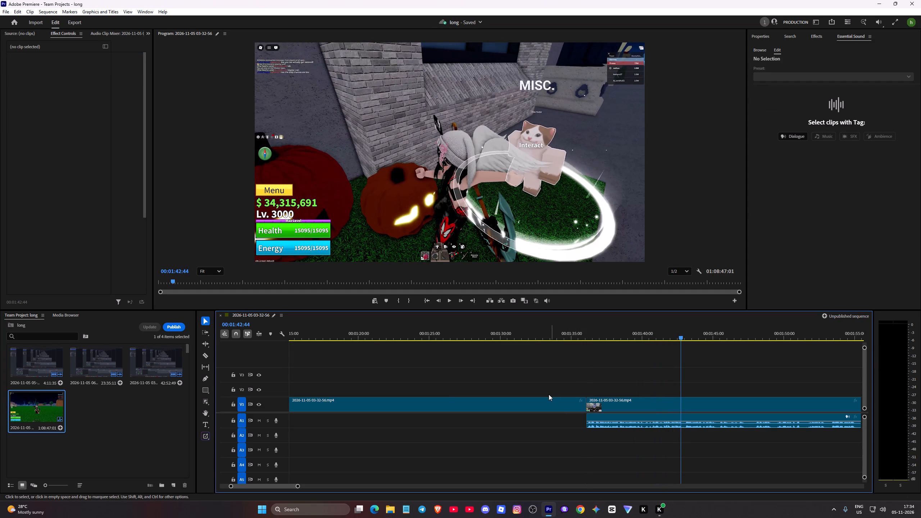
click(548, 395)
click(549, 405)
key(Delete)
click(471, 401)
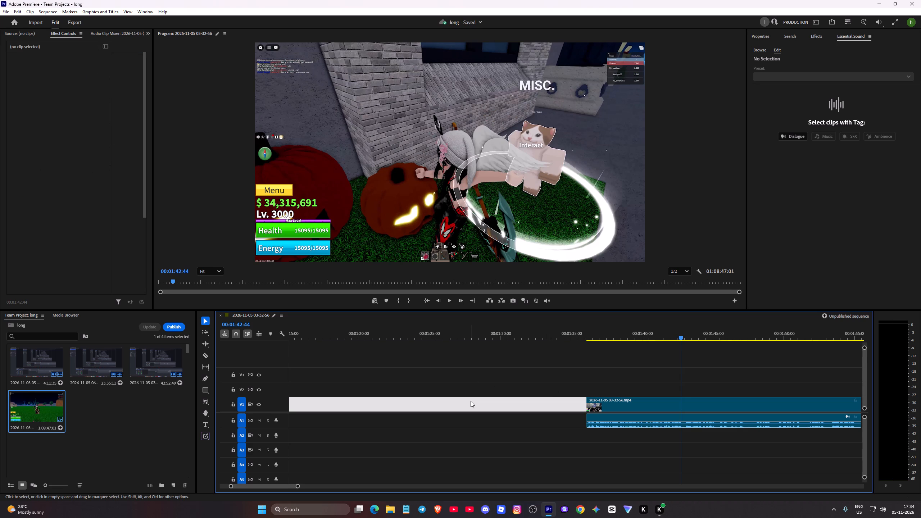
key(Delete)
Play from about 00:00:27:46 across the joins, and split the audio and video at about 00:00:59:28.
click(319, 335)
drag(316, 337, 436, 372)
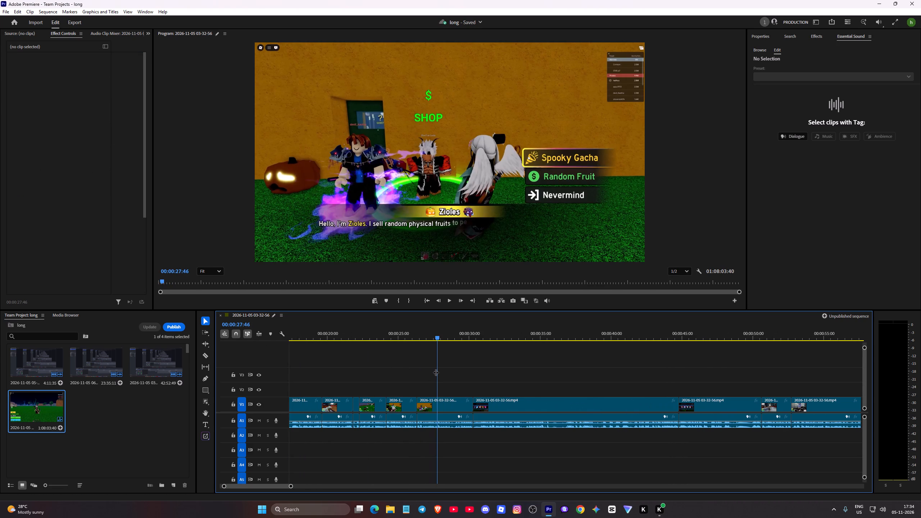
key(space)
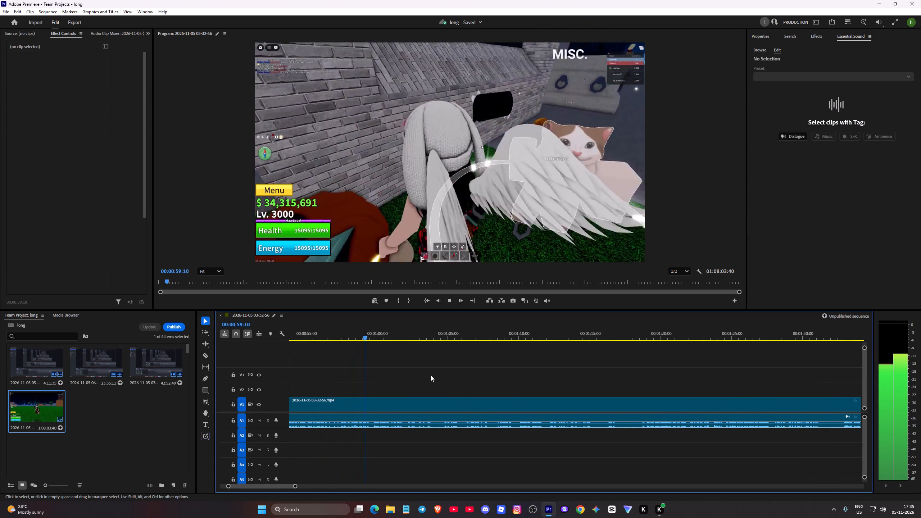
key(space)
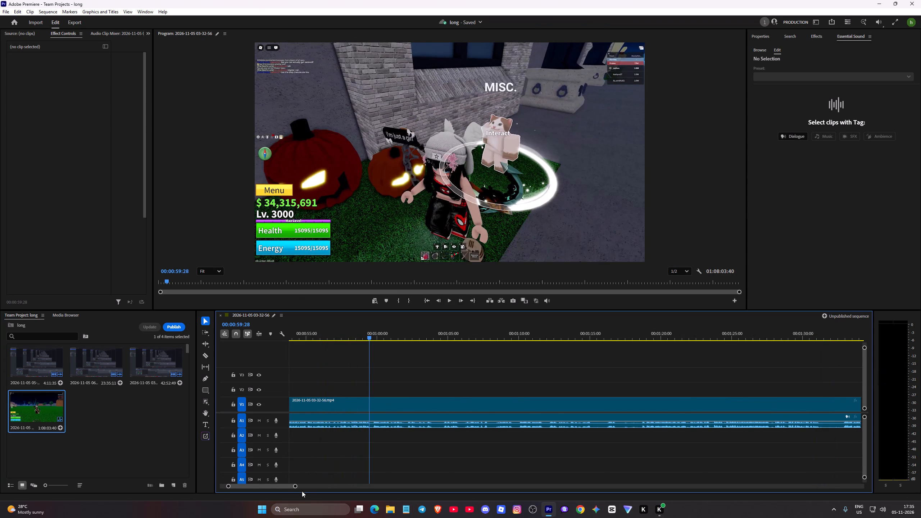
drag(294, 487, 264, 491)
key(c)
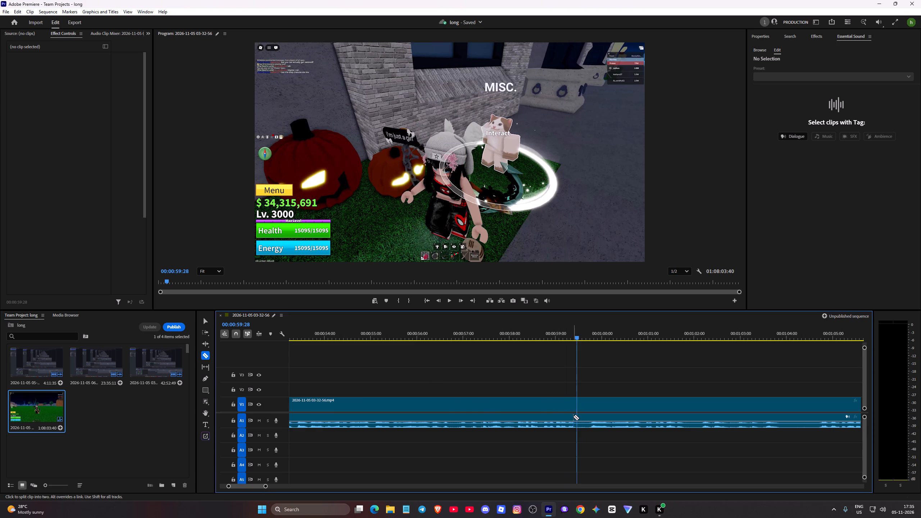
click(574, 418)
click(575, 401)
Play on to about 00:01:01:59, and split the audio and video at about 00:00:59:43 and 00:01:01:48.
key(space)
key(space)
key(space)
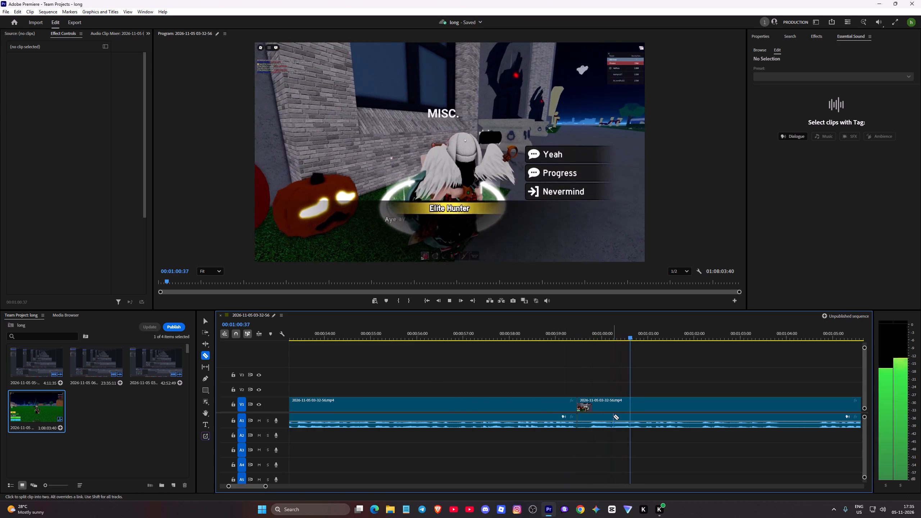
key(space)
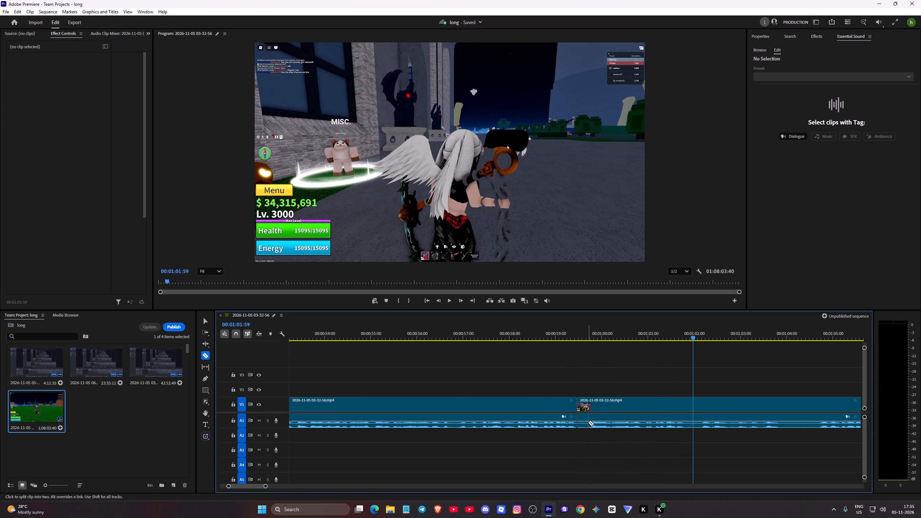
click(588, 422)
click(587, 408)
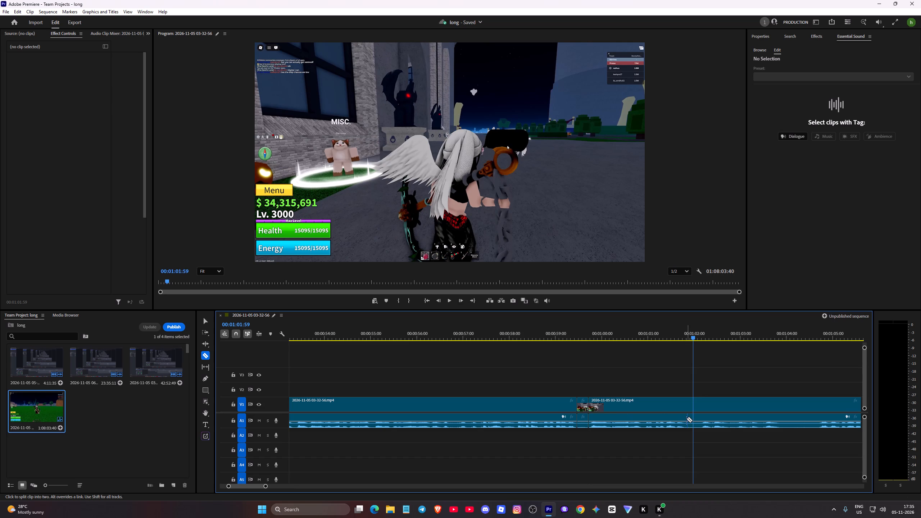
click(685, 419)
click(684, 409)
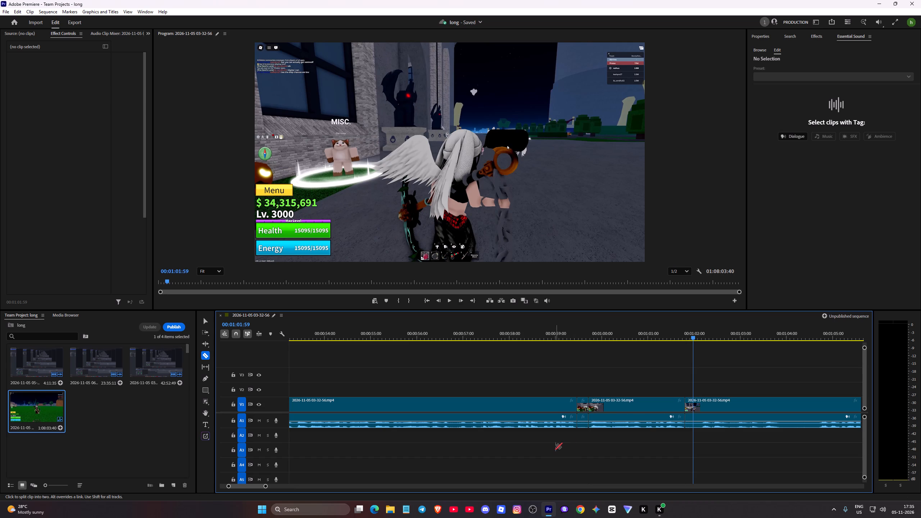
Delete the short audio and video pieces between about 00:00:59:28 and 00:00:59:43, and close the gap.
key(v)
click(581, 428)
click(584, 423)
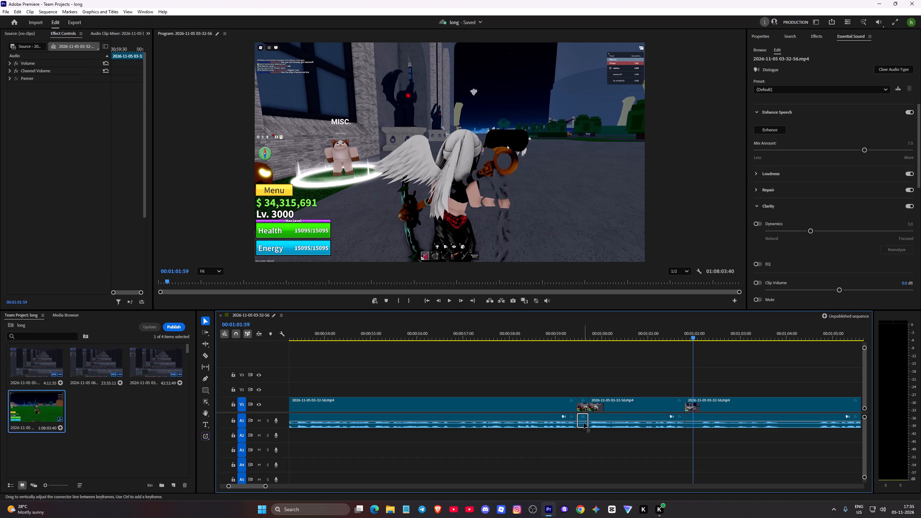
key(Delete)
click(582, 408)
key(Delete)
click(582, 408)
key(Delete)
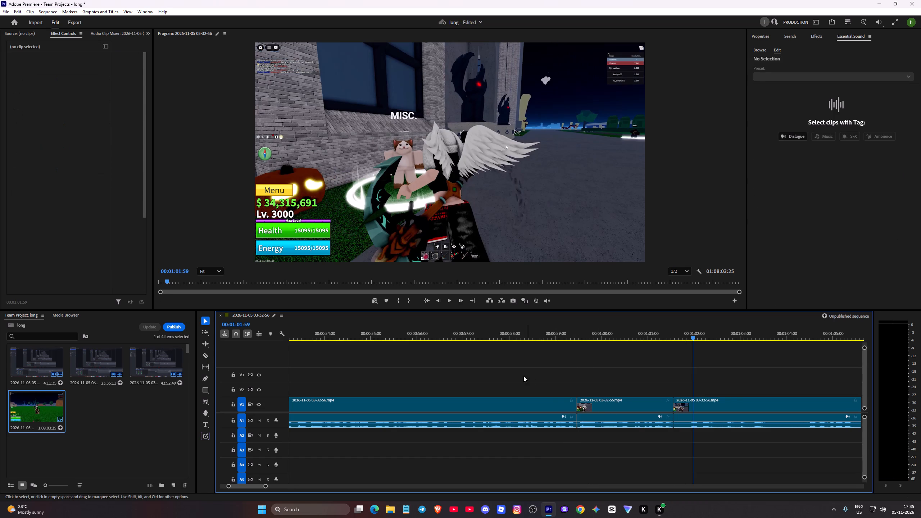
Play from about 00:00:57:11 to 00:01:26:53, and split the video and audio at about 00:01:18:27 and 00:01:27:22.
click(471, 334)
key(space)
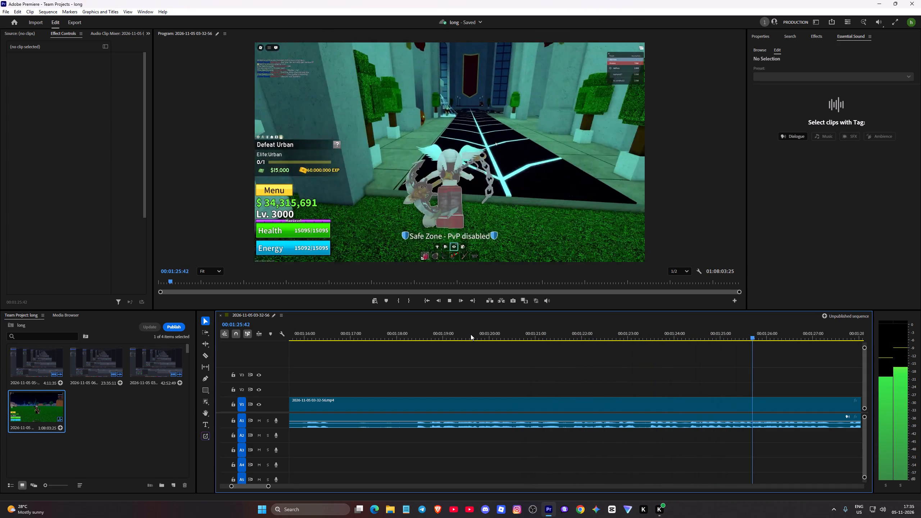
key(space)
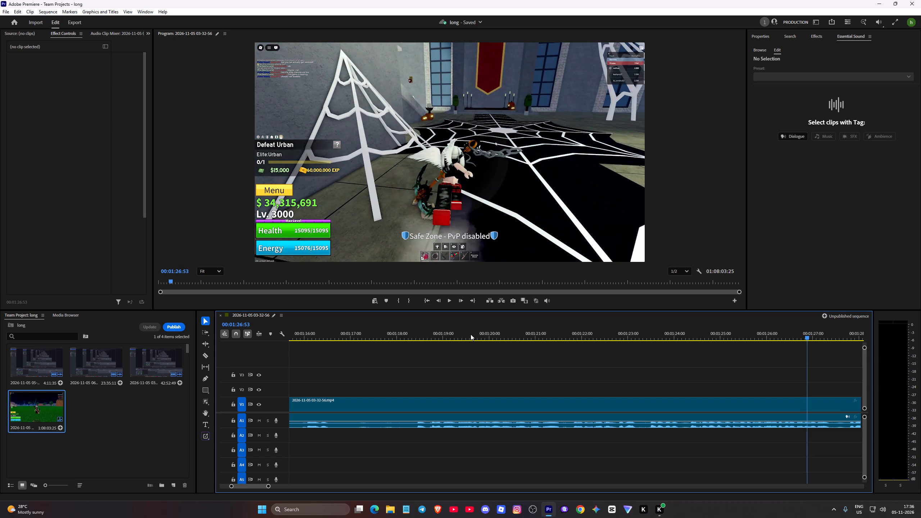
key(b)
key(c)
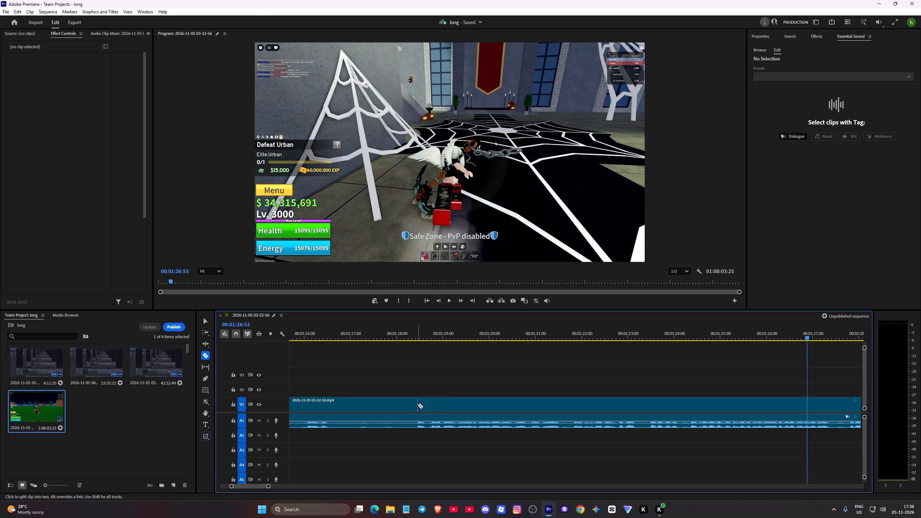
click(417, 405)
click(416, 416)
click(831, 422)
click(831, 409)
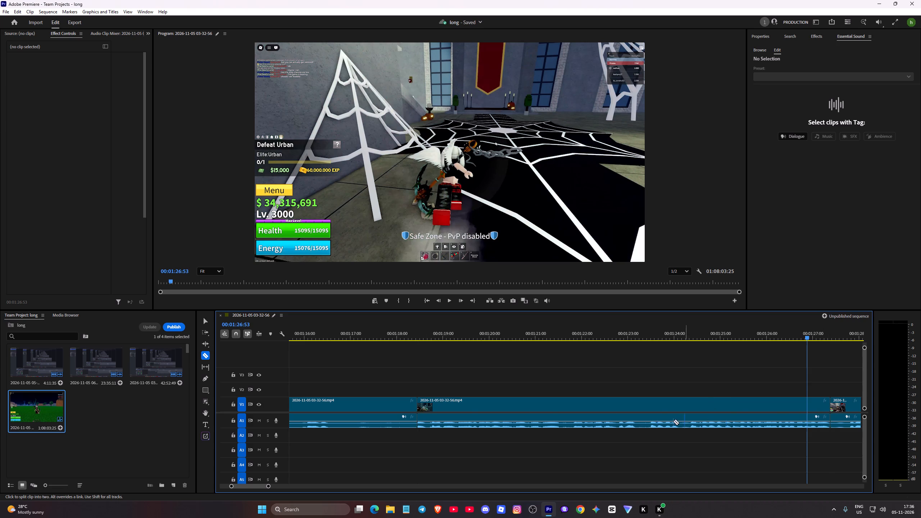
Split the audio and video around two short pauses, at about 00:01:21:36 and 00:01:21:44, and at 00:01:23:14 and 00:01:23:23.
click(563, 420)
click(570, 418)
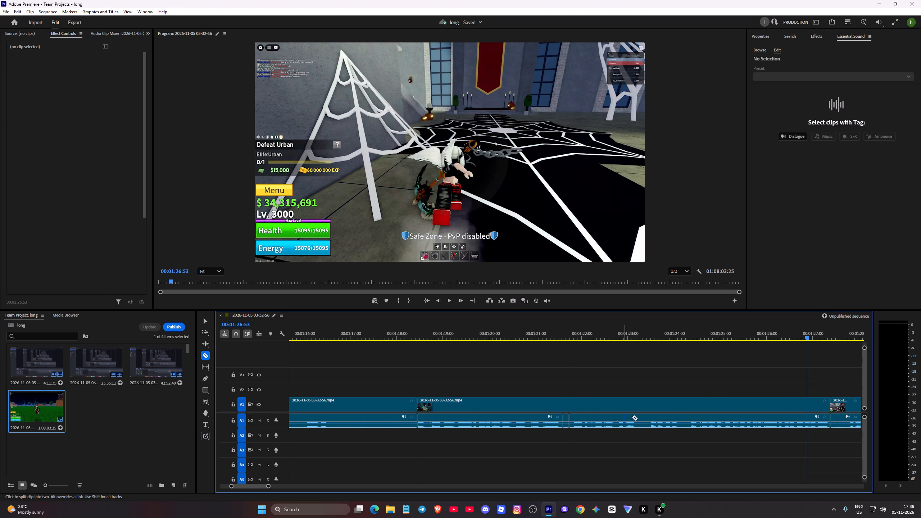
click(638, 417)
click(646, 416)
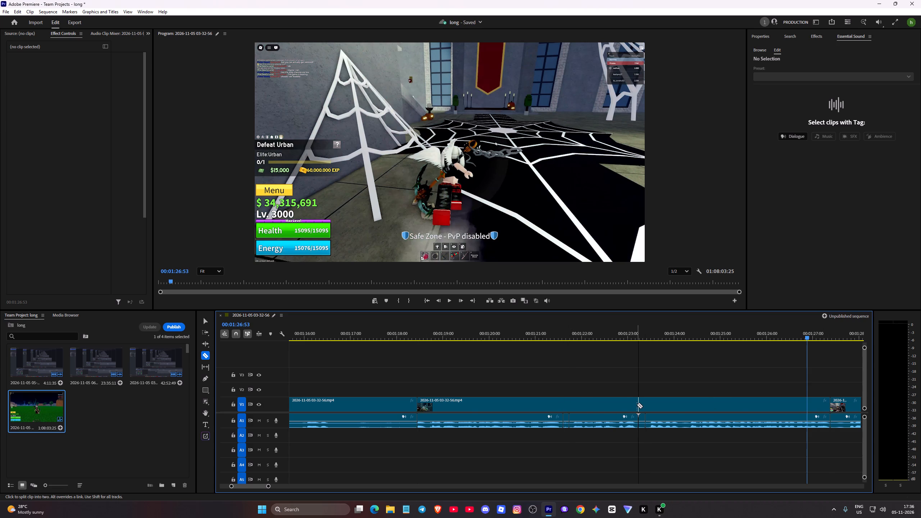
click(637, 405)
click(648, 402)
click(563, 409)
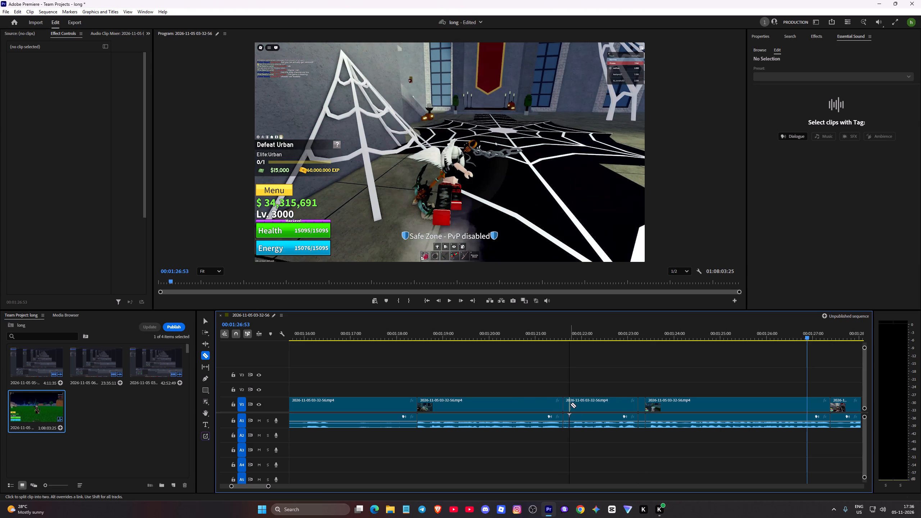
click(570, 404)
key(c)
Delete the short video and audio pieces between about 00:01:21:36 and 00:01:21:44, and close the gap.
key(v)
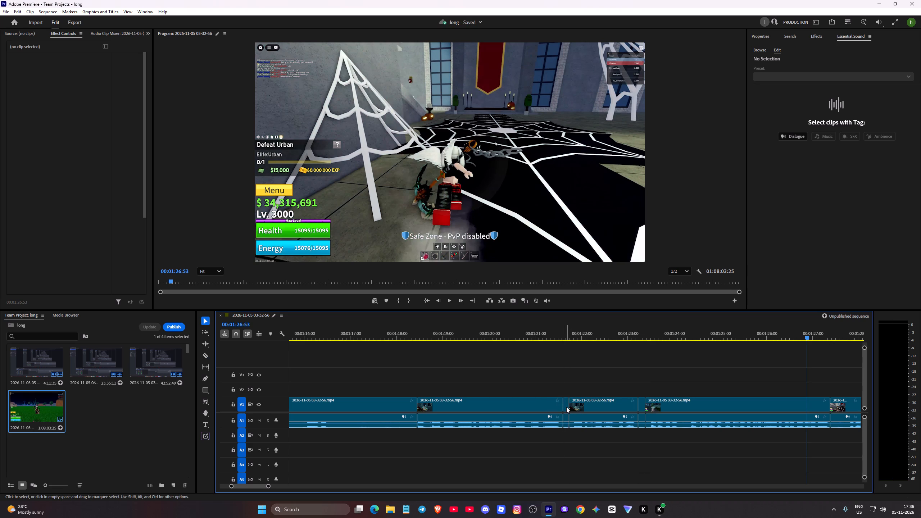
click(566, 407)
key(Delete)
click(567, 421)
key(Delete)
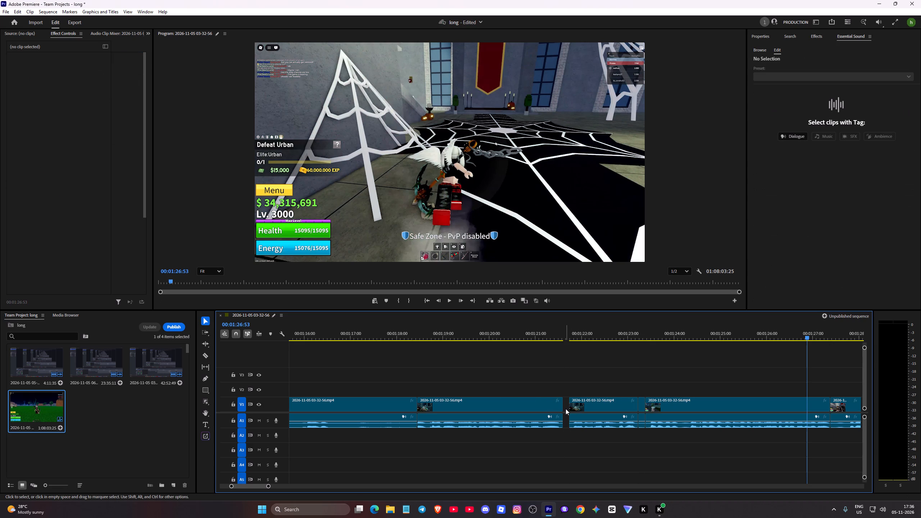
click(566, 409)
key(Delete)
Delete the short video and audio pieces at about 00:01:23:06, and close the gap.
click(636, 408)
key(Delete)
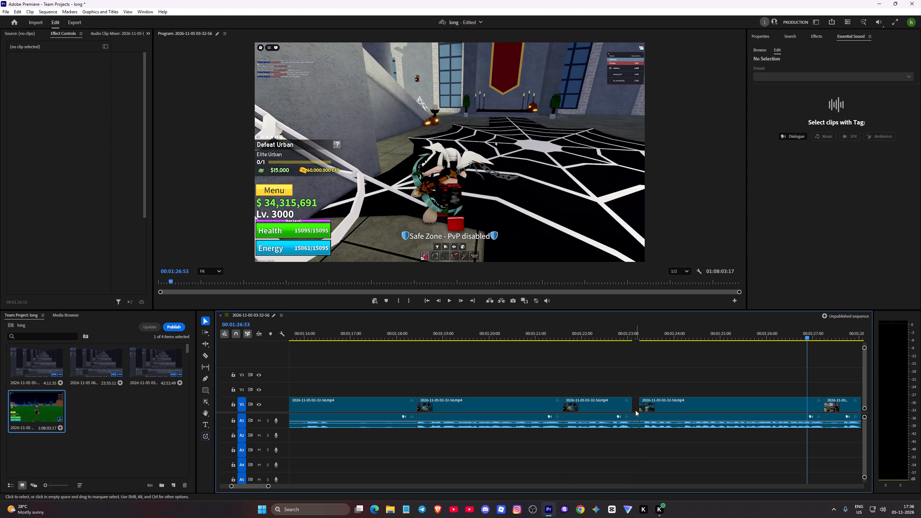
click(635, 422)
key(Delete)
click(635, 408)
key(Delete)
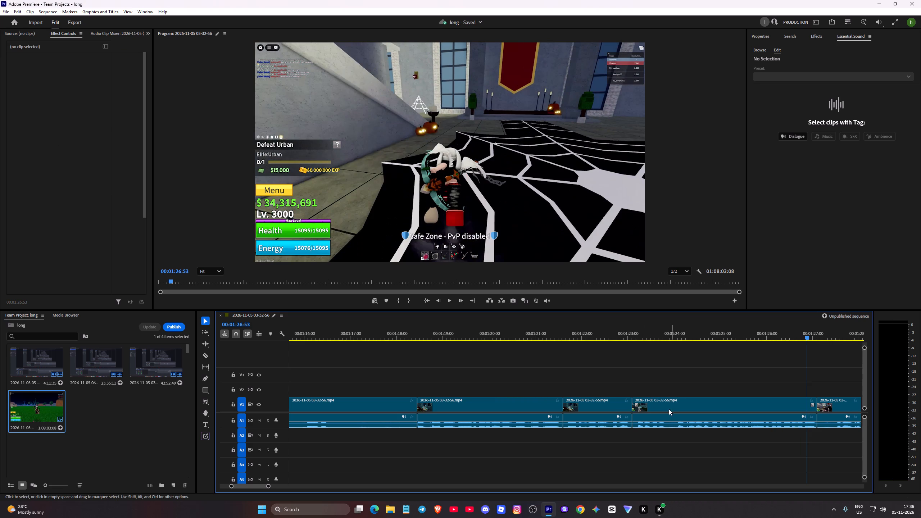
Delete the video and audio pieces between about 00:01:01:33 and 00:01:18:27, and close the gap.
click(361, 405)
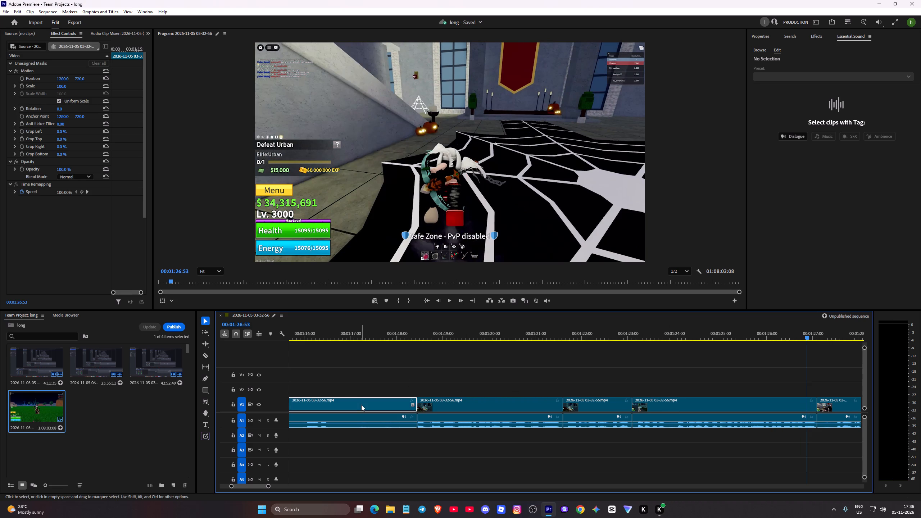
key(Delete)
click(372, 423)
key(Delete)
click(366, 406)
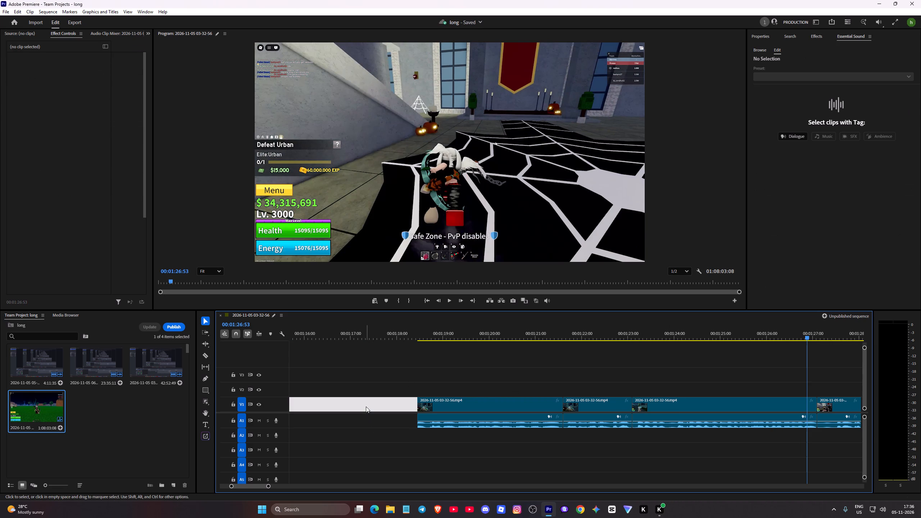
key(Delete)
Move the playhead back to about 00:01:01:58, near the new join, to review it.
click(304, 337)
drag(304, 337, 300, 337)
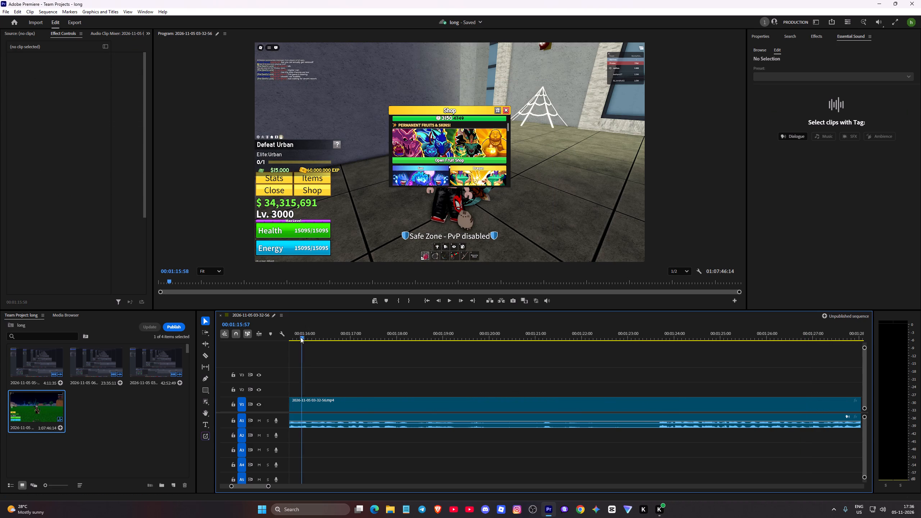
drag(300, 337, 358, 361)
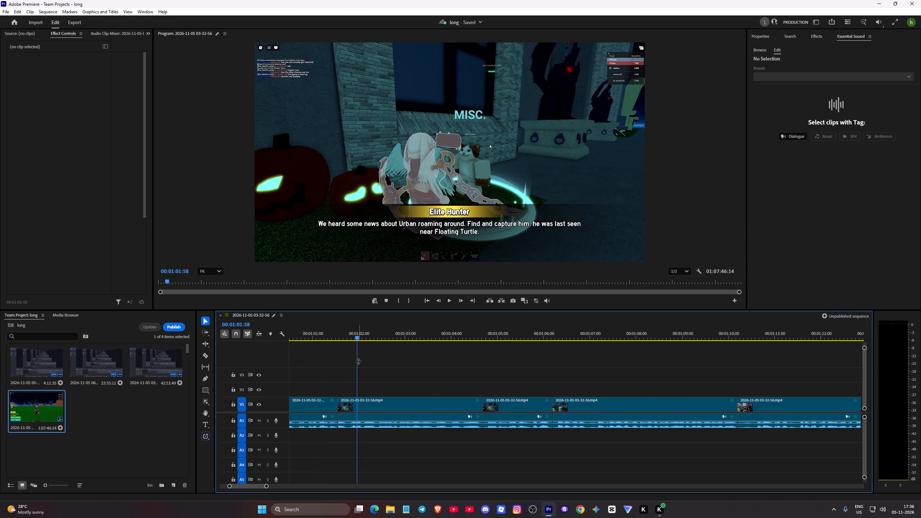
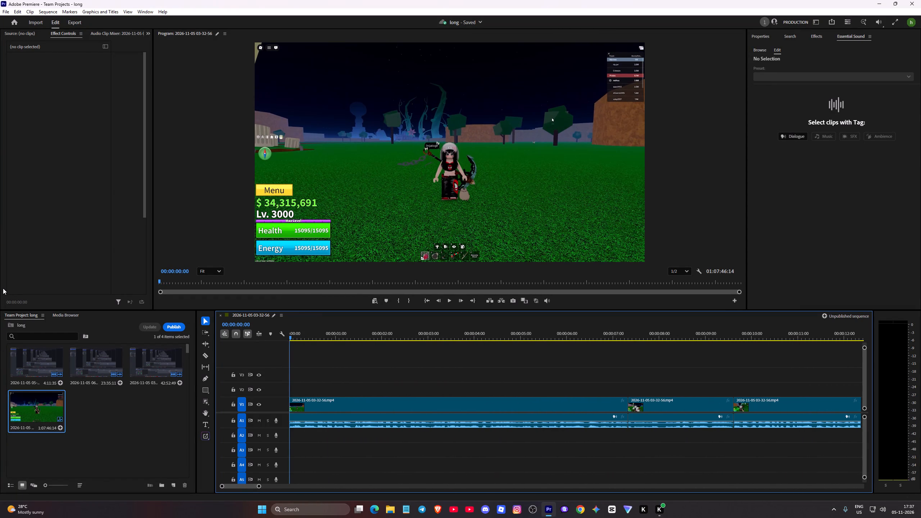
Play the edited sequence from its beginning to review the opening gameplay and its audio.
key(space)
key(space)
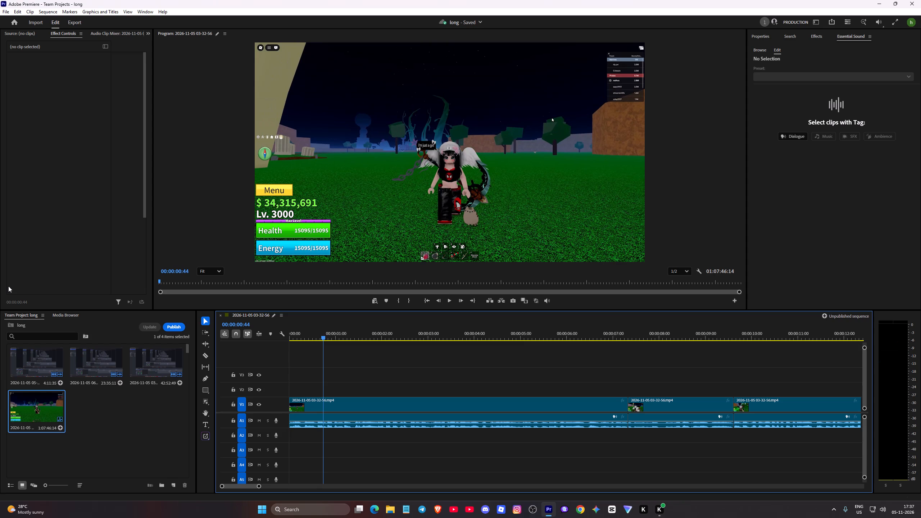
key(space)
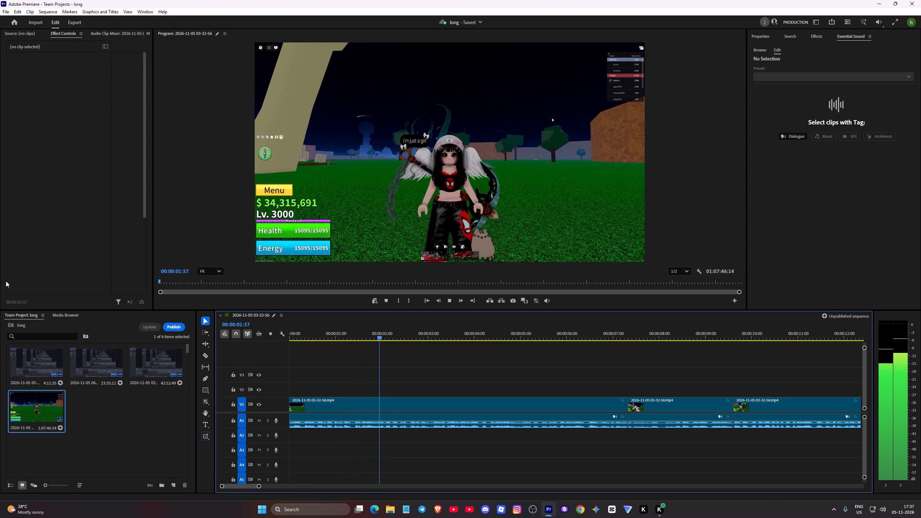
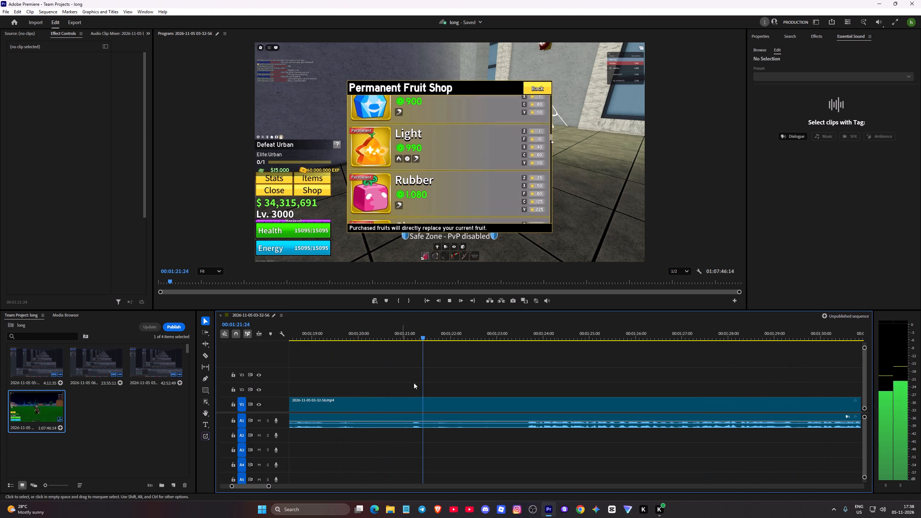
Play on from 00:01:21 and split the clip's video and audio at about 00:02:30:47 and at 00:02:33:26.
key(c)
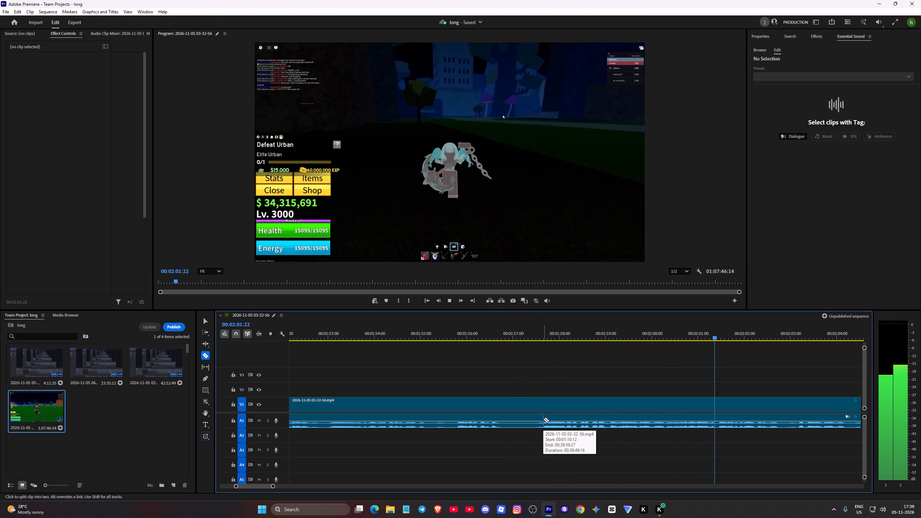
key(space)
key(space)
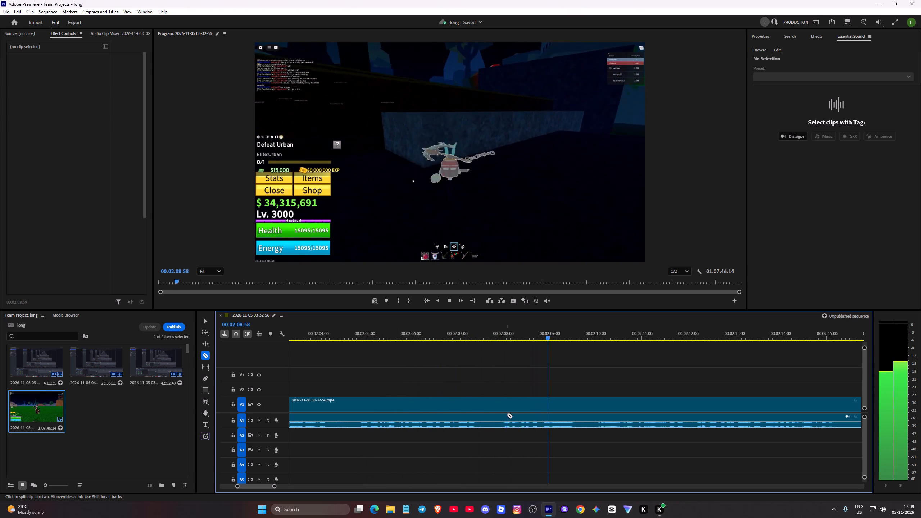
key(space)
key(space)
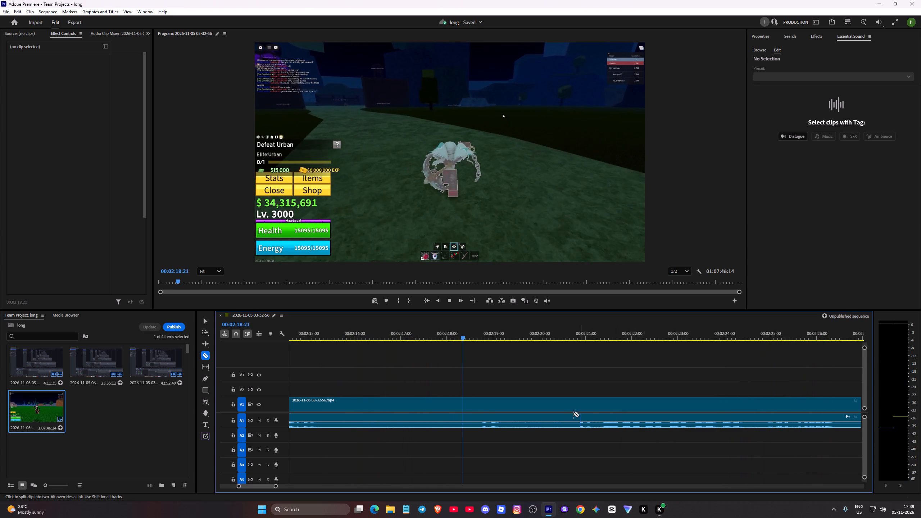
click(569, 335)
key(space)
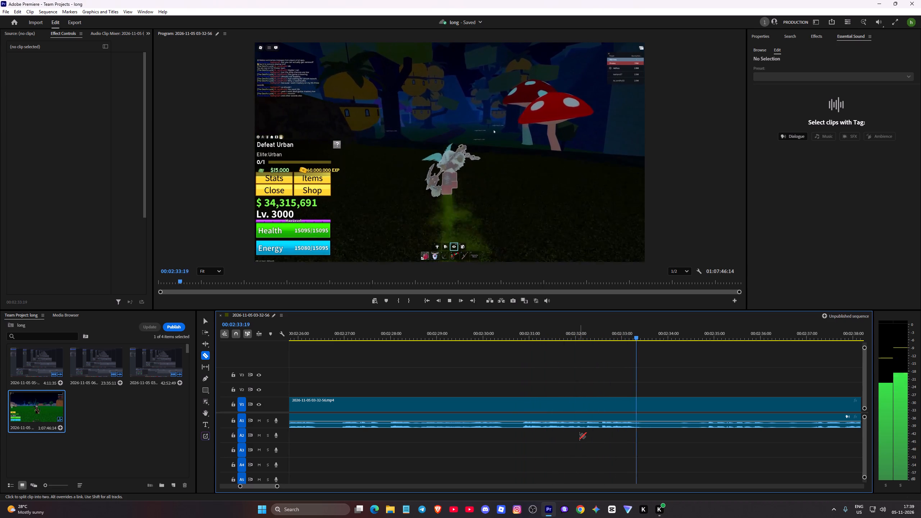
key(space)
click(520, 421)
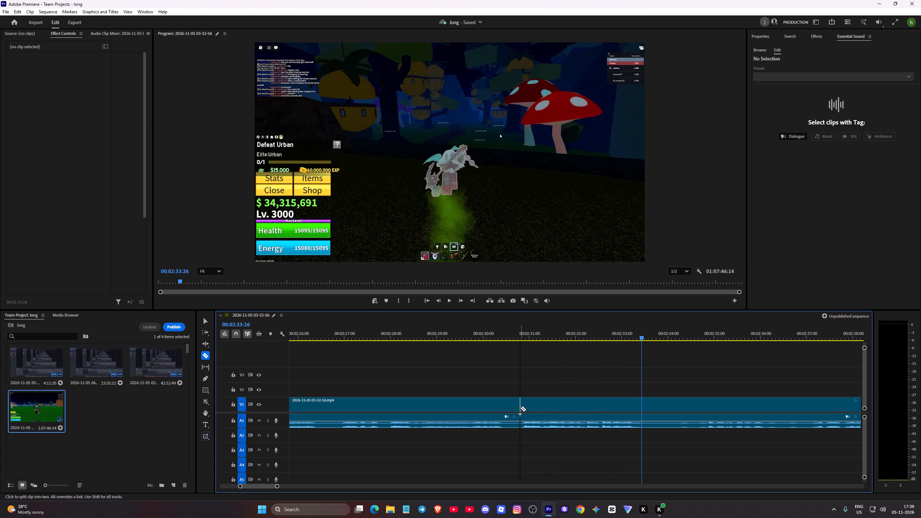
click(520, 408)
click(639, 423)
click(640, 400)
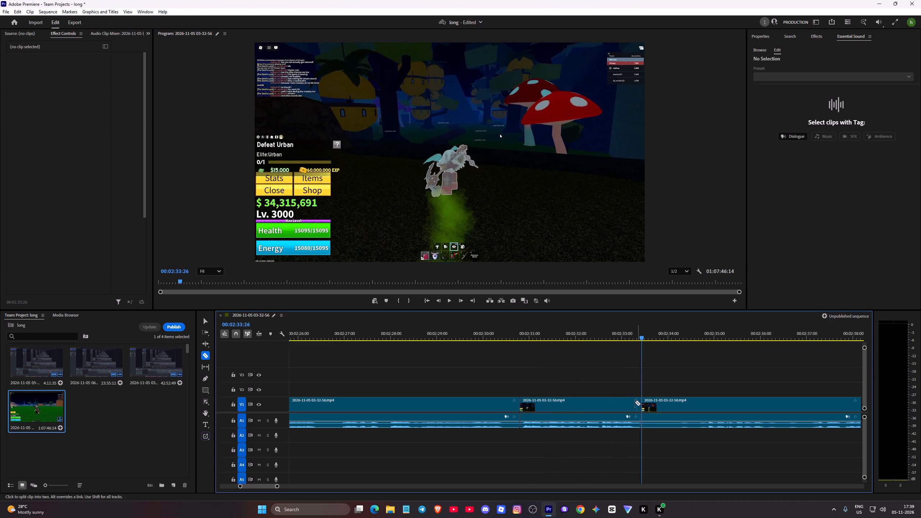
Delete the video and audio of the segment before the cut at about 00:02:30:47 and close the gap it leaves.
key(v)
click(496, 428)
click(497, 424)
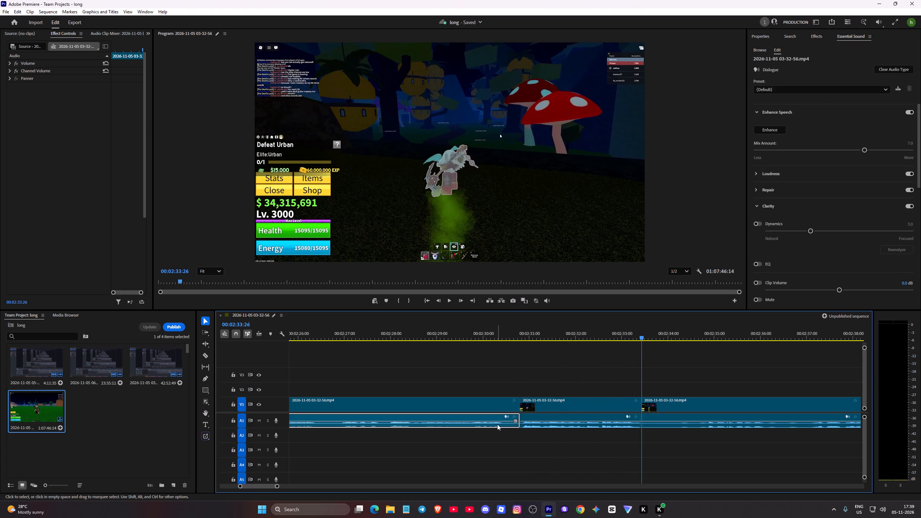
key(Delete)
click(490, 408)
key(Delete)
click(490, 408)
key(Delete)
click(490, 408)
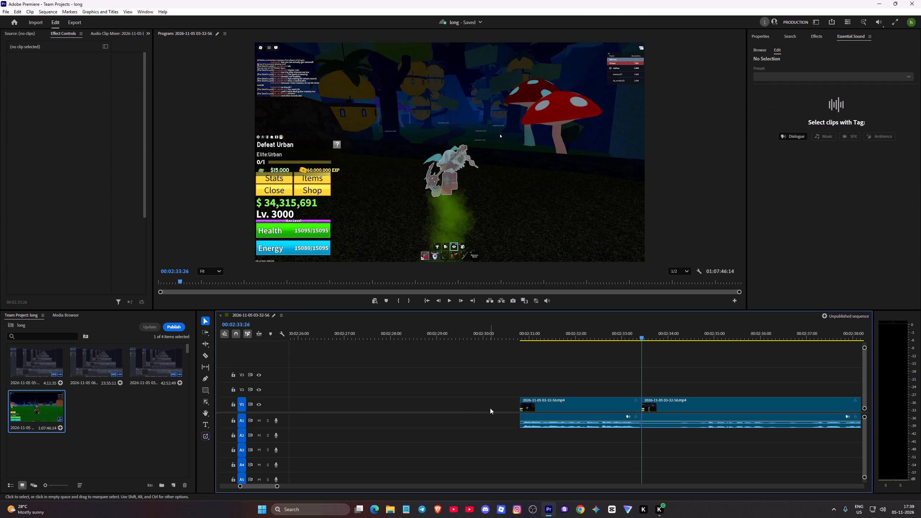
click(468, 405)
click(459, 404)
click(459, 404)
key(Delete)
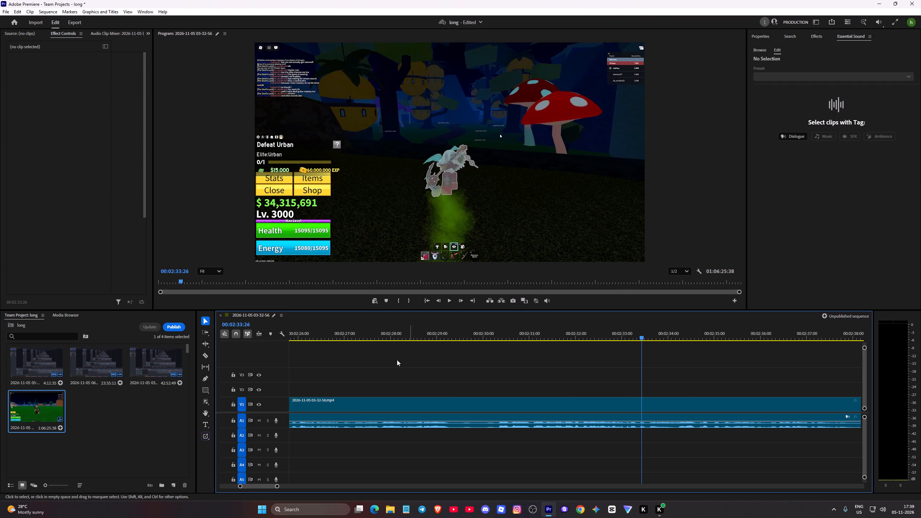
Replay the footage from about 00:01:16 and split the clip's video and audio at about 00:01:29:37.
click(361, 336)
drag(360, 336, 262, 339)
drag(359, 341, 327, 341)
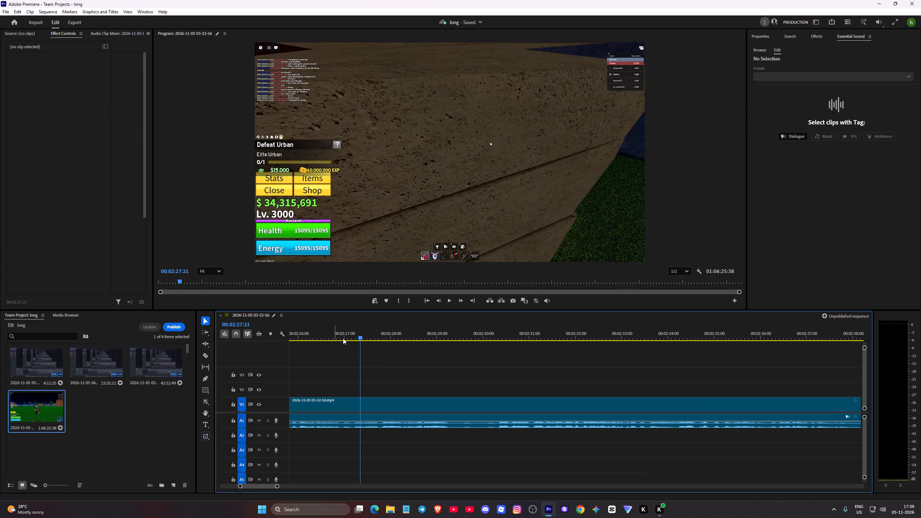
drag(360, 339, 256, 346)
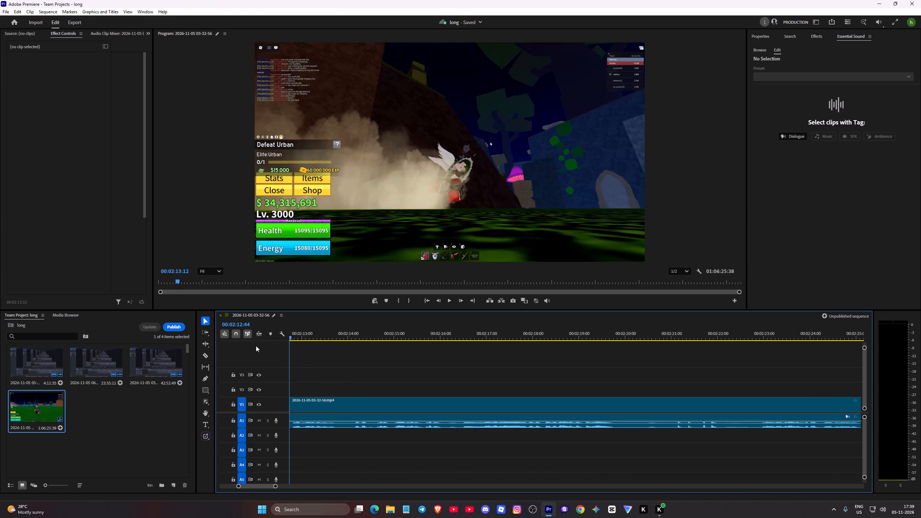
drag(256, 346, 256, 346)
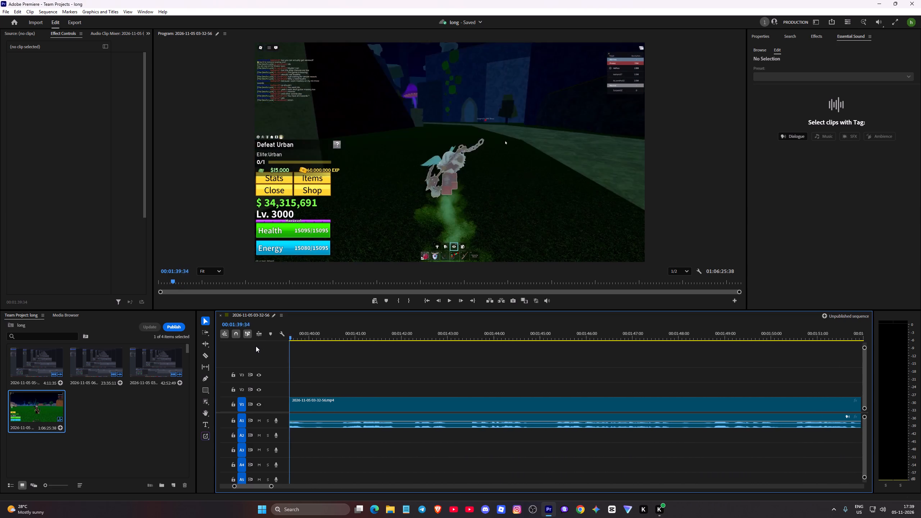
drag(256, 346, 228, 347)
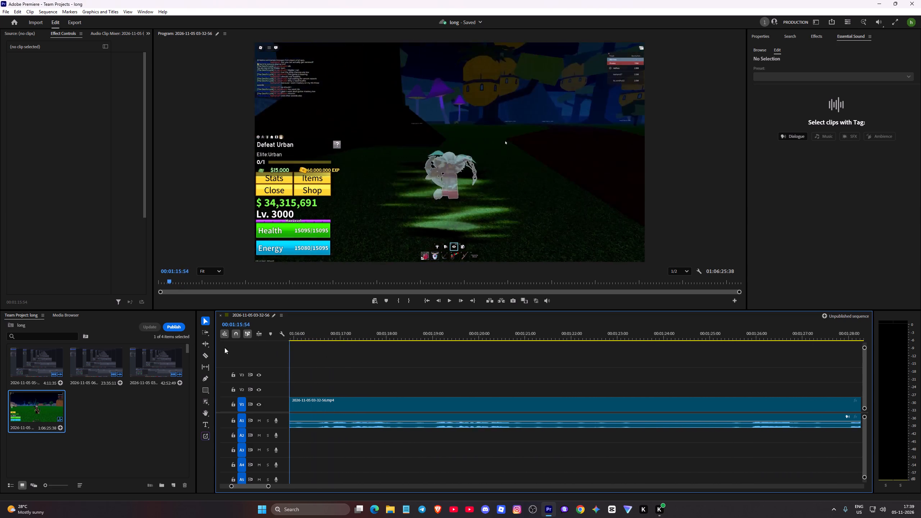
drag(228, 347, 405, 365)
key(space)
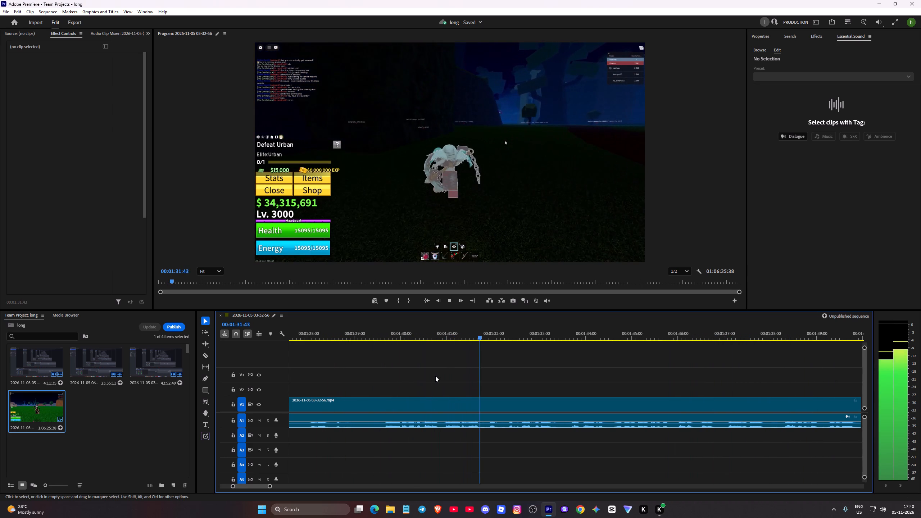
key(space)
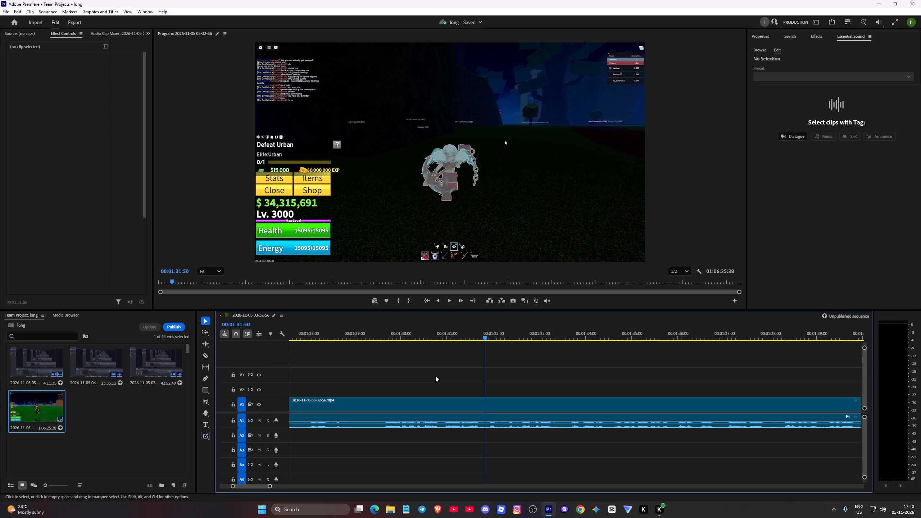
key(c)
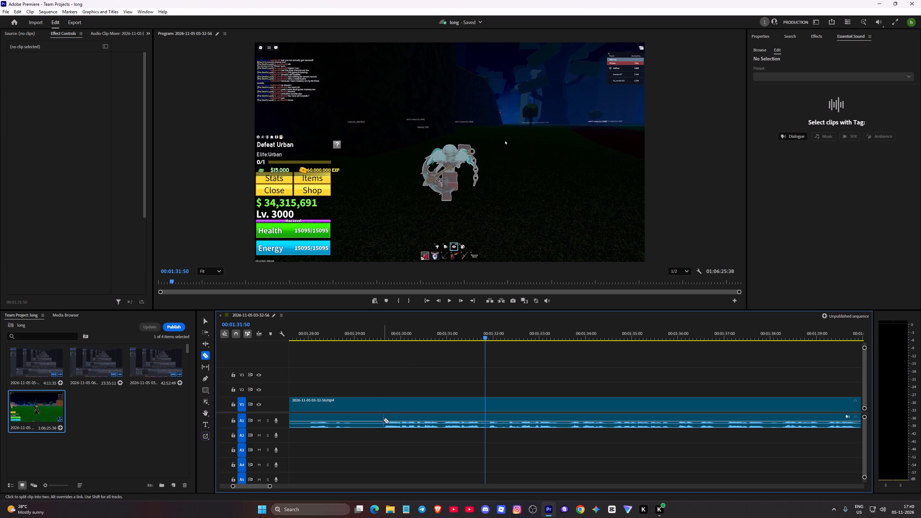
click(383, 420)
click(383, 409)
Delete the video and audio of the segment before the cut at about 00:01:29:37 and close the gap.
key(v)
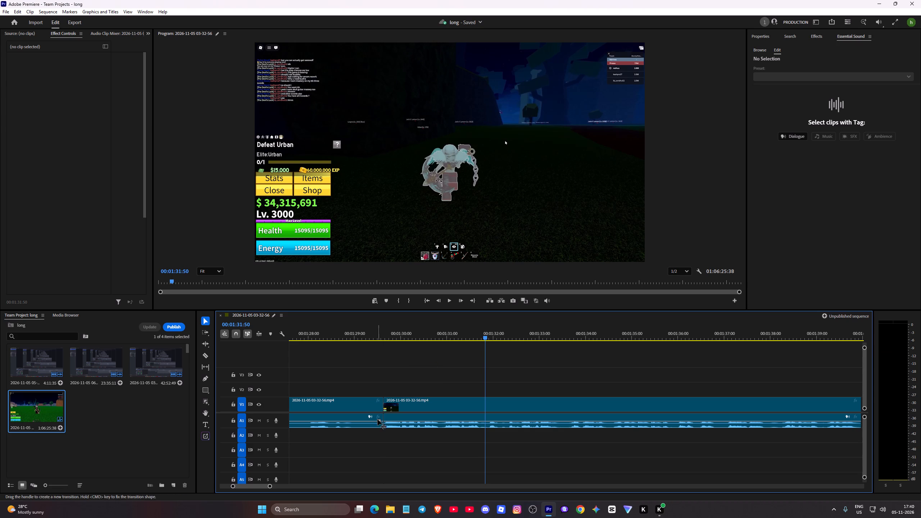
click(375, 424)
key(Delete)
click(362, 411)
key(Delete)
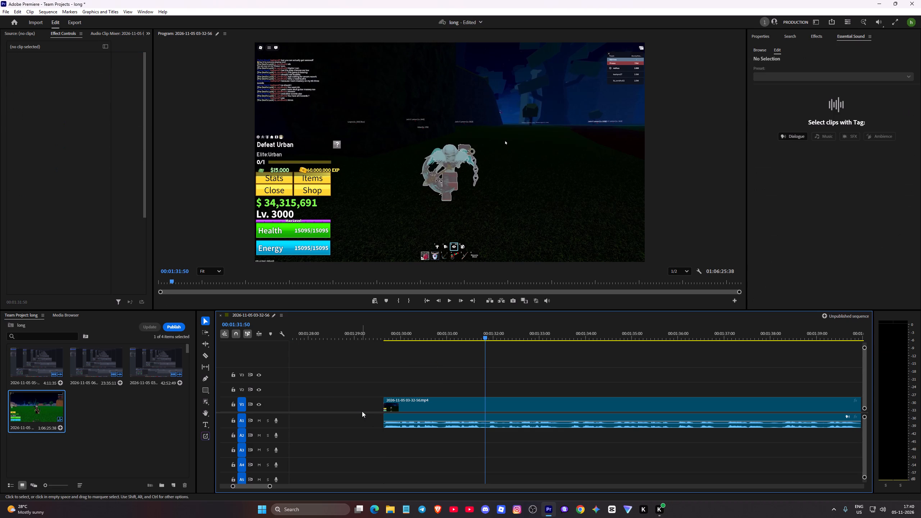
click(362, 411)
click(357, 409)
click(345, 404)
key(Delete)
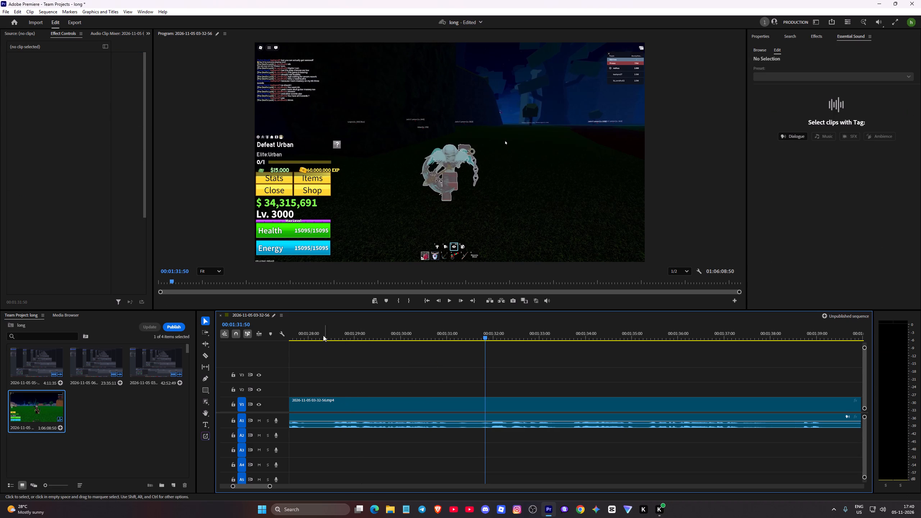
Go back and replay the joined footage around 00:01:13 to check how the trimmed clips run together.
click(322, 326)
drag(321, 337, 228, 341)
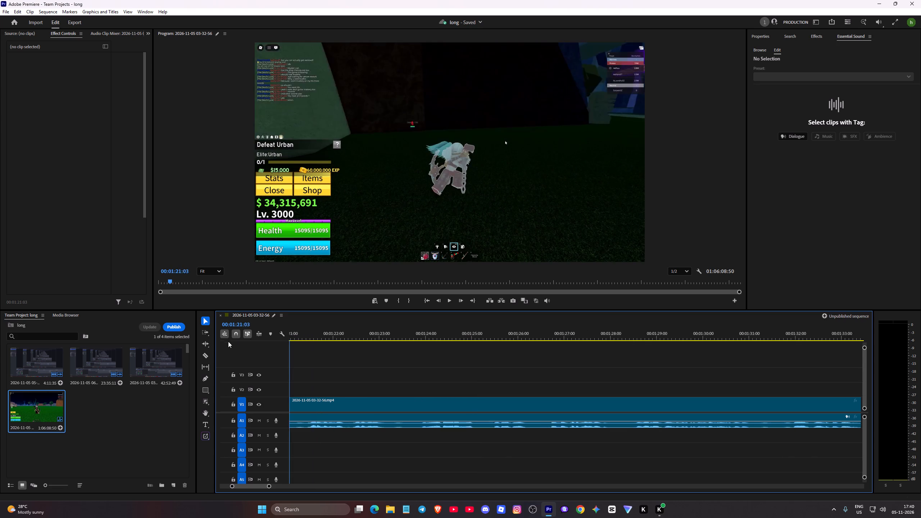
drag(228, 341, 349, 367)
key(space)
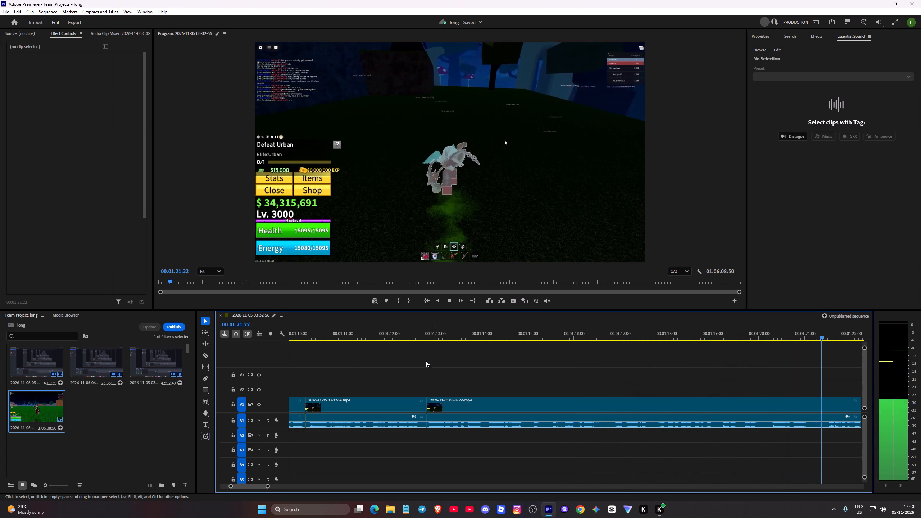
key(space)
click(427, 338)
key(space)
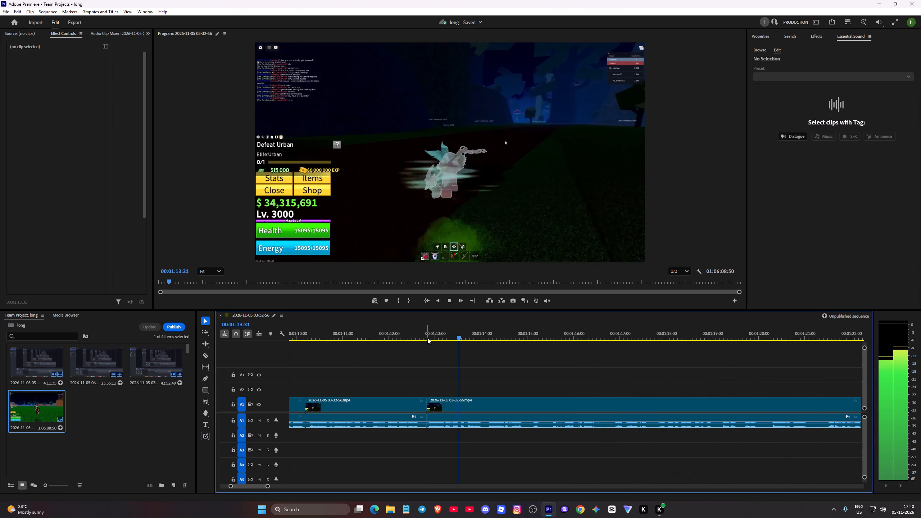
key(v)
key(space)
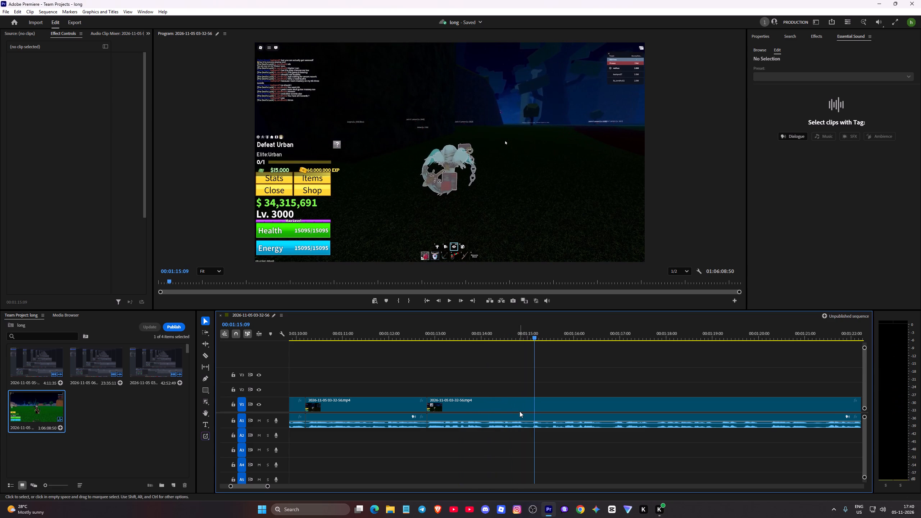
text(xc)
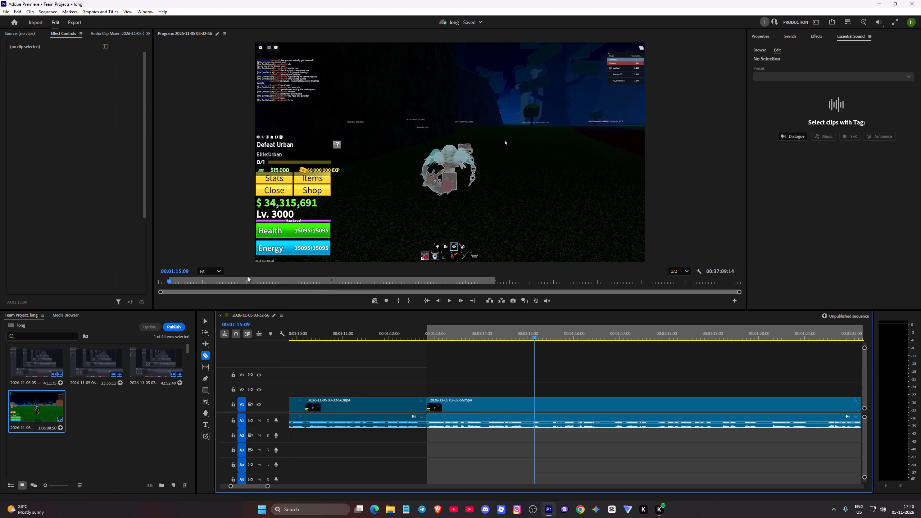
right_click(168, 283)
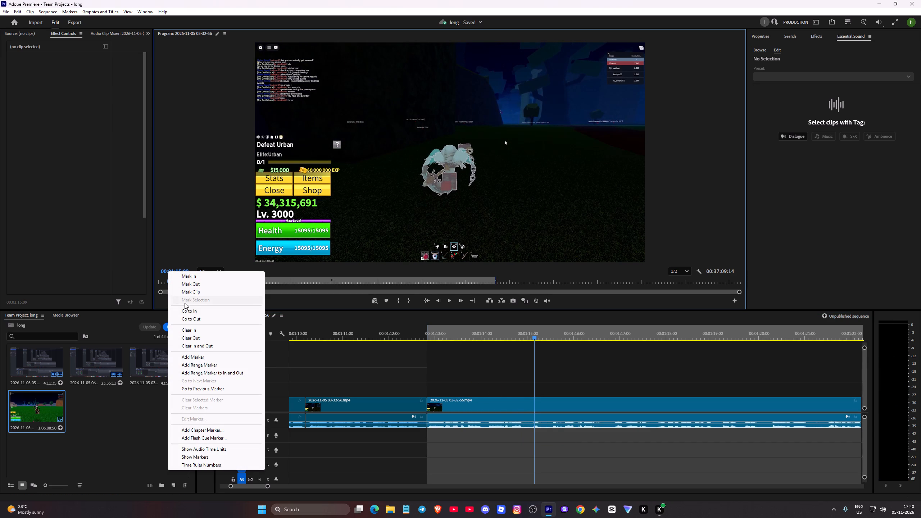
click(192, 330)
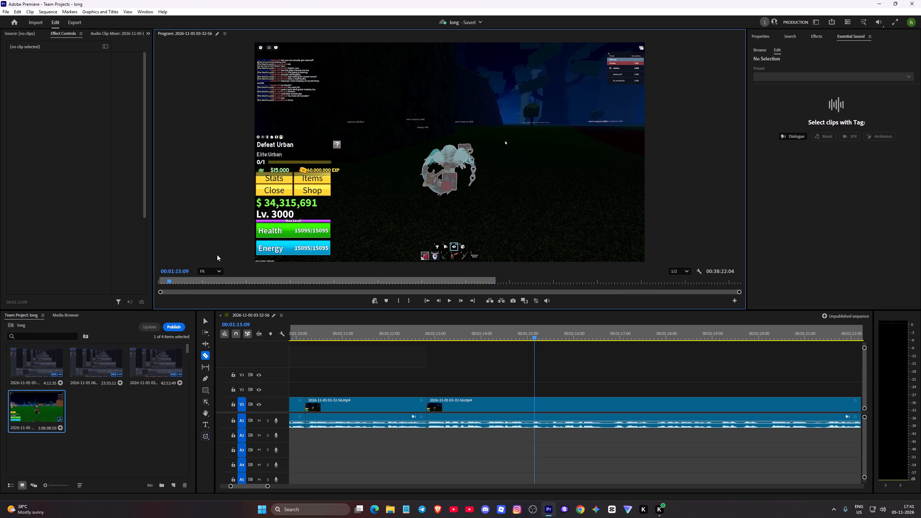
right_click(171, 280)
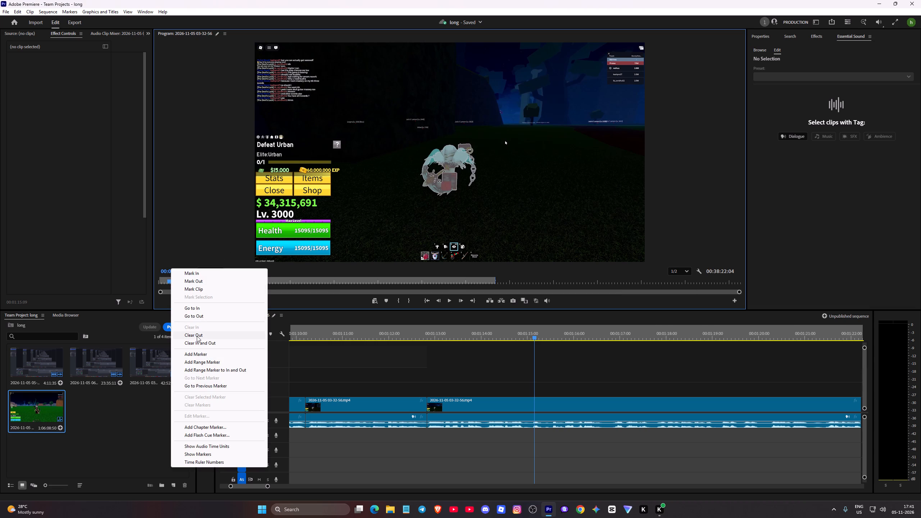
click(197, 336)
Replay the footage from the join near 00:01:12:48 and split the last clip's video and audio near 00:01:15:00.
click(426, 332)
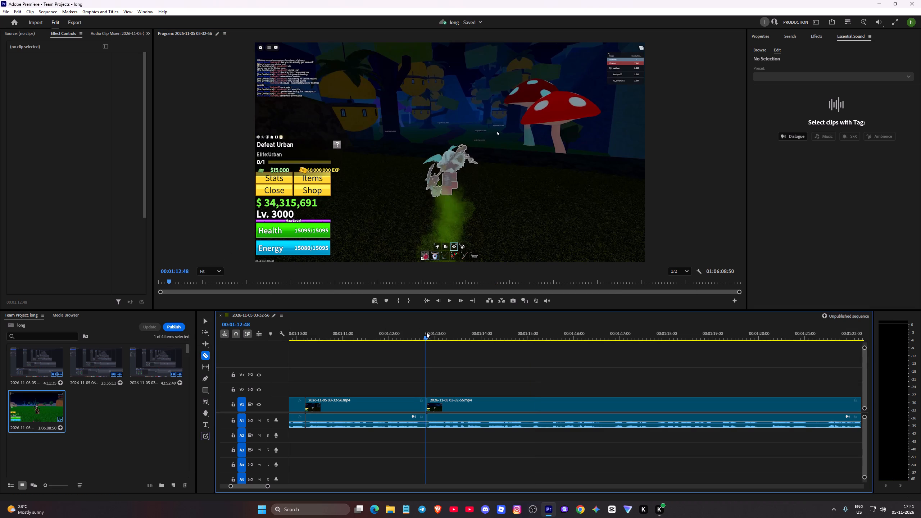
key(space)
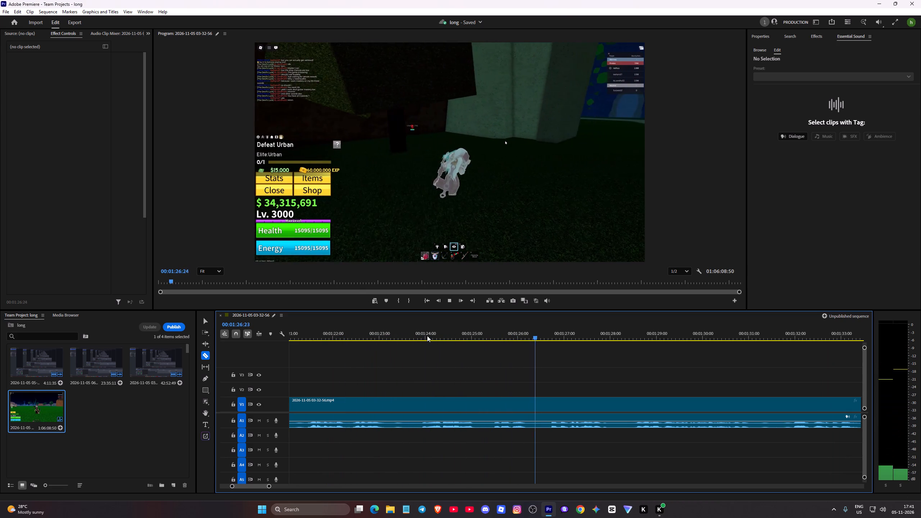
key(space)
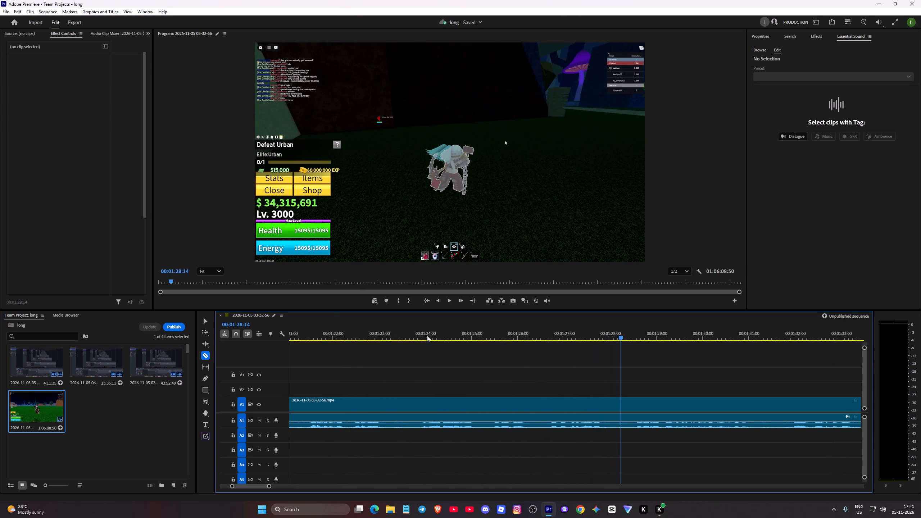
click(344, 336)
drag(344, 337, 318, 341)
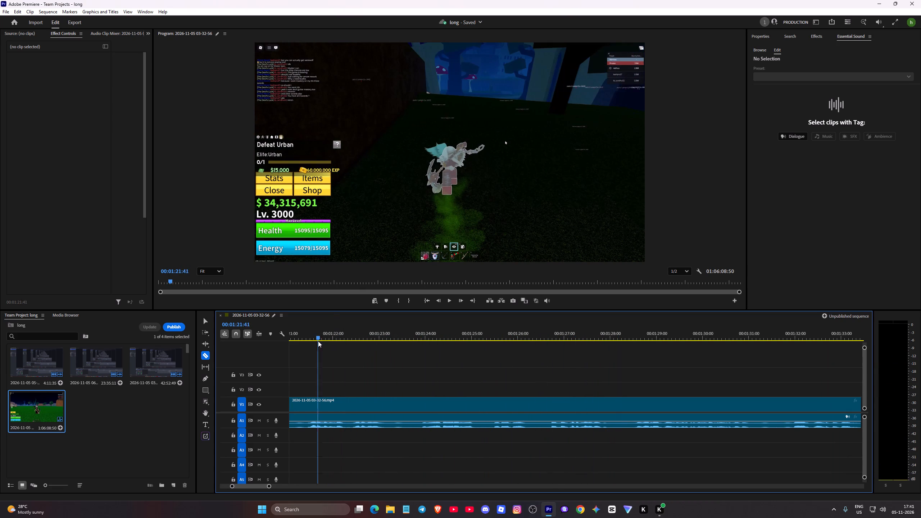
drag(318, 341, 302, 345)
key(space)
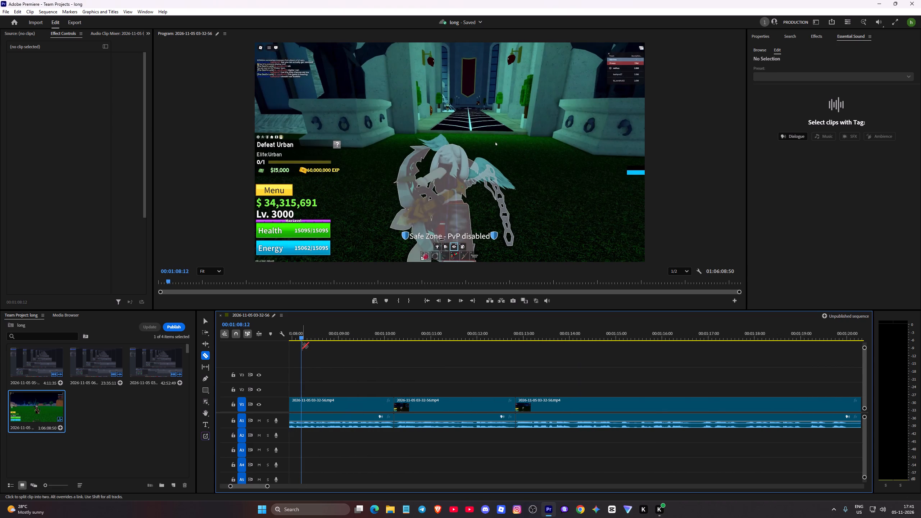
key(c)
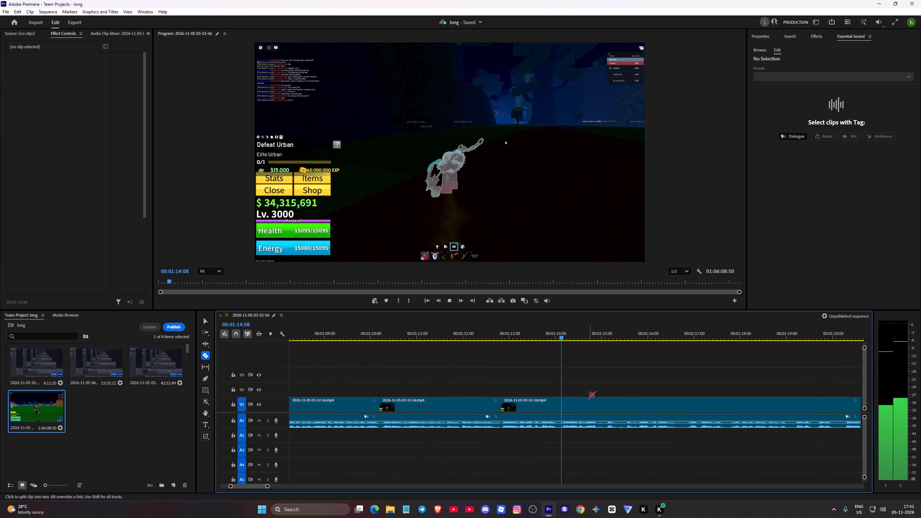
key(space)
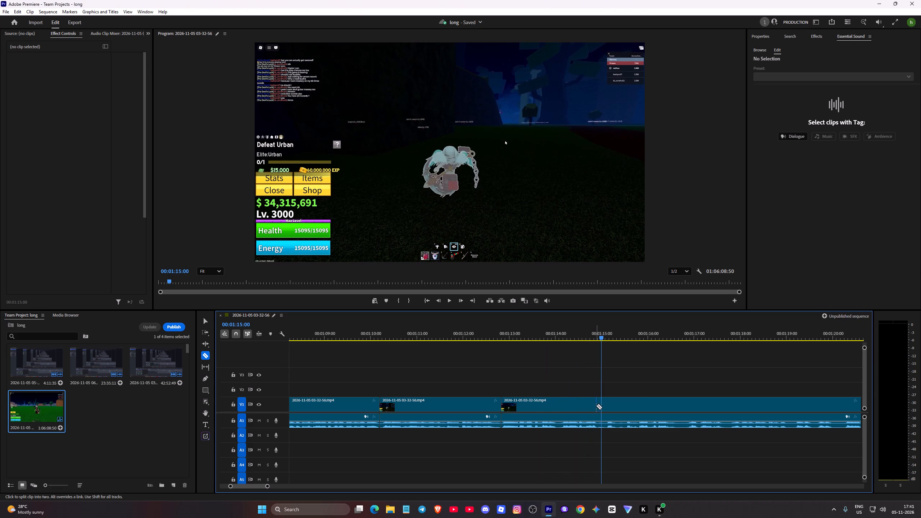
click(598, 405)
click(597, 416)
Play the footage on from 00:01:15:00 and split the clip's video and audio at about 00:01:24 and 00:01:25.
key(space)
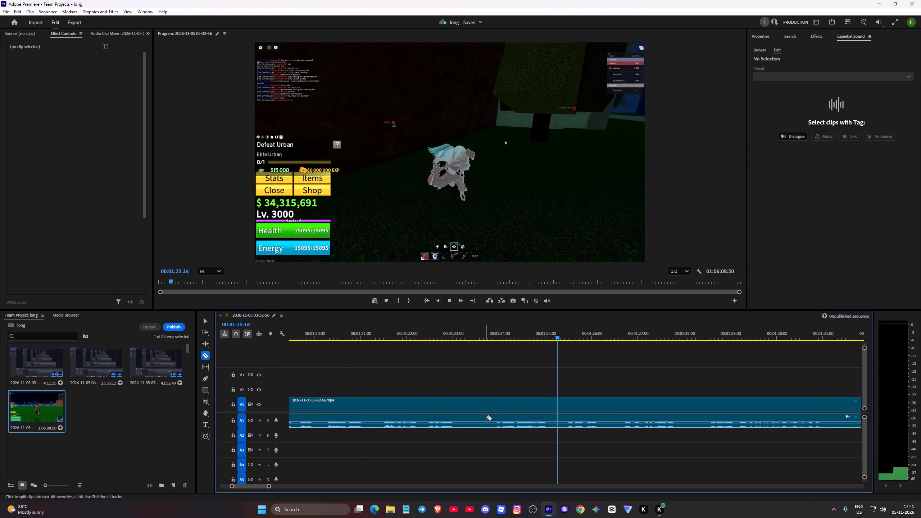
key(space)
key(space)
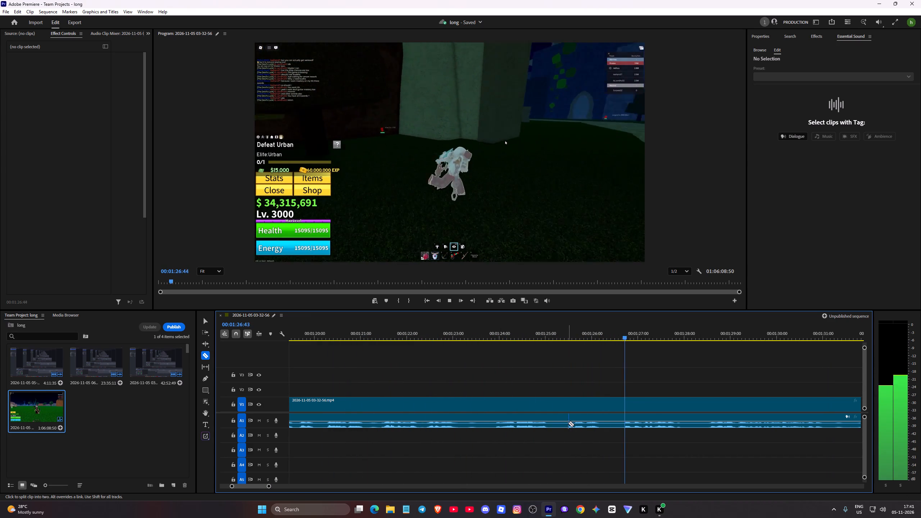
key(space)
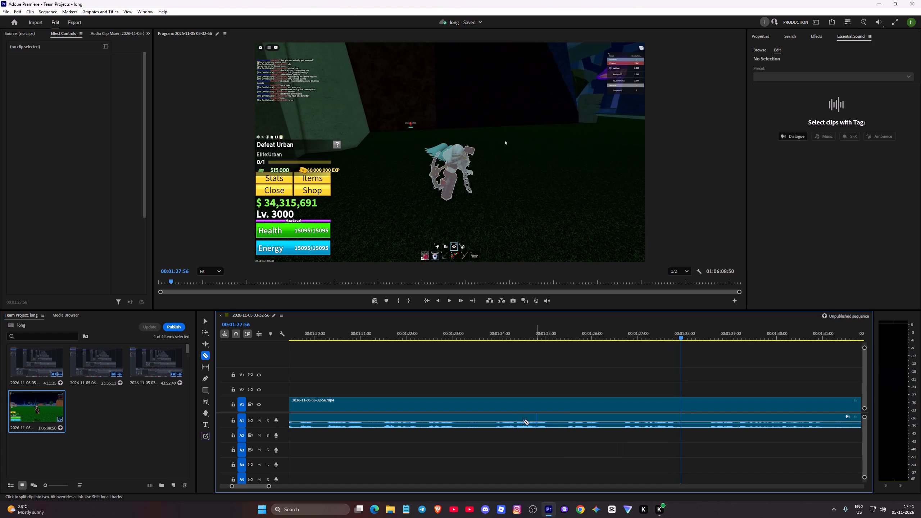
click(496, 422)
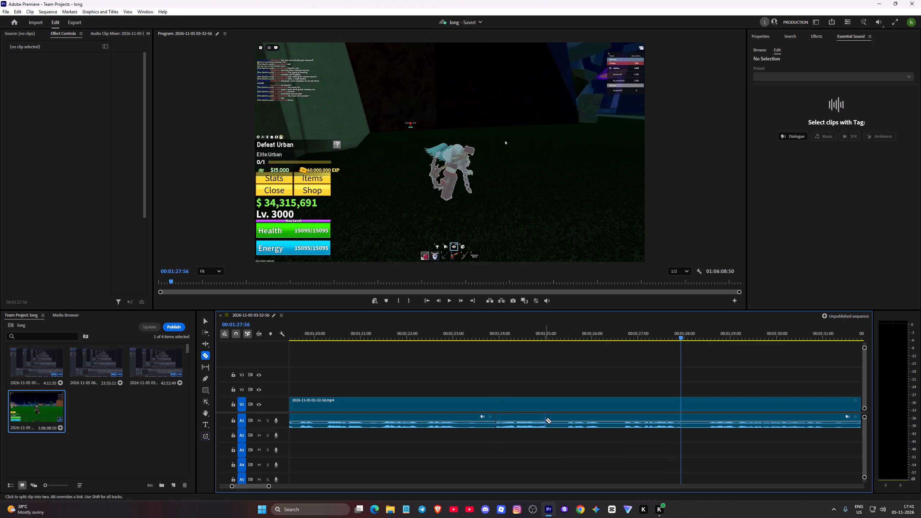
click(546, 421)
click(497, 403)
click(544, 405)
Split the clip's video and audio at about 00:01:25:30, 00:01:26:10, 00:01:26:40 and 00:01:27:56.
click(568, 423)
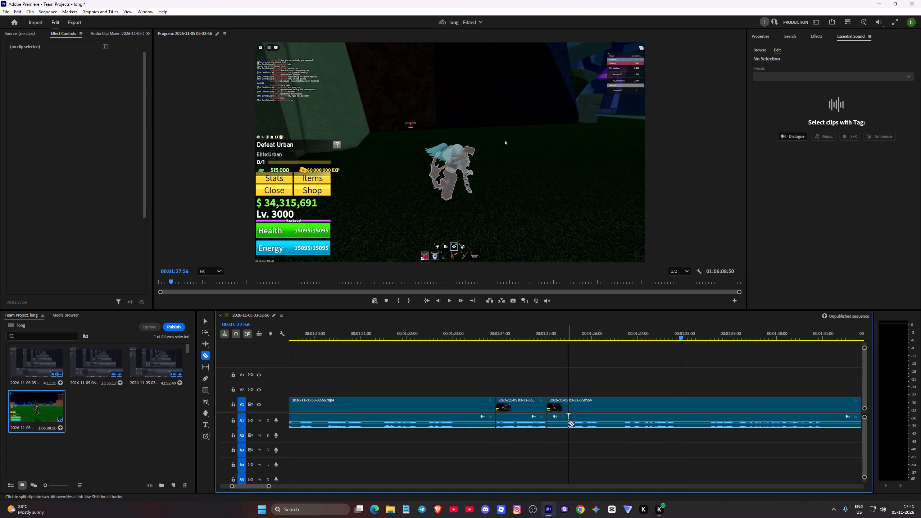
click(567, 404)
click(600, 423)
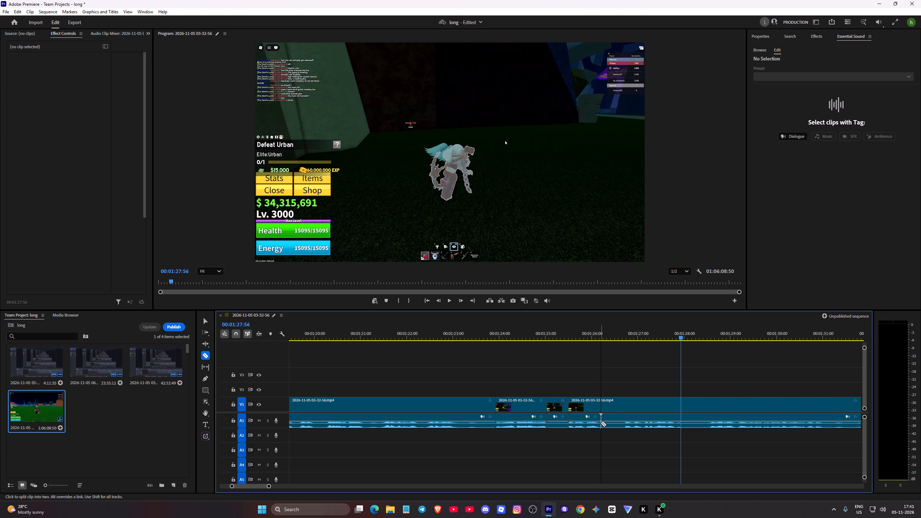
click(600, 407)
click(625, 422)
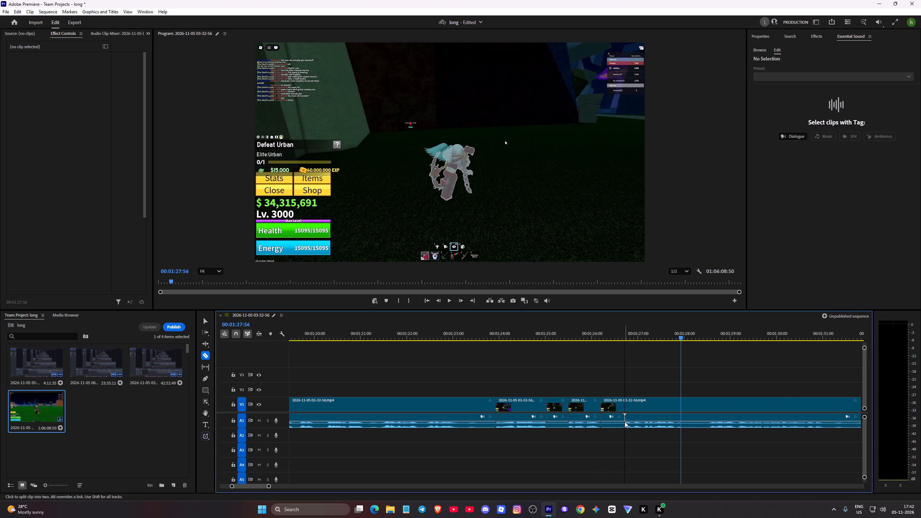
click(626, 407)
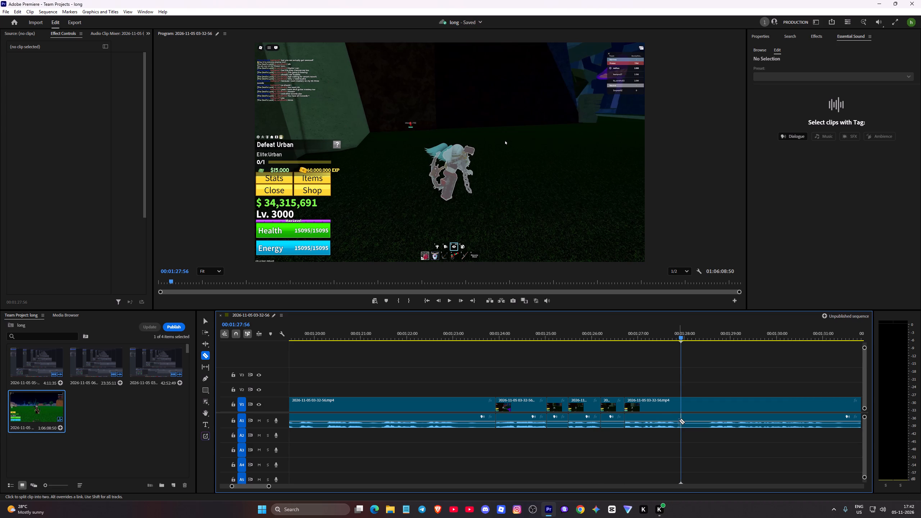
click(682, 421)
click(680, 407)
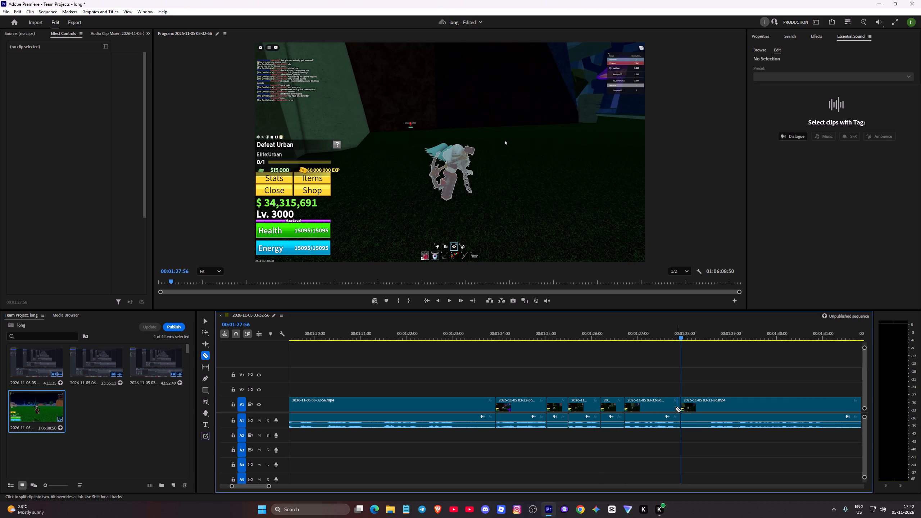
Delete all the audio and video of the short segment between about 00:01:25:00 and 00:01:25:30.
key(c)
click(559, 426)
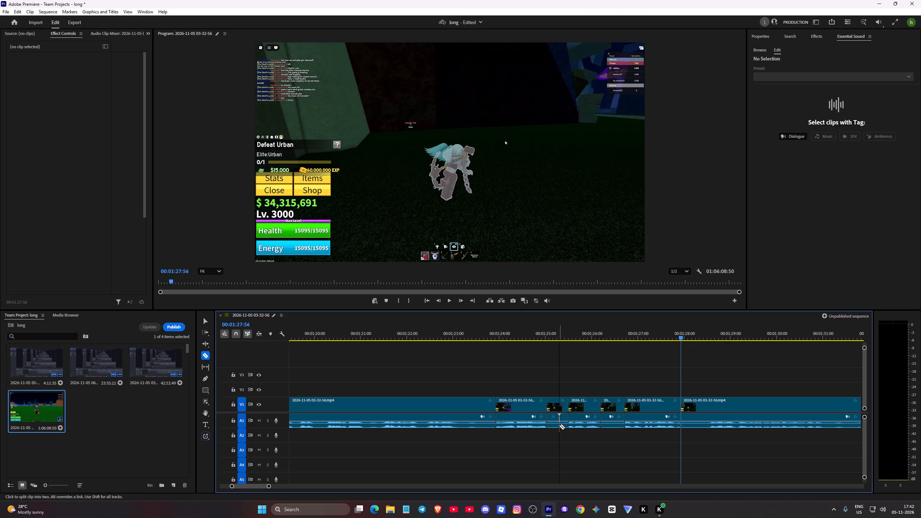
key(v)
click(555, 424)
key(Delete)
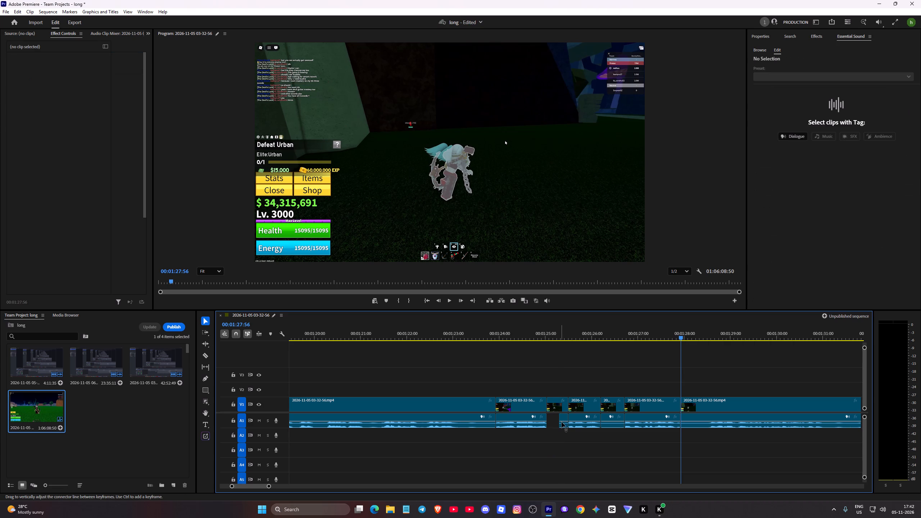
click(563, 422)
key(Delete)
click(558, 409)
key(Delete)
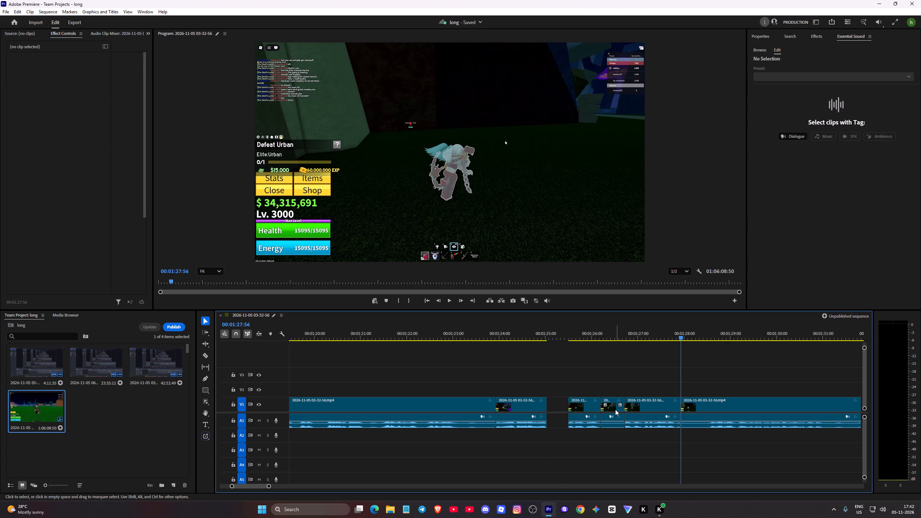
Delete the video and audio of the segment between about 00:01:26:10 and 00:01:26:40, and close both remaining gaps.
click(615, 409)
key(Delete)
click(611, 415)
key(Delete)
key(Delete)
click(611, 424)
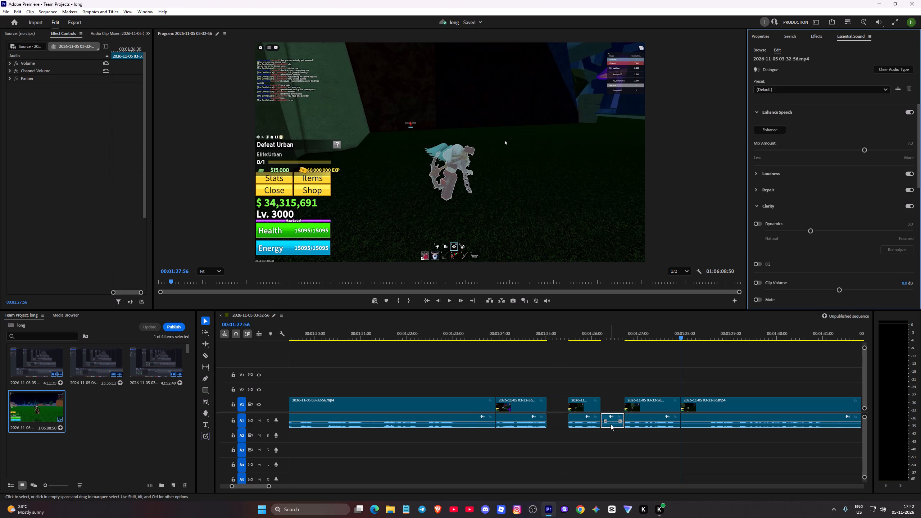
key(Delete)
click(612, 409)
key(Delete)
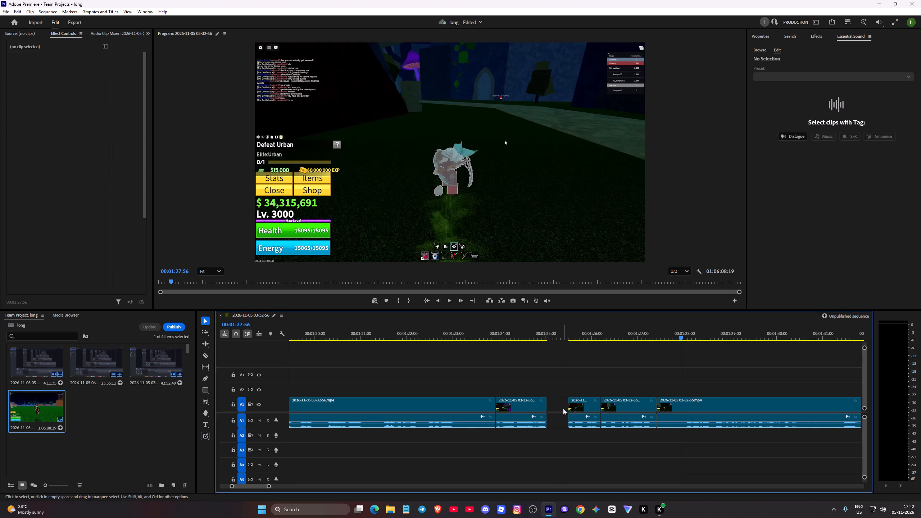
click(563, 409)
key(Delete)
Delete the video and audio of the segment before the cut at about 00:01:24 and close the gap.
click(443, 403)
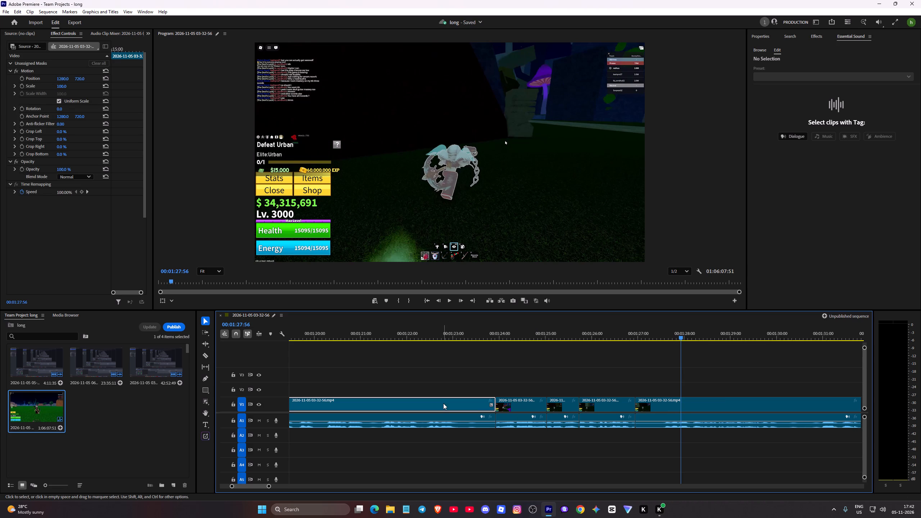
click(346, 336)
key(space)
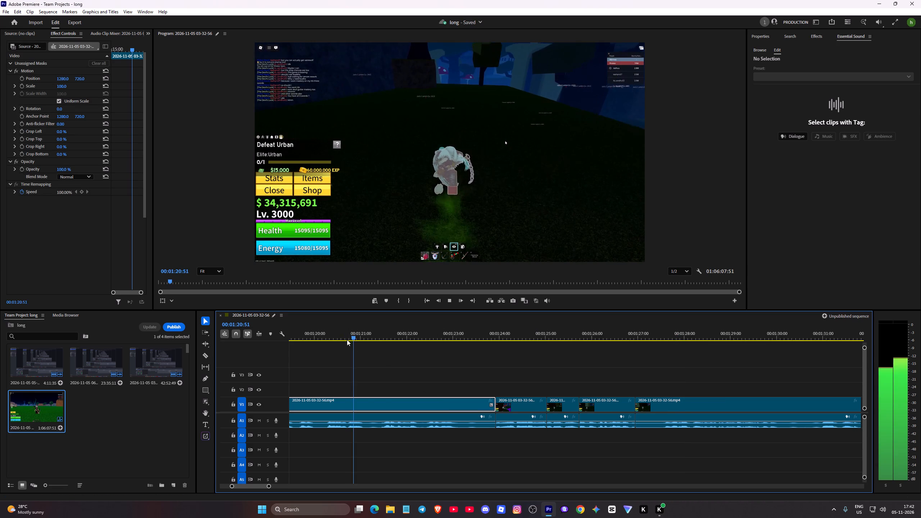
key(Delete)
click(403, 426)
key(Delete)
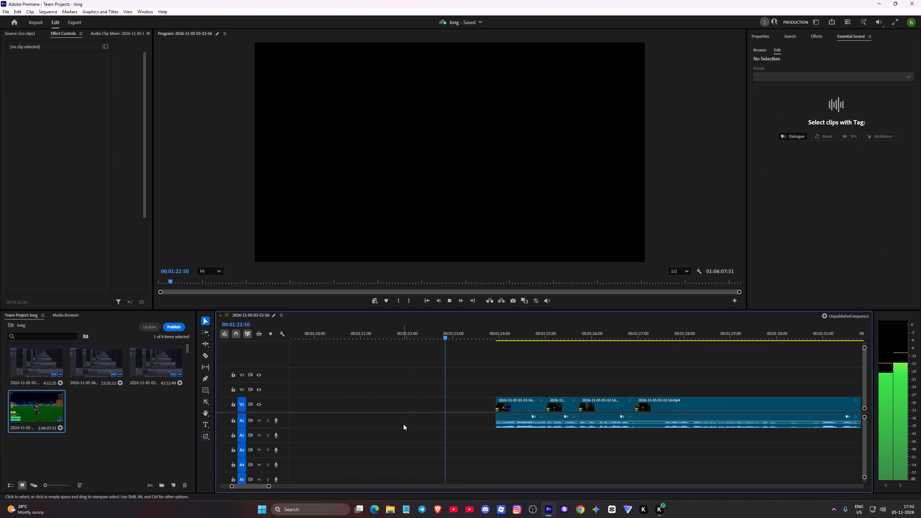
key(space)
click(407, 405)
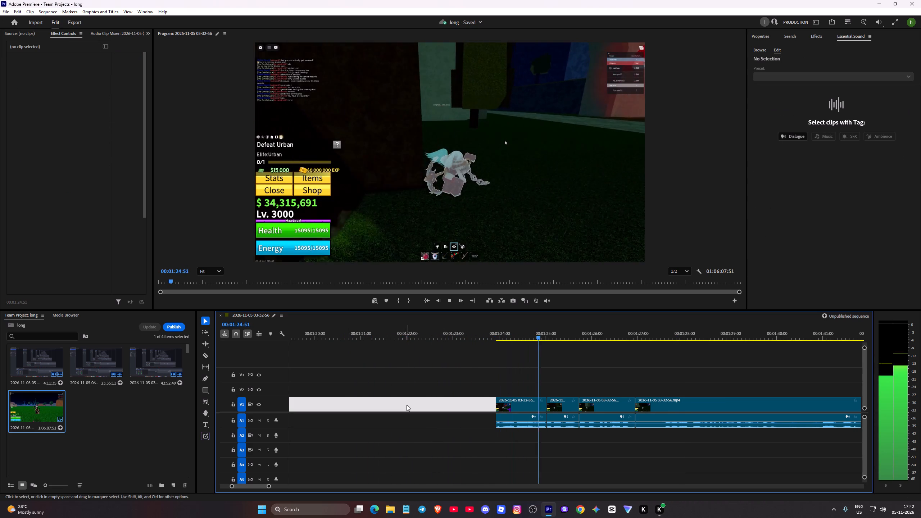
key(Delete)
Go back and replay the joined clips, including from about 00:01:16:13, to check how the cuts run together.
click(329, 340)
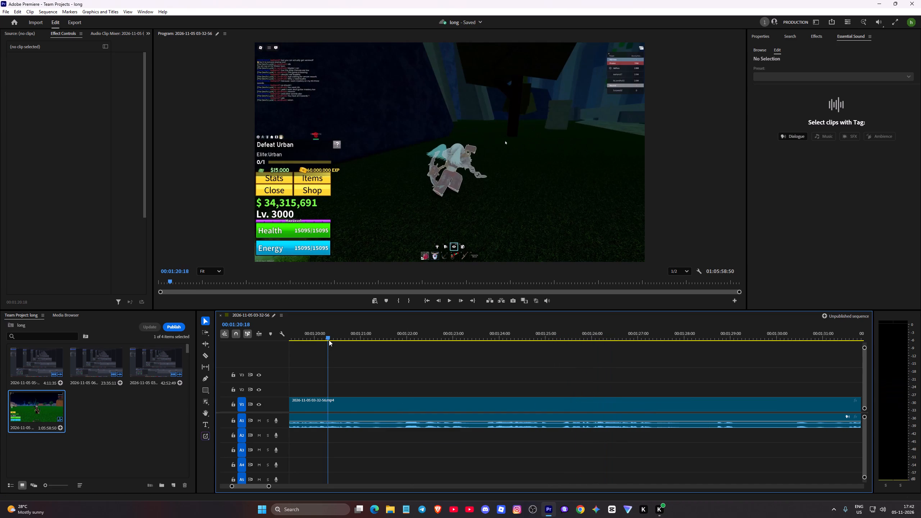
drag(329, 338, 291, 346)
key(space)
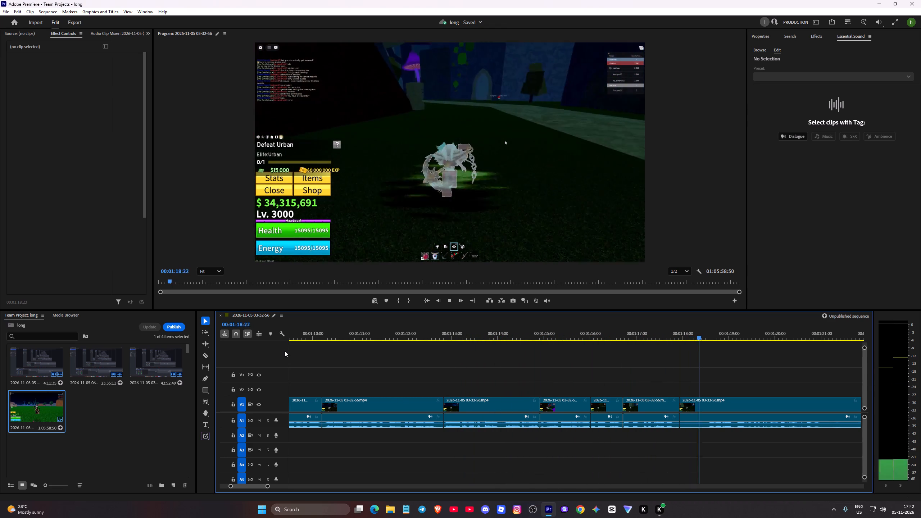
key(space)
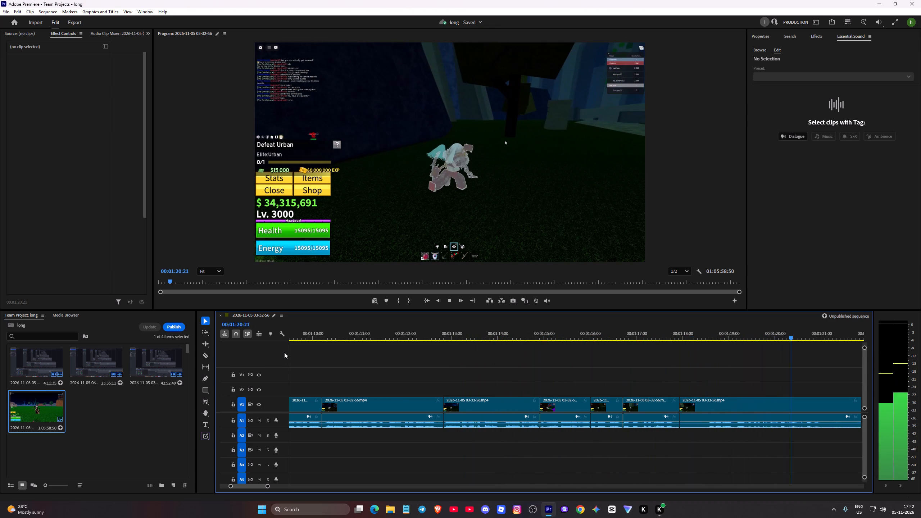
click(600, 340)
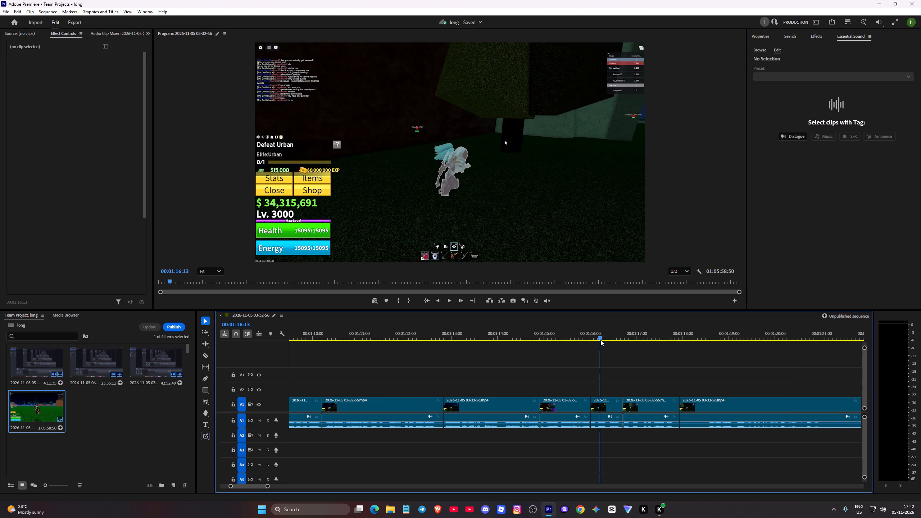
key(space)
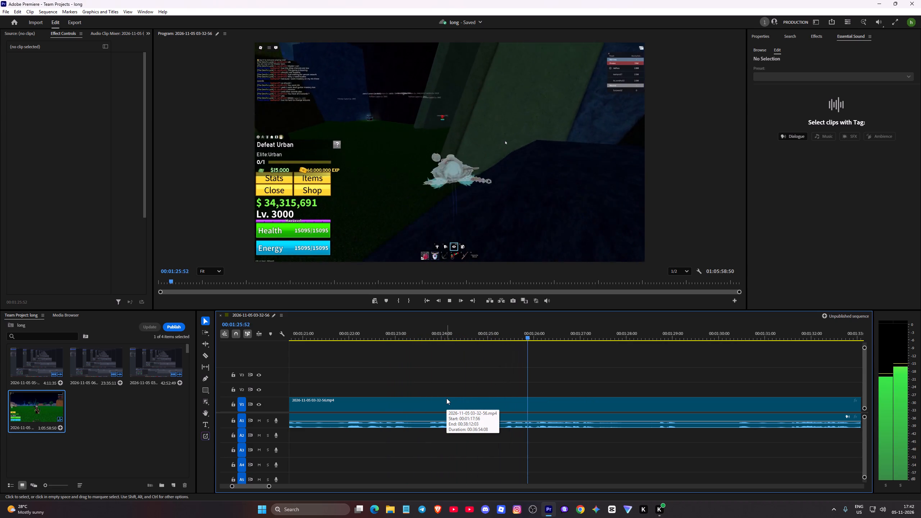
Replay the footage from about 00:01:25:20 and split the clip's video and audio at about 00:01:25:20 and 00:01:27:20.
key(space)
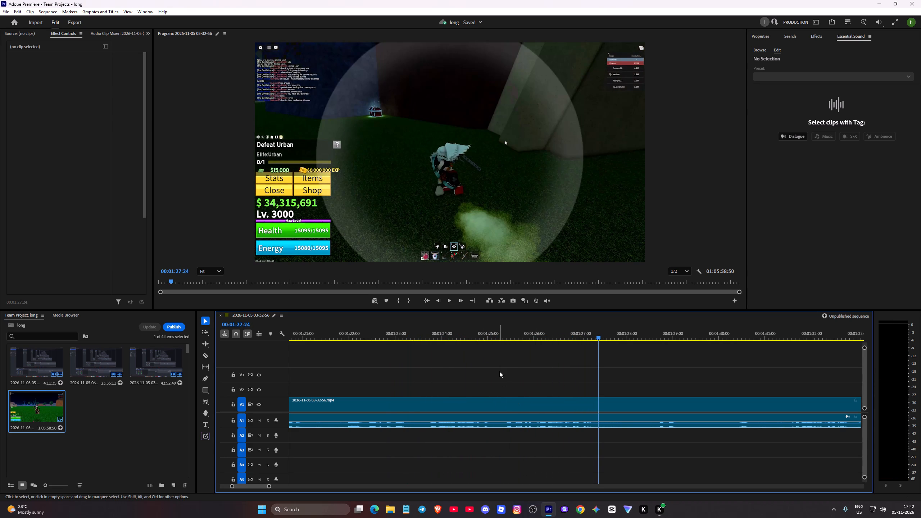
click(505, 334)
key(space)
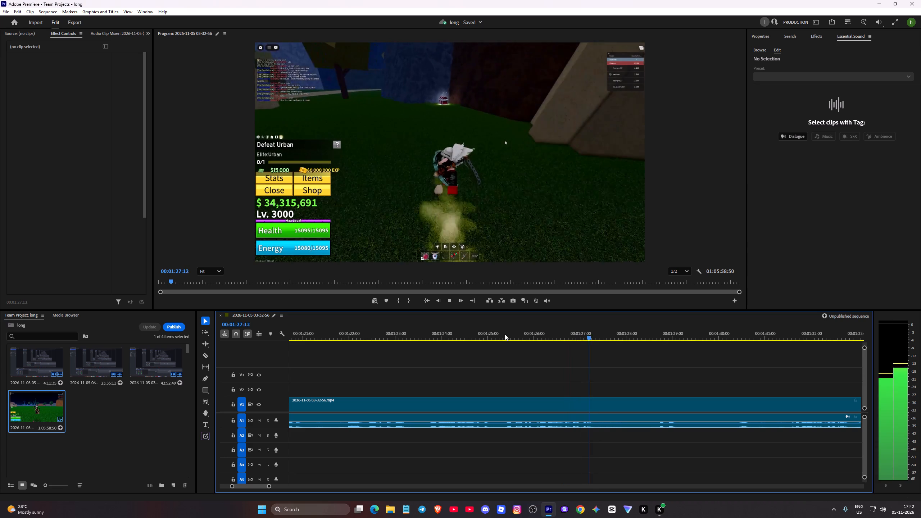
key(space)
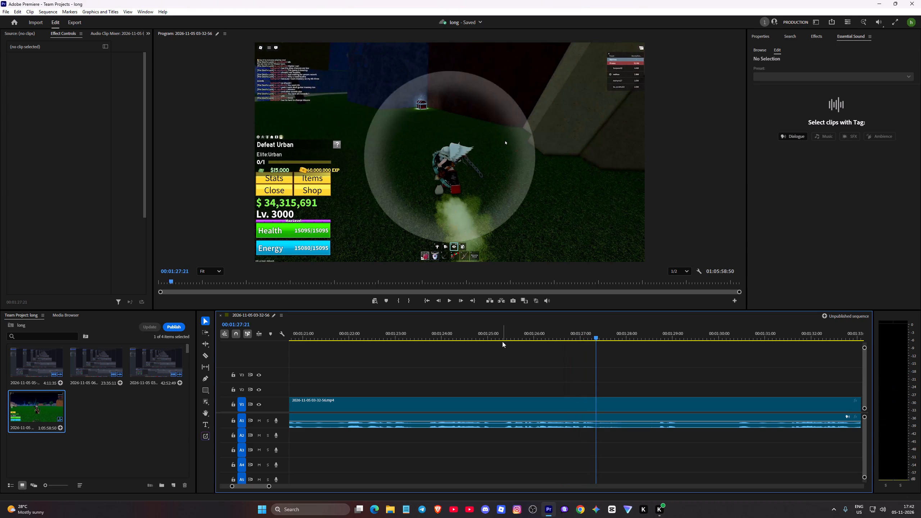
key(b)
key(v)
key(v)
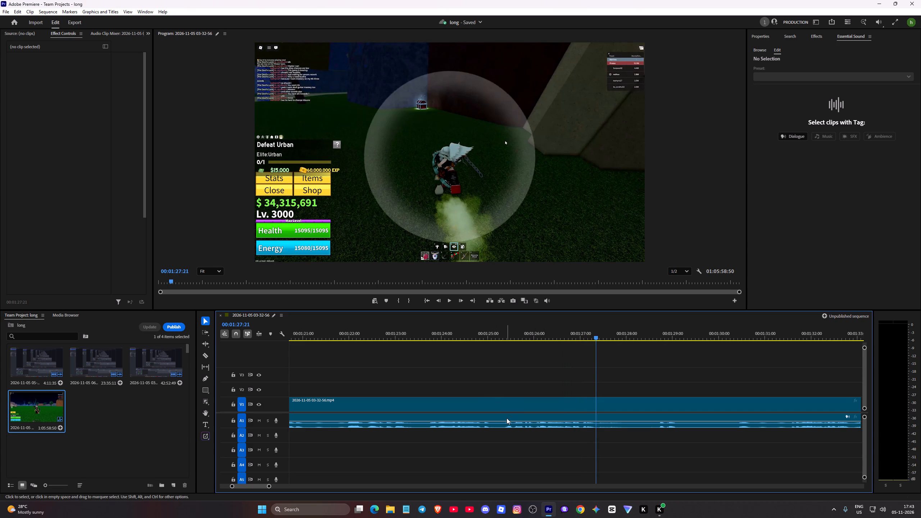
key(c)
click(504, 418)
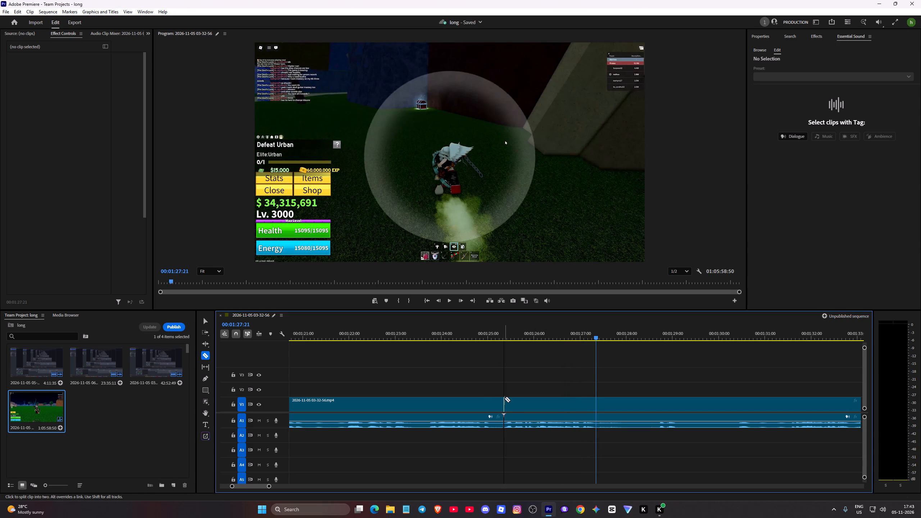
click(504, 399)
click(595, 415)
click(595, 402)
Delete the video and audio of the segment before the cut at about 00:01:25:20 and close the gap.
key(v)
click(480, 421)
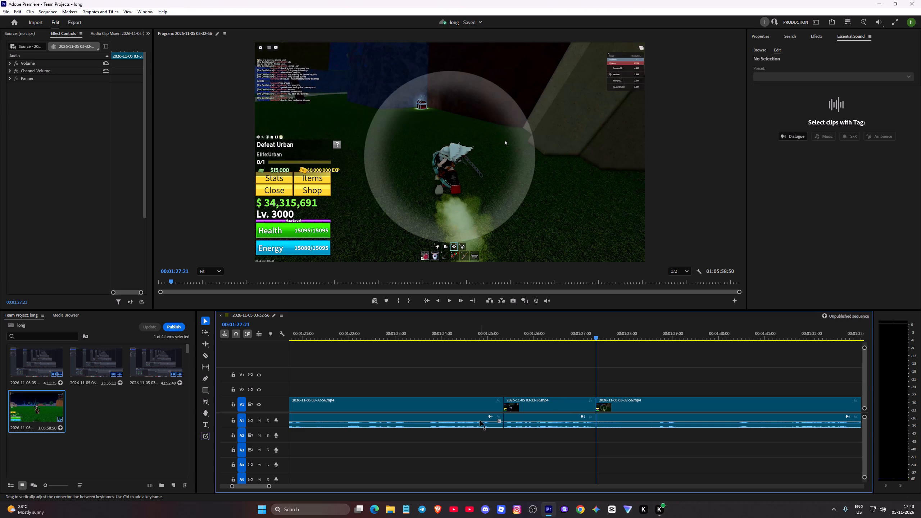
key(Delete)
click(477, 410)
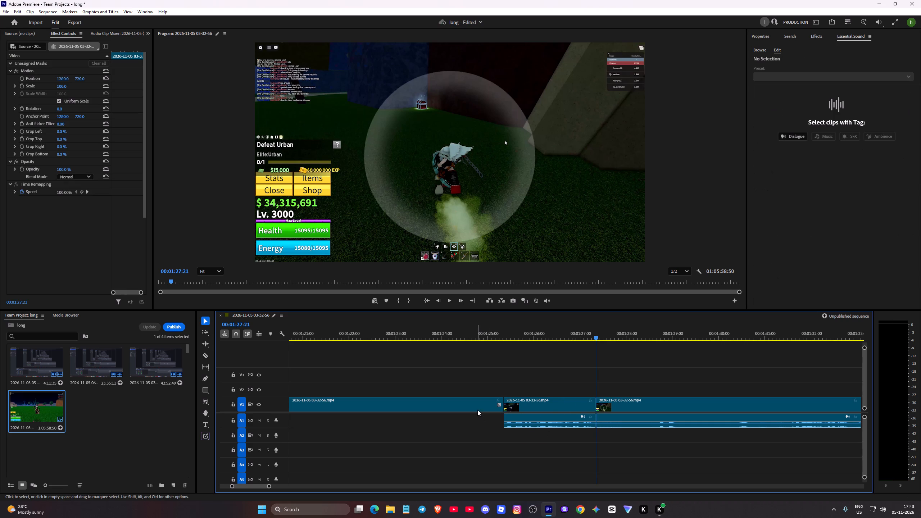
key(Delete)
click(477, 410)
key(Delete)
Replay from about 00:01:21:30, then split the clip's video and audio at about 00:01:39:56, 00:01:41:48, 00:01:42:14 and 00:01:45:31.
click(358, 335)
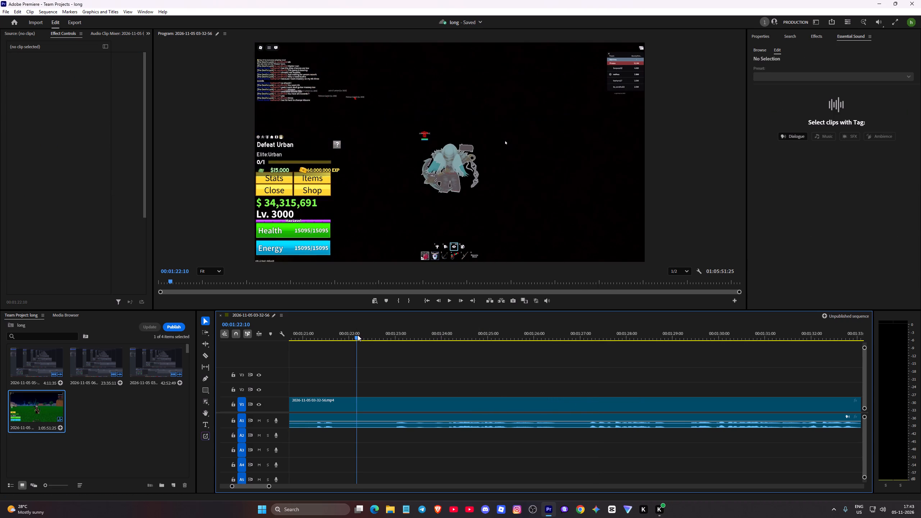
drag(357, 336, 323, 345)
key(space)
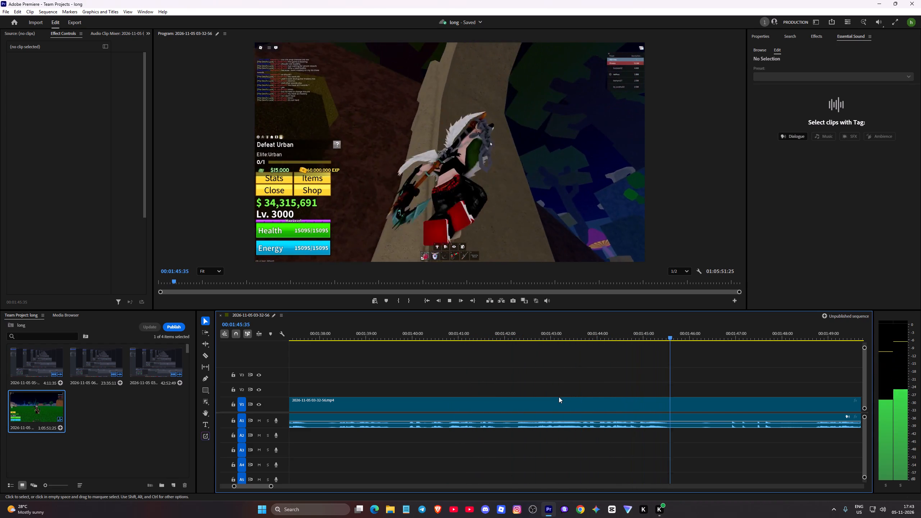
key(space)
key(c)
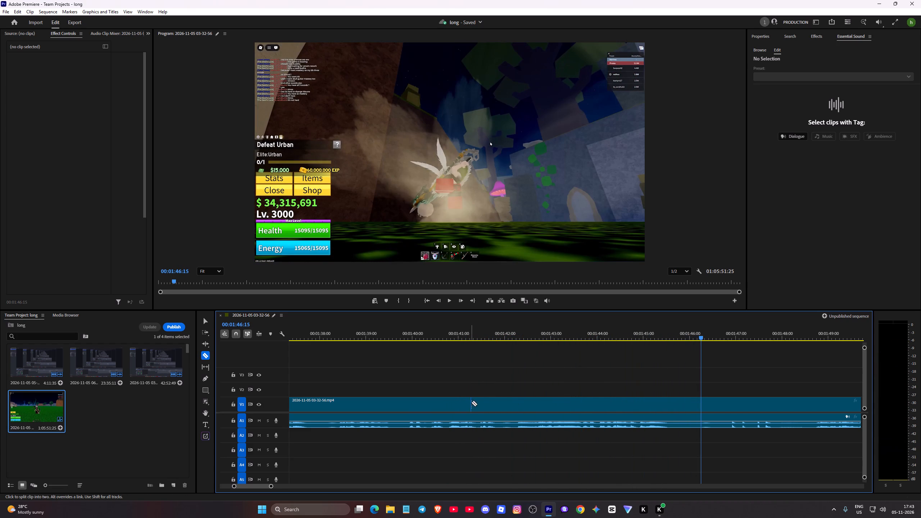
click(409, 418)
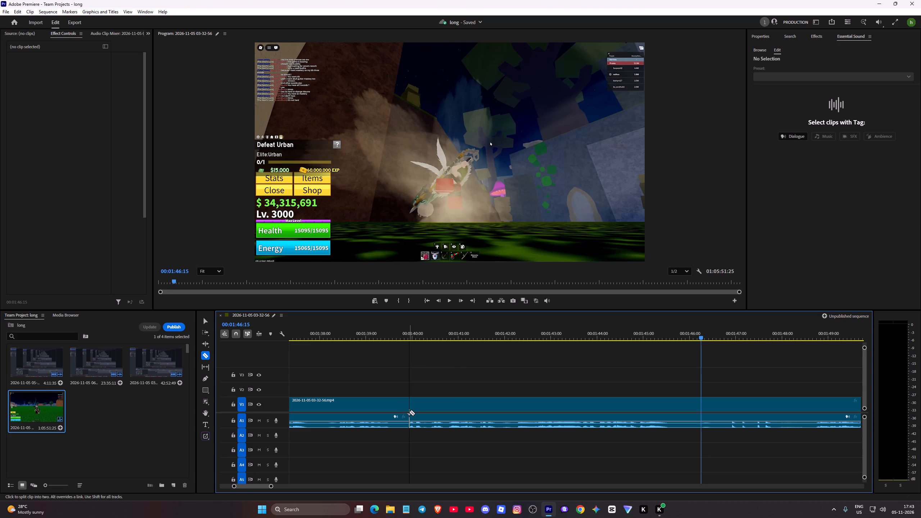
click(408, 407)
click(495, 419)
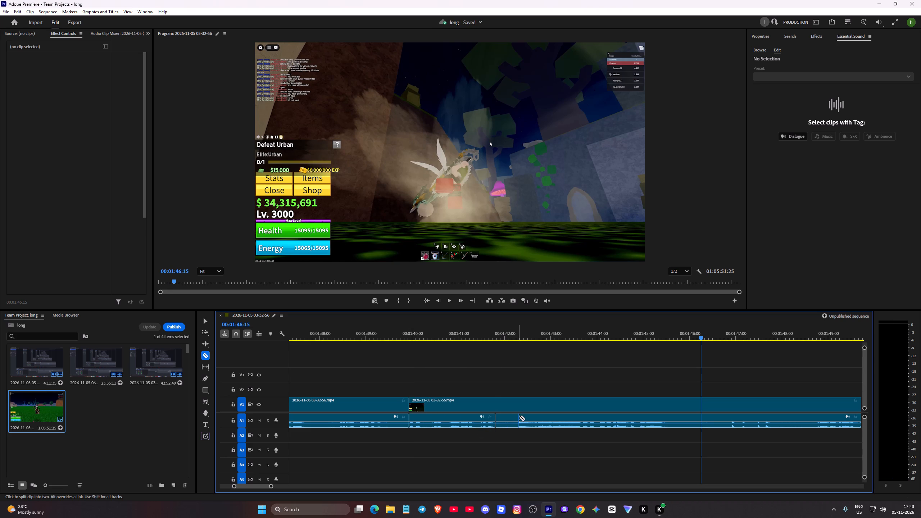
click(515, 421)
click(668, 420)
click(517, 403)
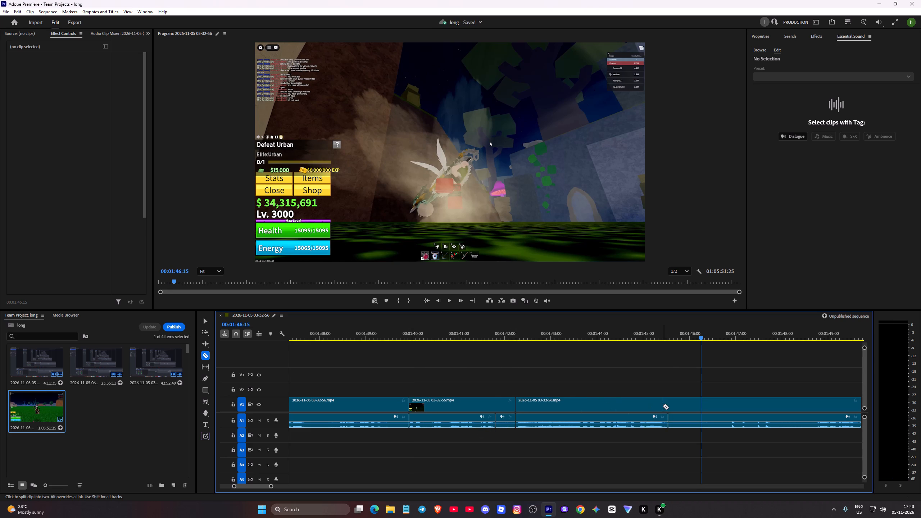
click(668, 403)
click(494, 403)
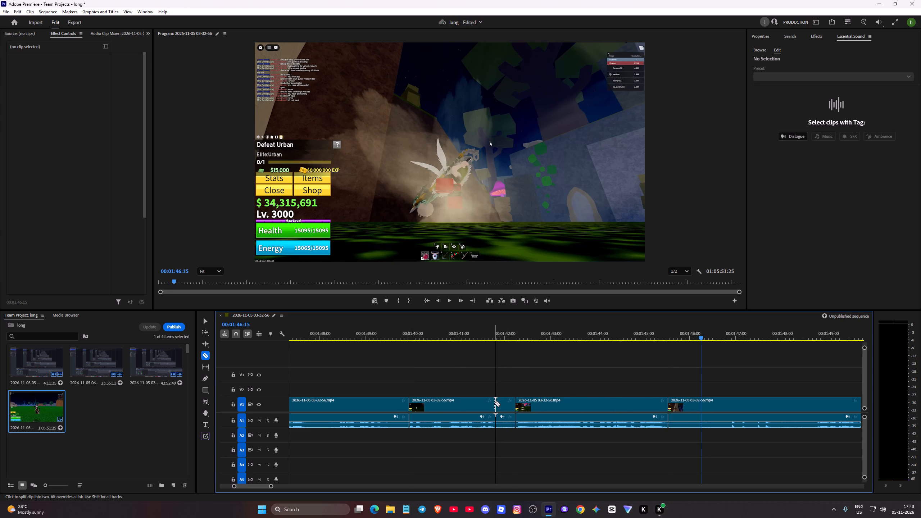
Delete the video and audio of the short segment between about 00:01:41:48 and 00:01:42:14 and close the gap.
key(v)
click(507, 423)
key(Delete)
click(505, 410)
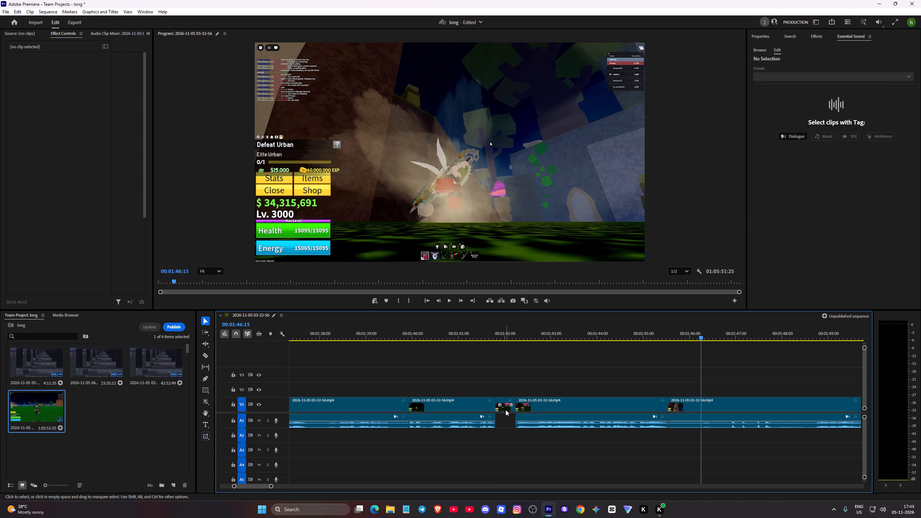
key(Delete)
click(505, 410)
click(505, 410)
key(Delete)
click(503, 408)
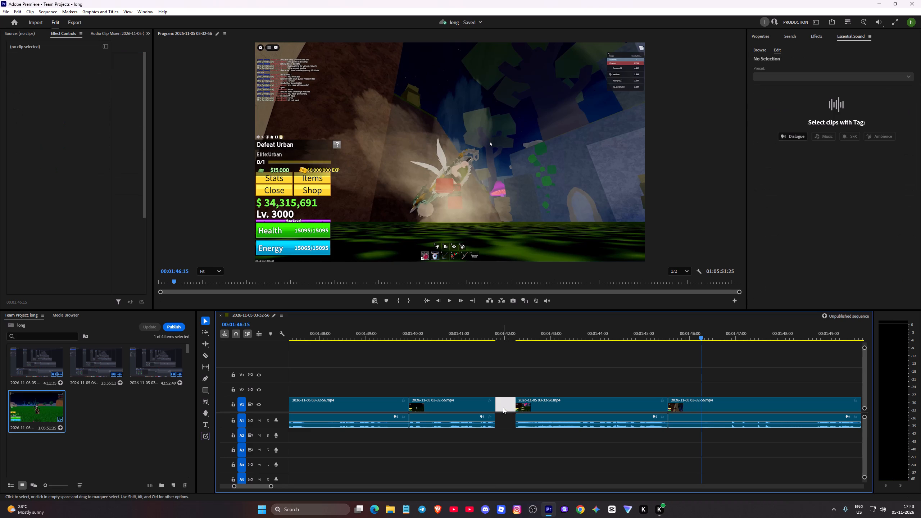
key(Delete)
Delete the video and audio of the segment before the cut at about 00:01:39:56 and close the gap.
click(386, 404)
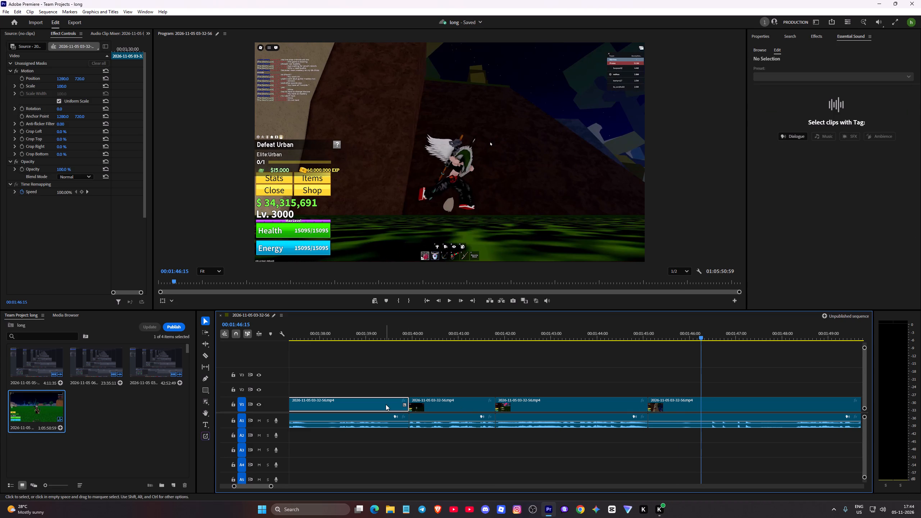
key(Delete)
click(386, 404)
click(386, 421)
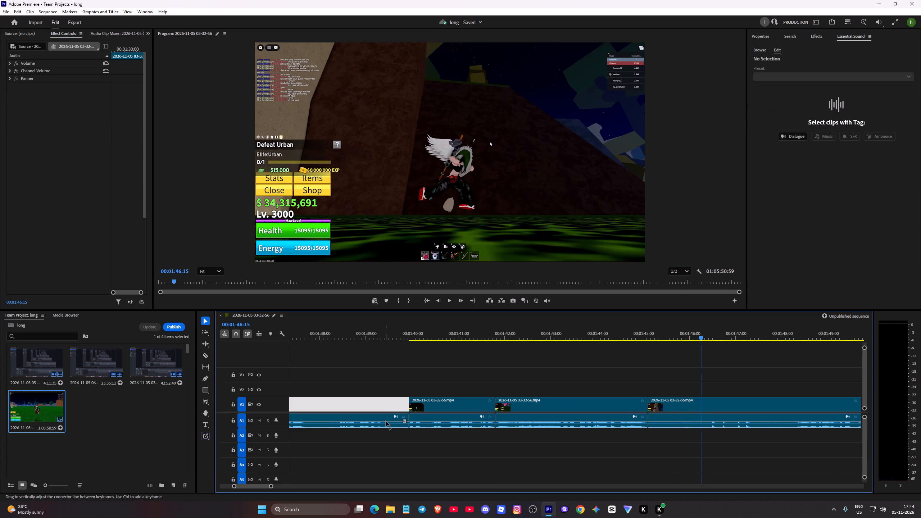
key(Delete)
click(382, 400)
key(Delete)
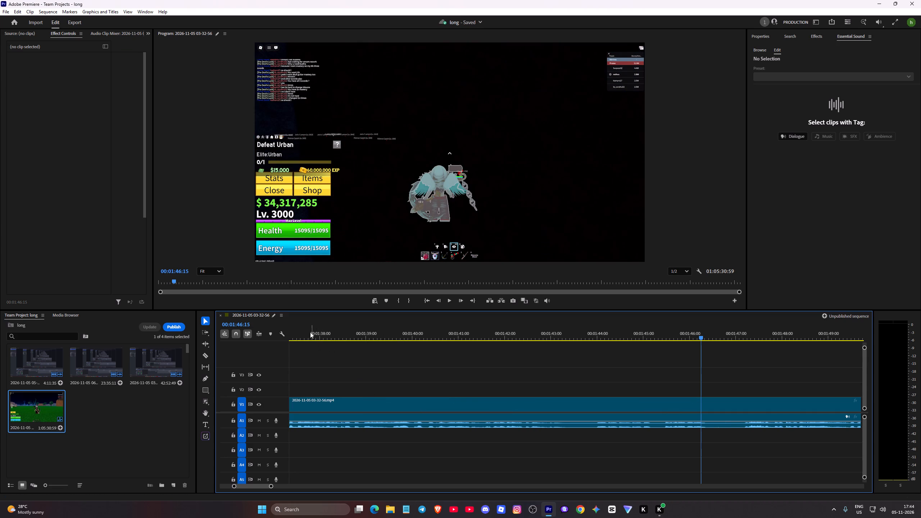
Go back and replay the joined clips from about 00:01:14:38 to check how the cuts run together.
click(314, 338)
drag(314, 338, 295, 340)
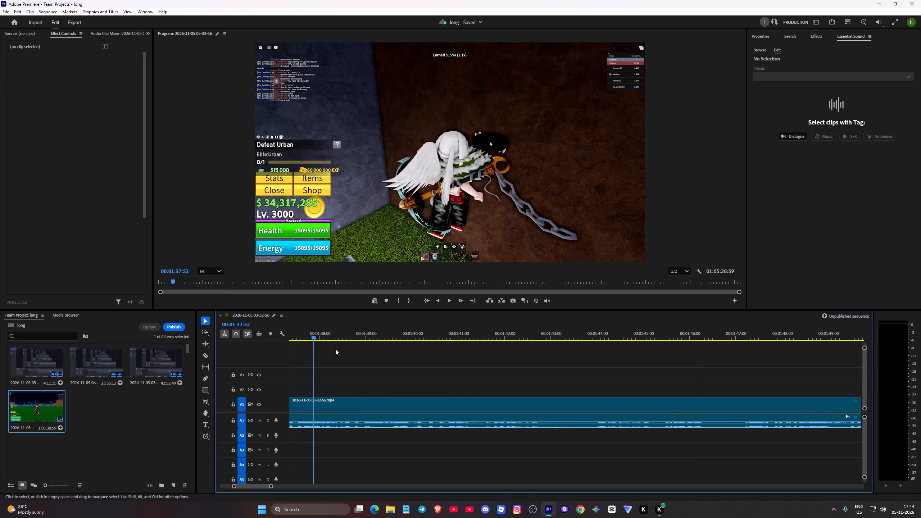
drag(314, 339, 267, 337)
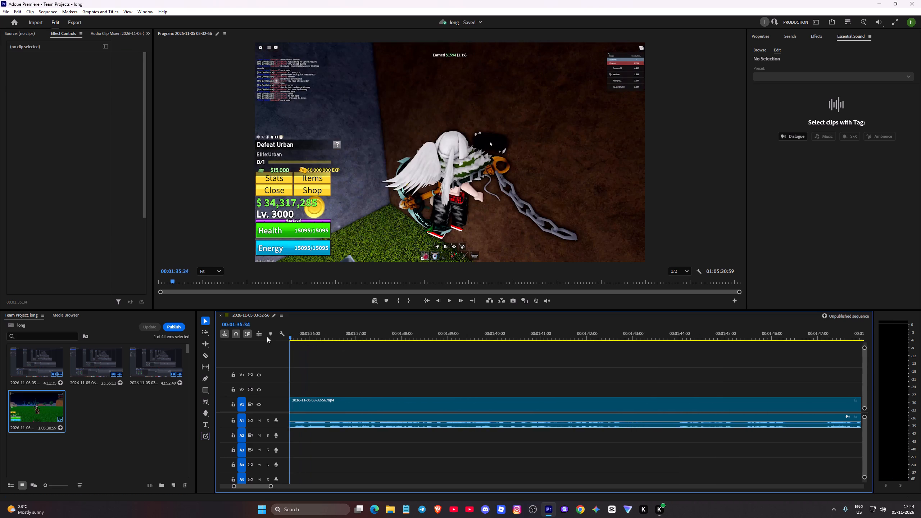
drag(267, 337, 278, 347)
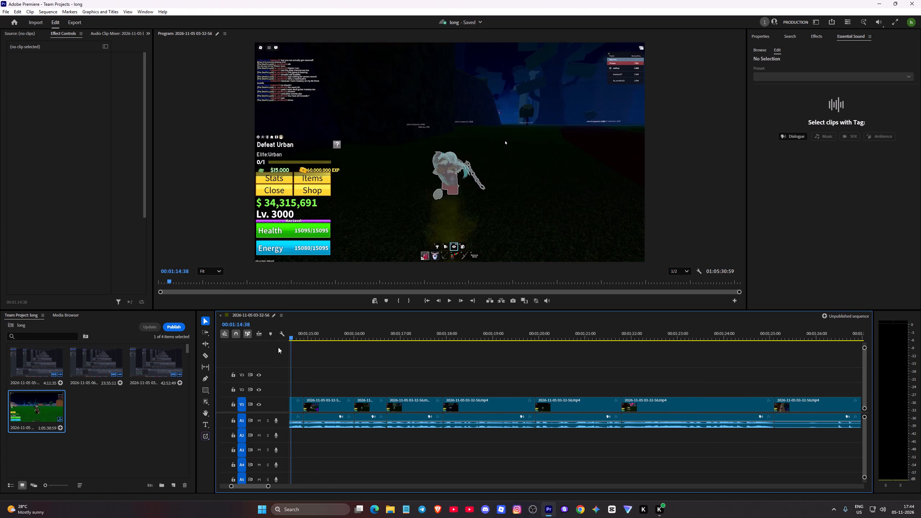
key(space)
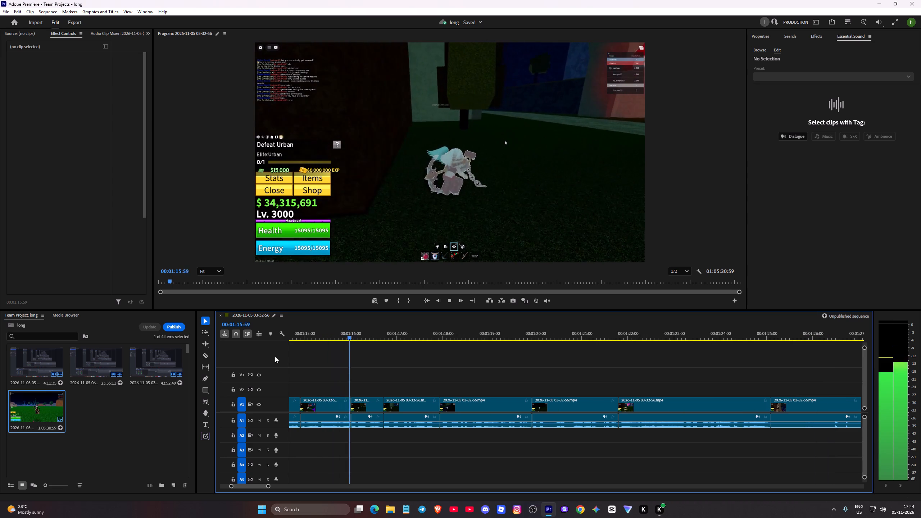
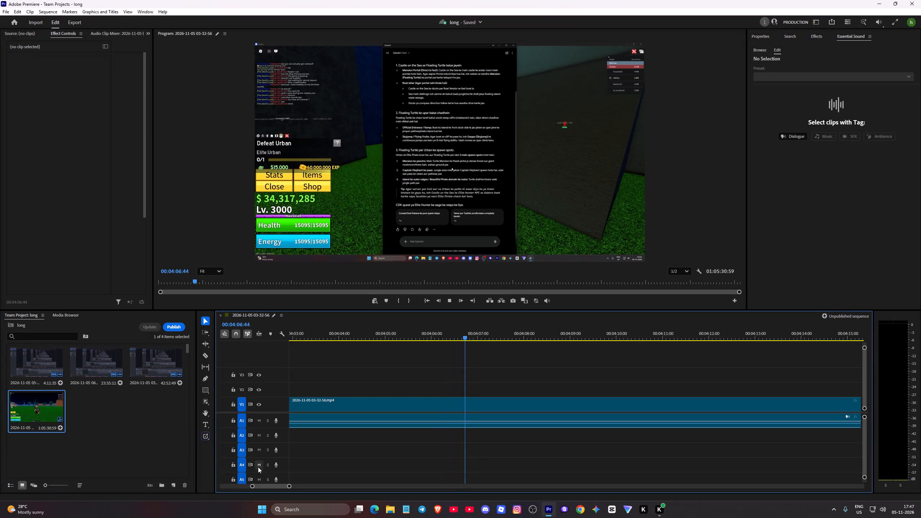
Stop playback and split the long clip's video and audio at about 00:04:17, where the sound resumes after the silent stretch.
drag(288, 488, 280, 489)
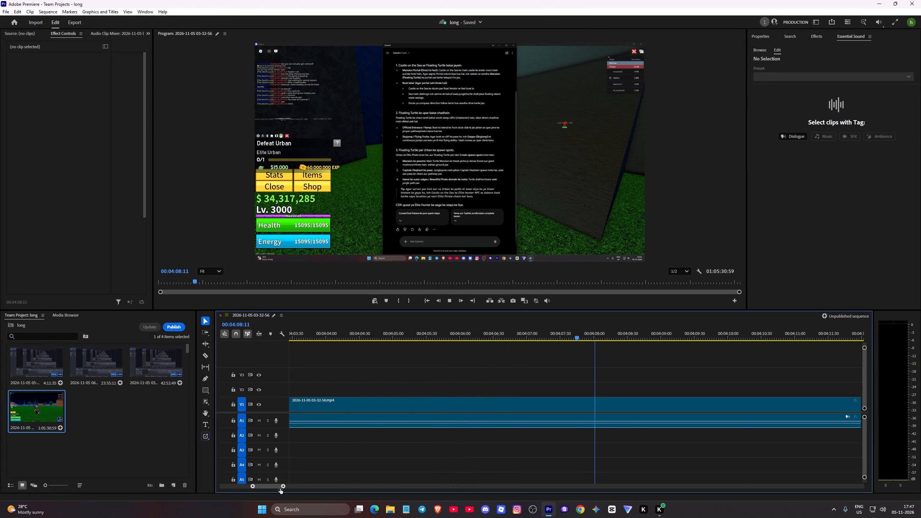
drag(280, 489, 401, 494)
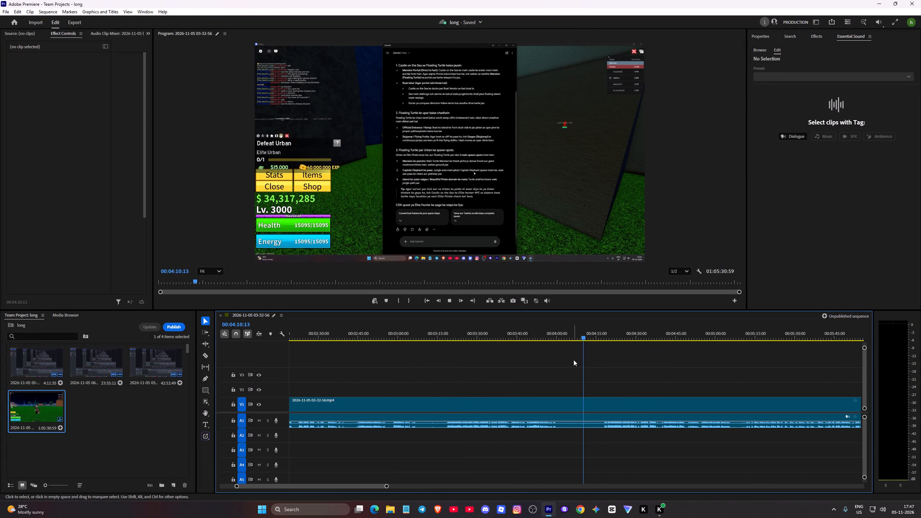
key(c)
key(space)
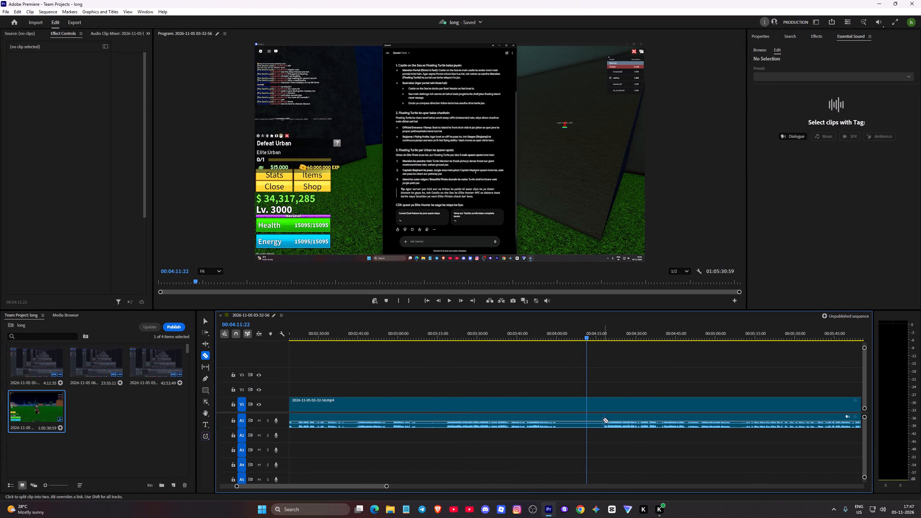
click(602, 420)
click(603, 408)
key(v)
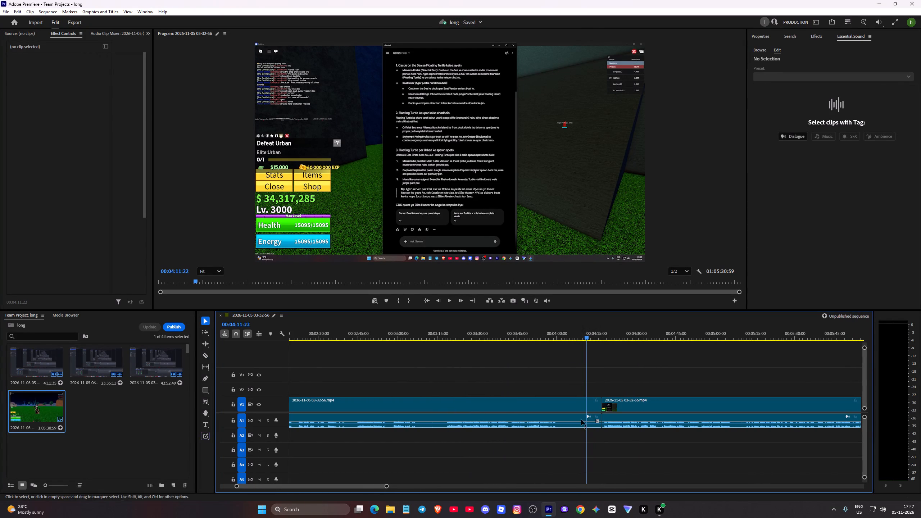
Delete the audio and video of the long segment before the cut at about 00:04:17 and close the gap.
click(580, 421)
key(Delete)
click(570, 400)
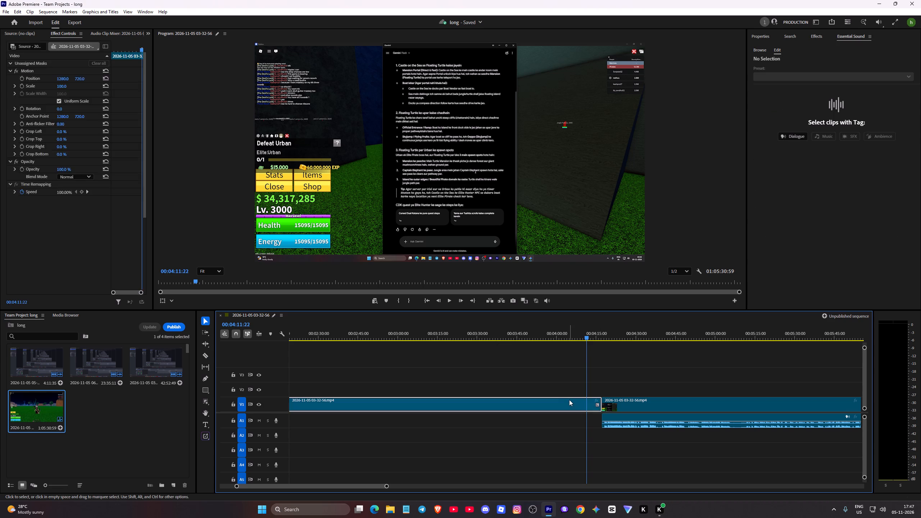
key(Delete)
click(557, 404)
key(Delete)
Go back through the earlier clips from about 00:00:56:09 to the new join at about 00:01:25:32 to review it.
drag(587, 383, 577, 383)
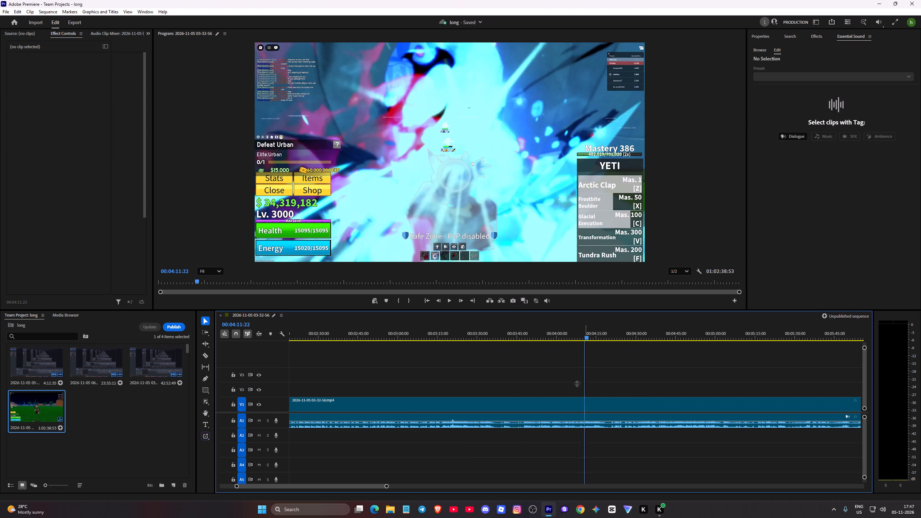
drag(577, 383, 439, 391)
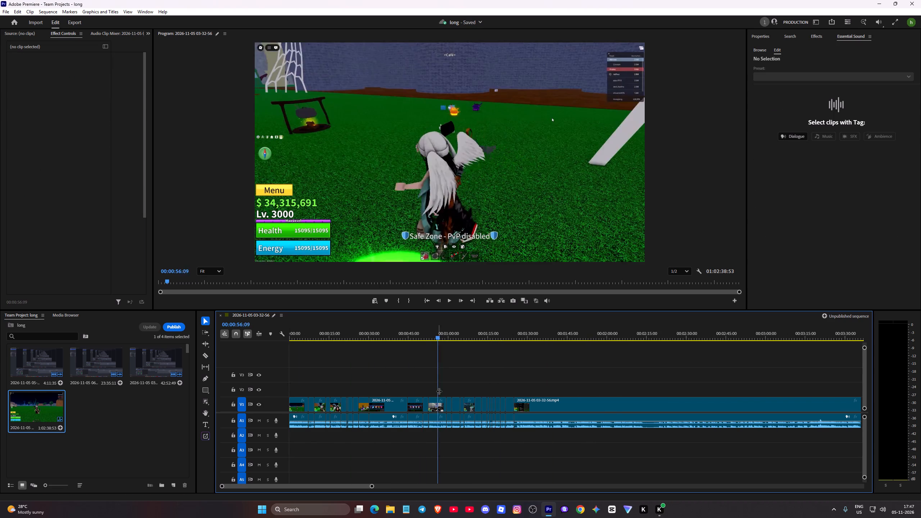
drag(439, 391, 496, 374)
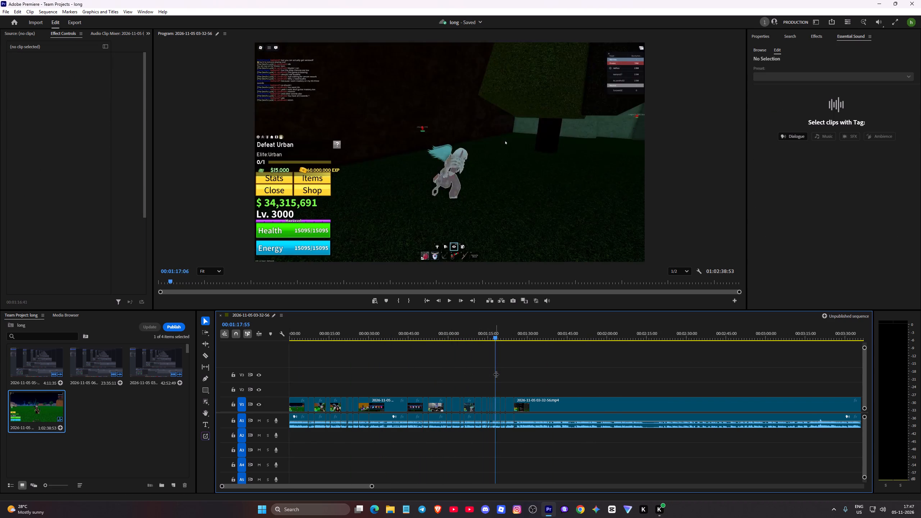
drag(496, 374, 516, 375)
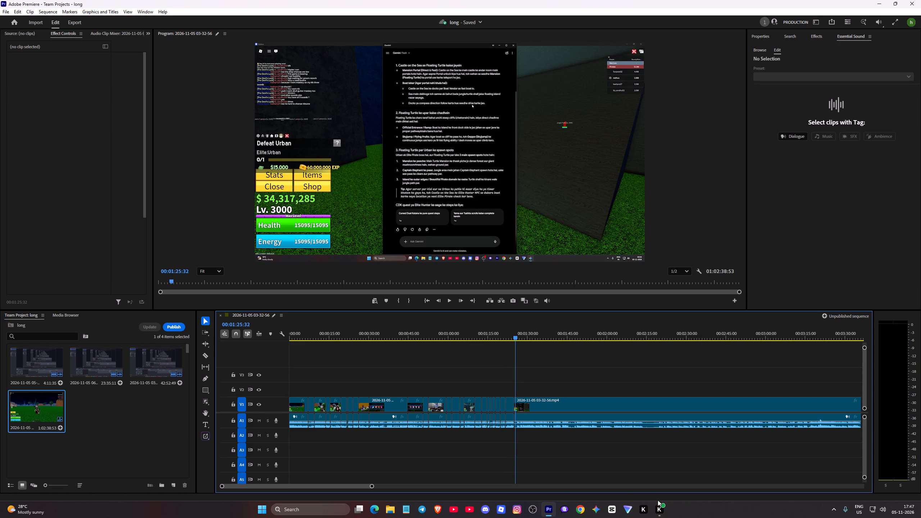
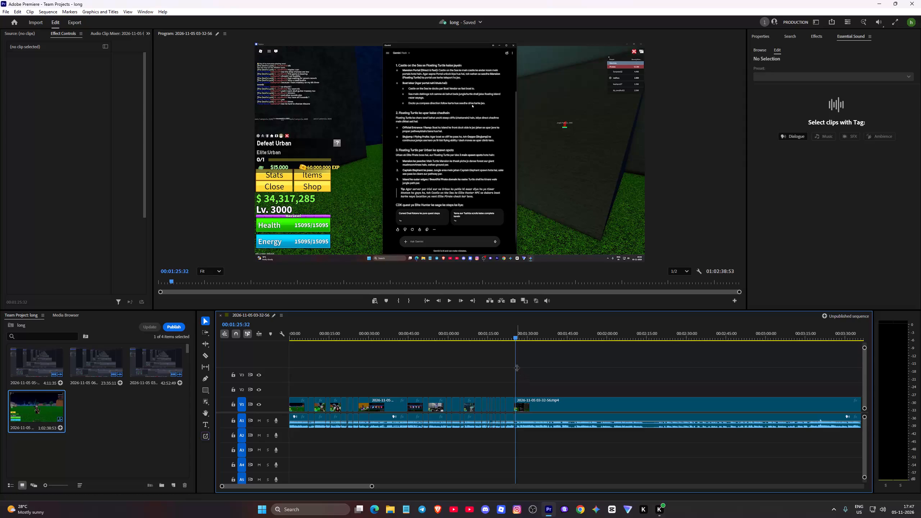
Move the playhead back to 00:01:23:21, just before the join with the long clip.
drag(517, 368, 510, 368)
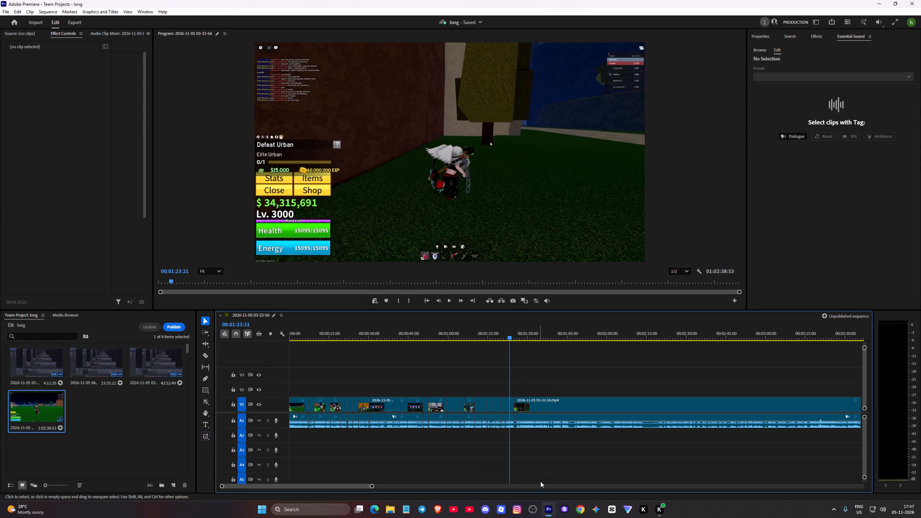
Switch from the video edit to Discord.
click(489, 510)
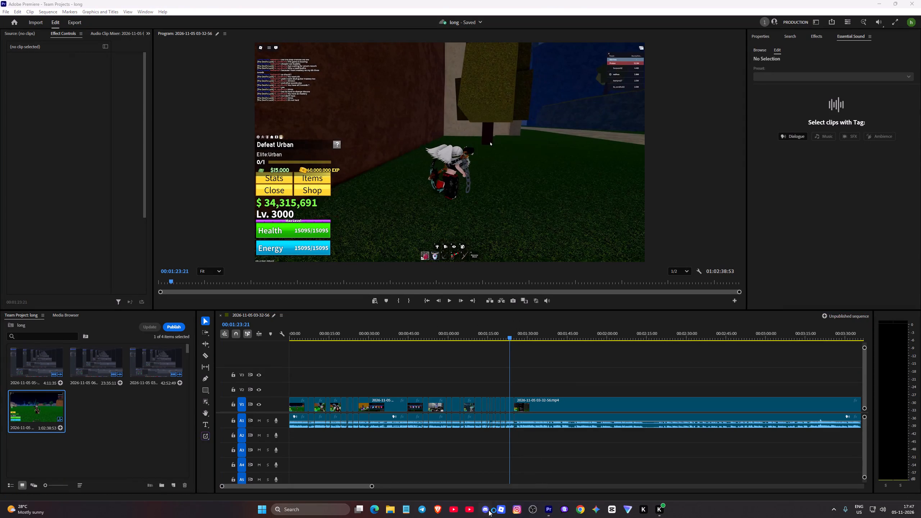
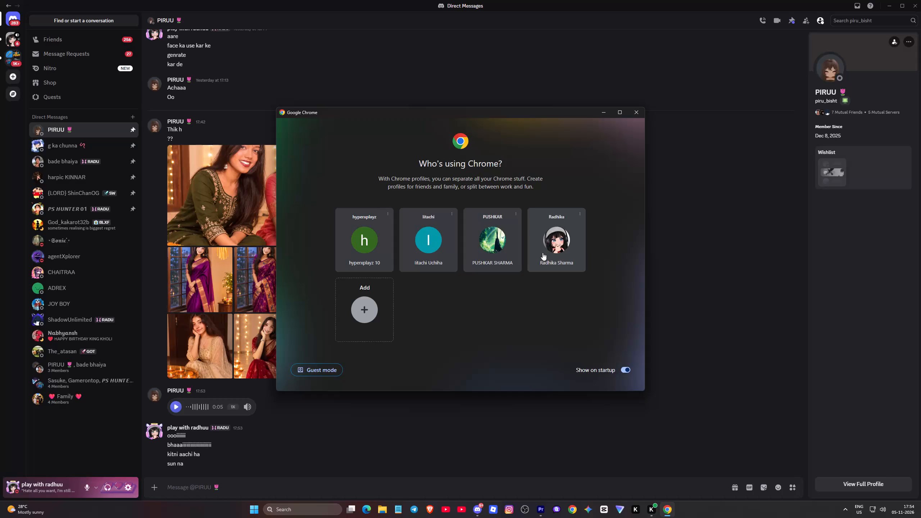
Open Chrome with the Radhika profile and search the web for "pintrest".
click(543, 253)
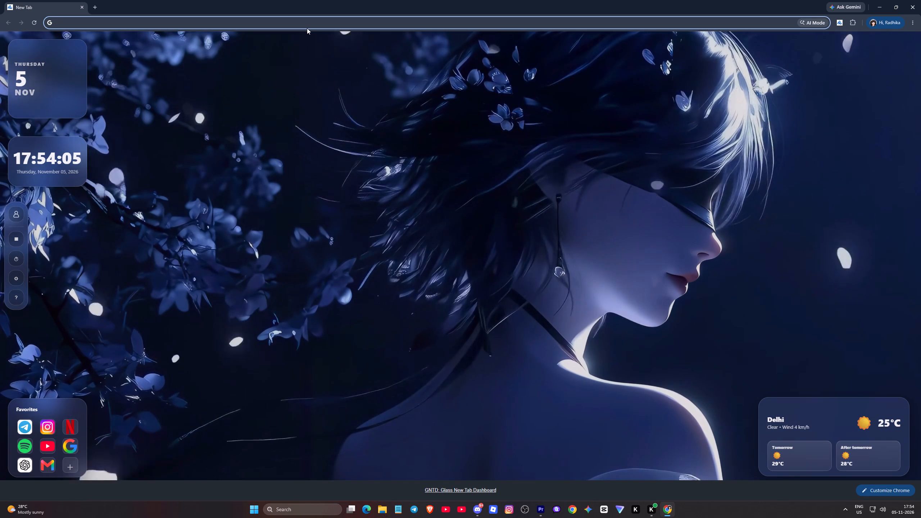
click(302, 27)
text(pi)
text(ntrest)
key(space)
key(Return)
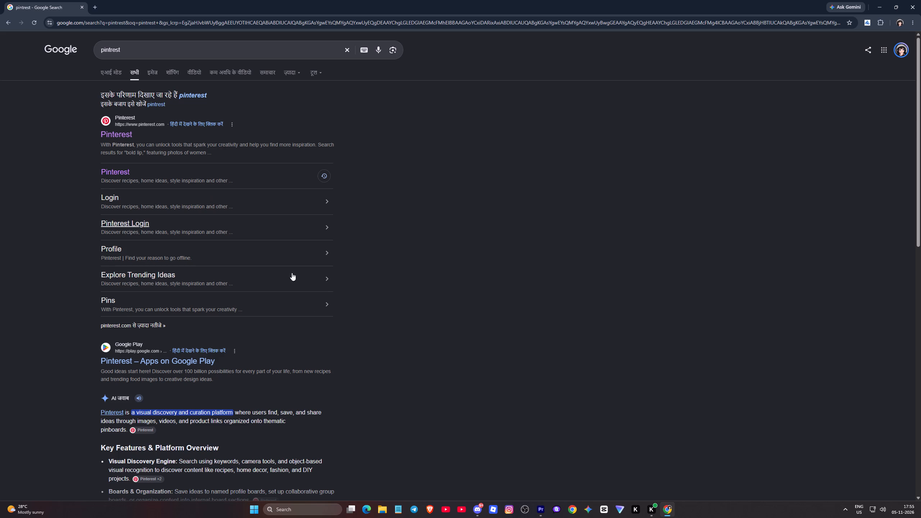
Switch back to Premiere and scrub the footage just before the long clip's join, from 00:01:21:02 to 00:01:23:37.
click(542, 512)
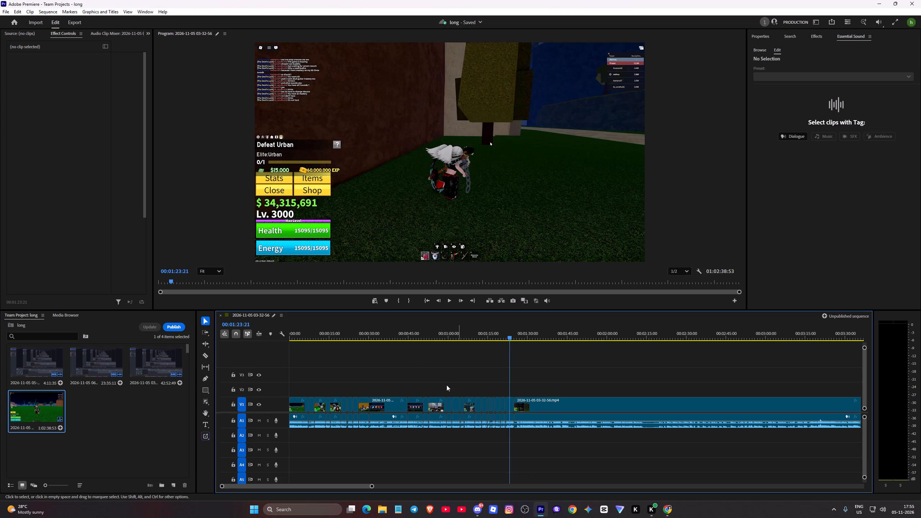
drag(508, 349, 504, 349)
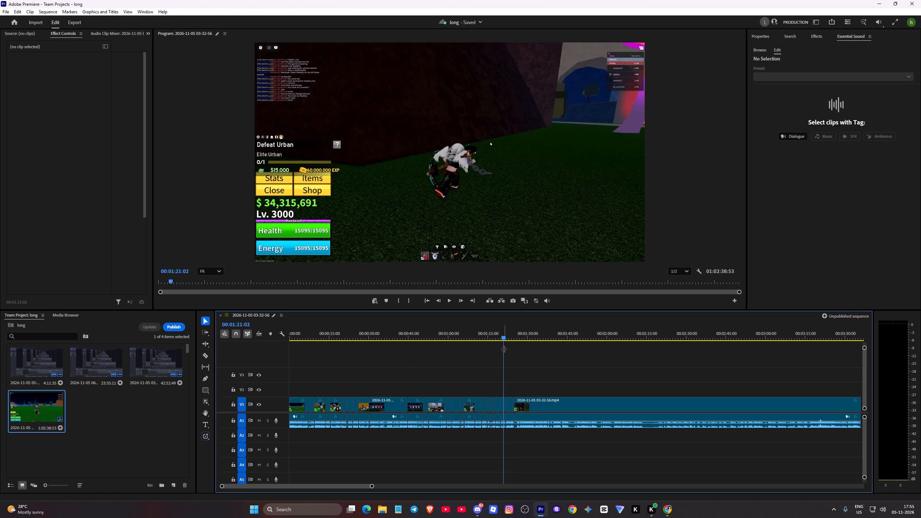
drag(504, 349, 511, 352)
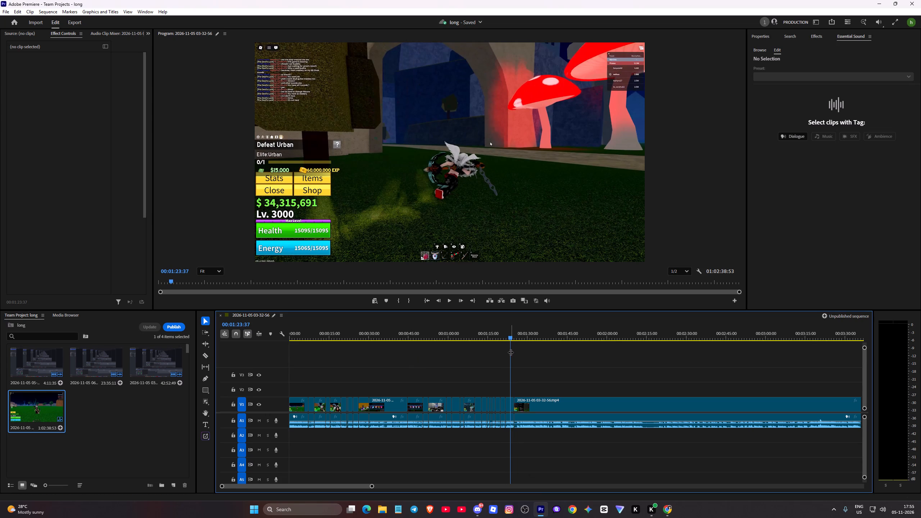
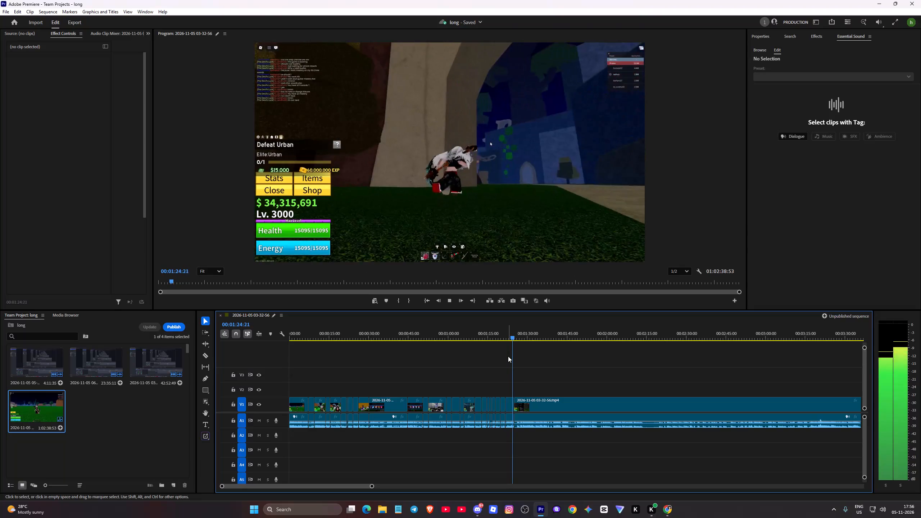
Review the joins before the long clip by replaying the sequence from 00:01:06:38 to 00:01:29:07.
key(space)
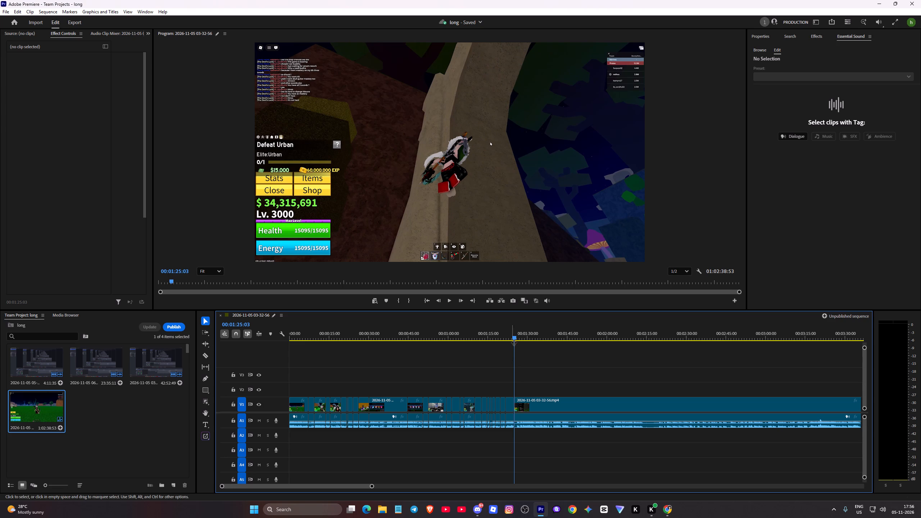
drag(514, 338, 466, 348)
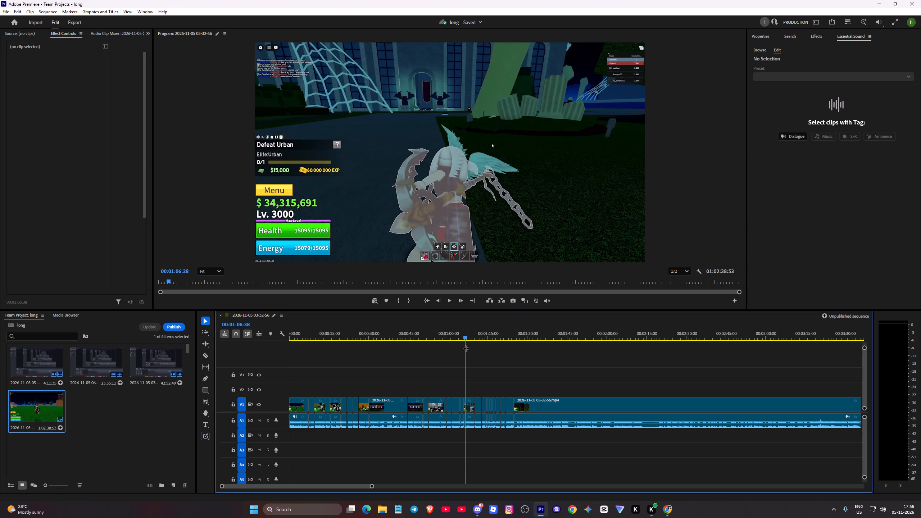
key(space)
key(space)
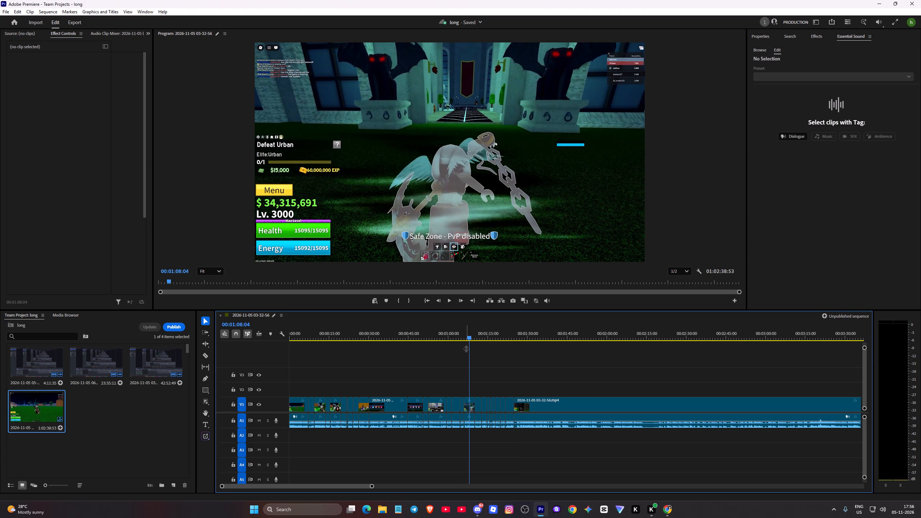
key(space)
key(space)
key(space)
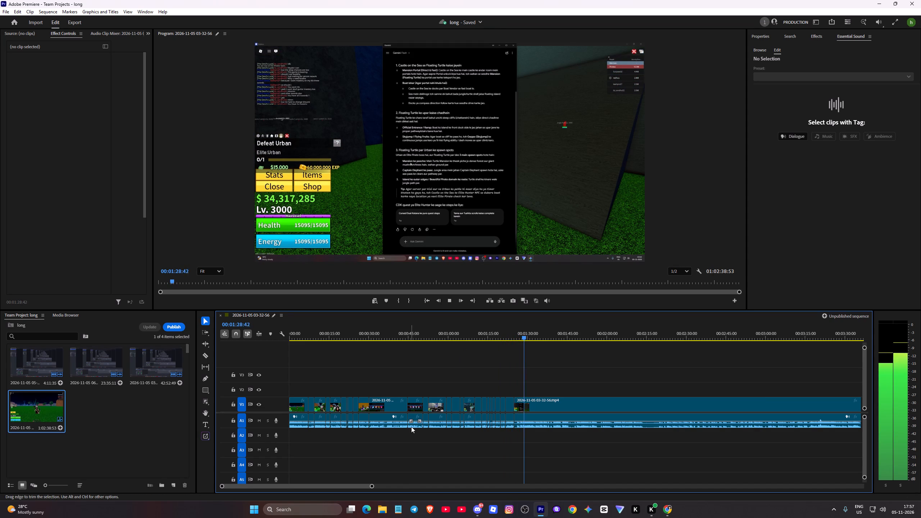
key(space)
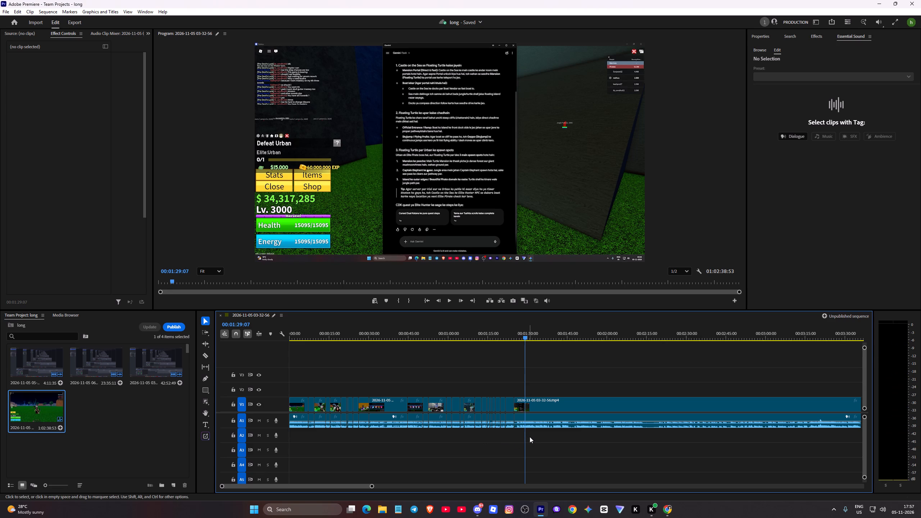
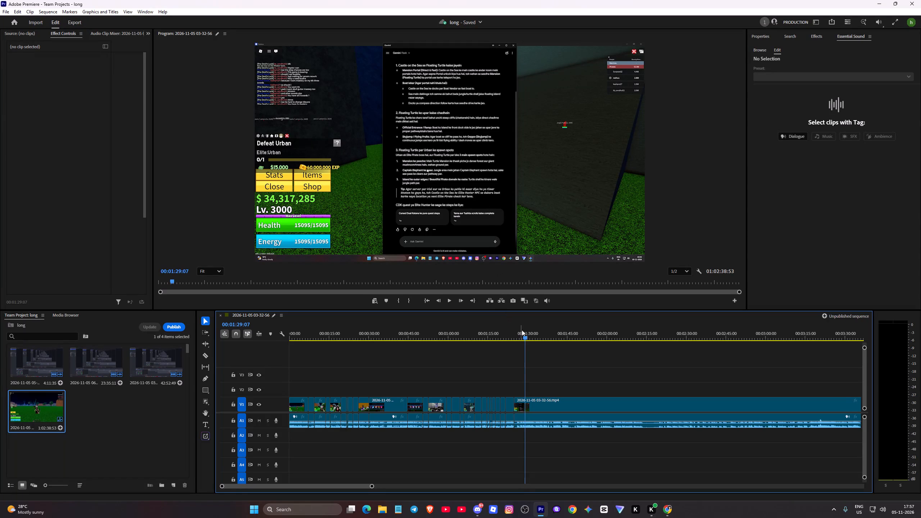
Review the opening of the long clip by playing the sequence onward from 00:01:29:07 past 00:01:36.
key(space)
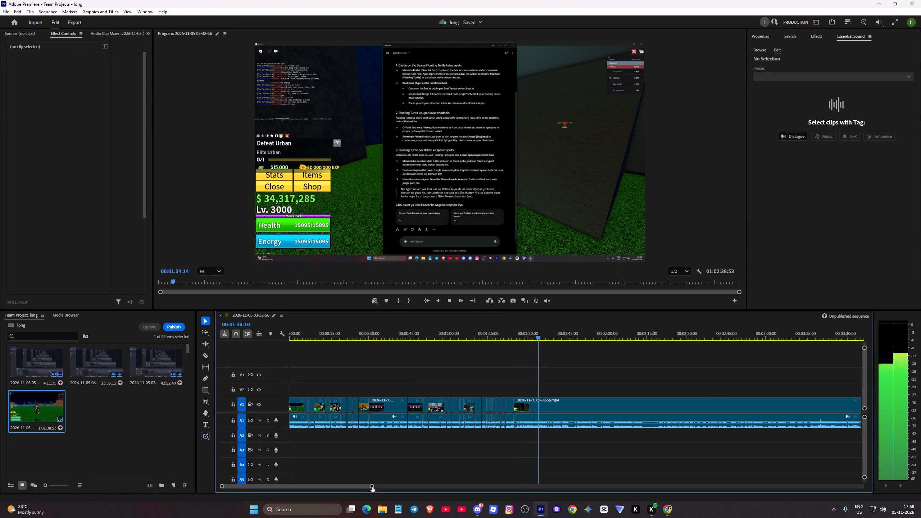
drag(372, 487, 328, 499)
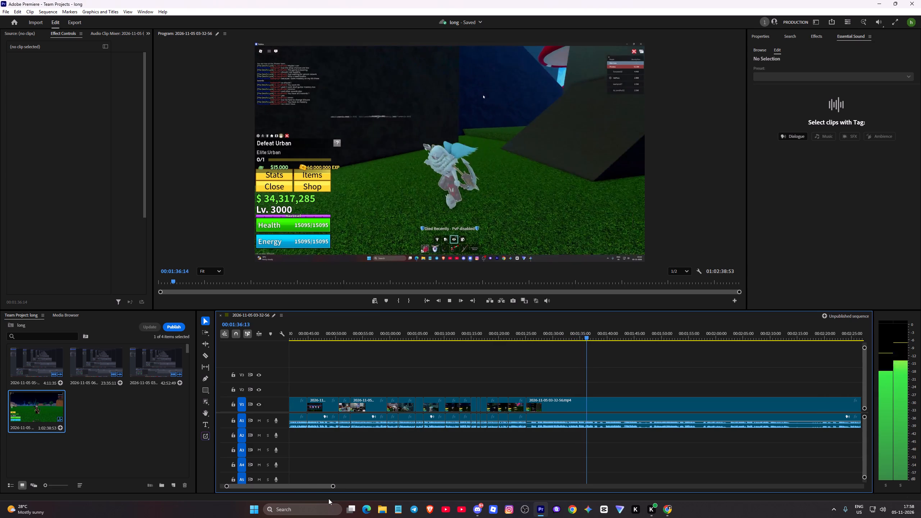
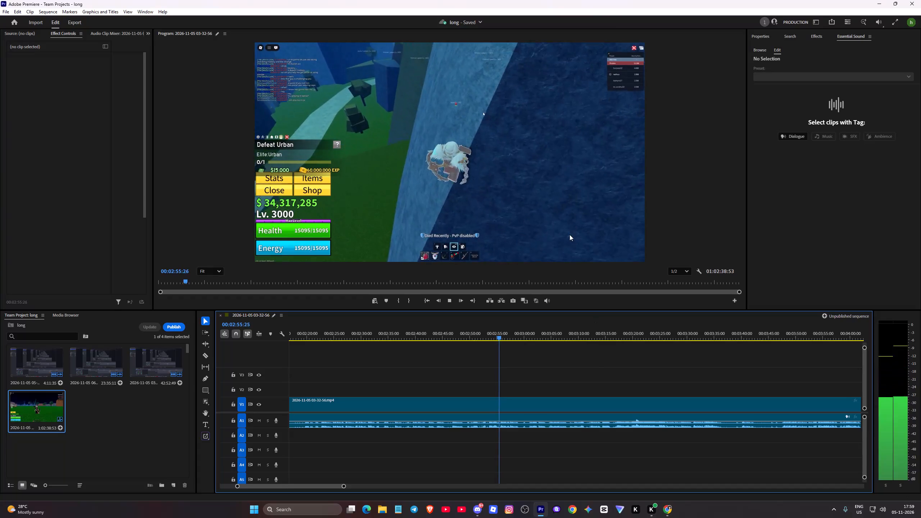
Pause playback, switch to Chrome and browse the Pinterest results for Diwali photos, opening a sparkler portrait and its related pins.
key(space)
click(664, 507)
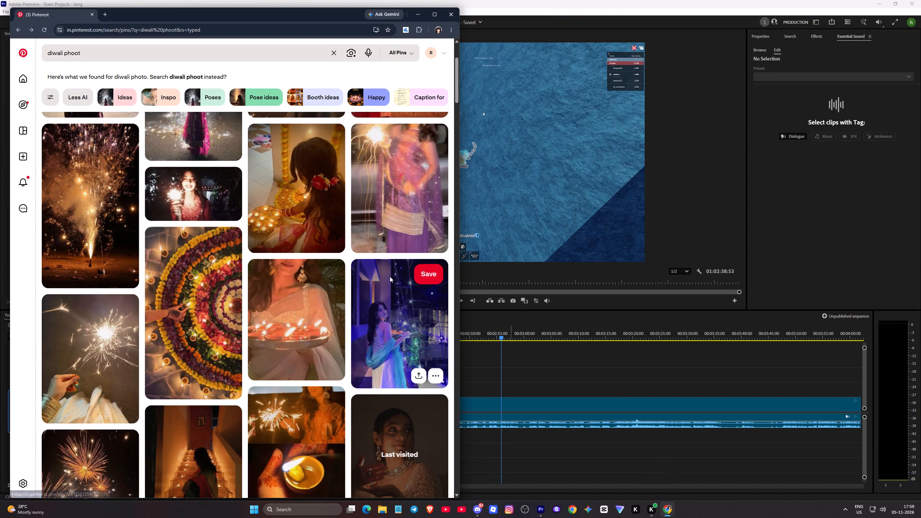
scroll(289, 205, up, 8)
scroll(271, 236, down, 3)
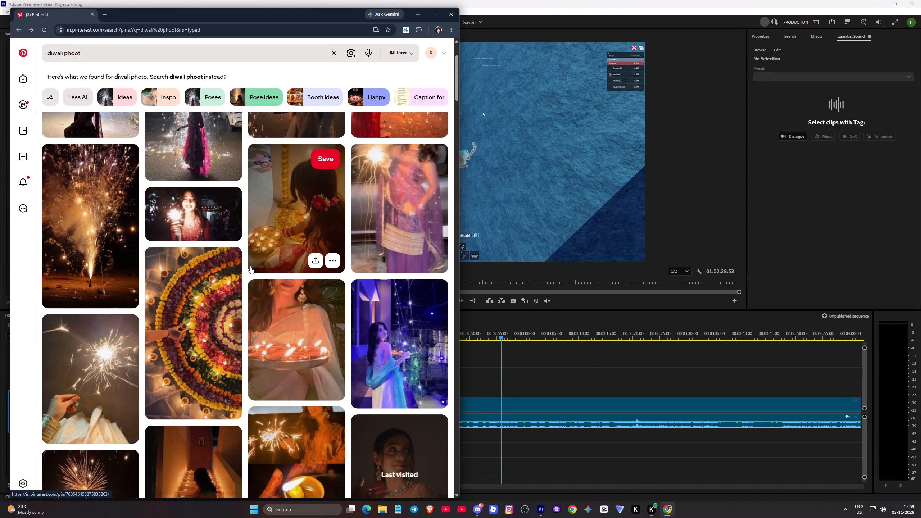
scroll(250, 273, down, 4)
scroll(249, 273, up, 3)
click(182, 190)
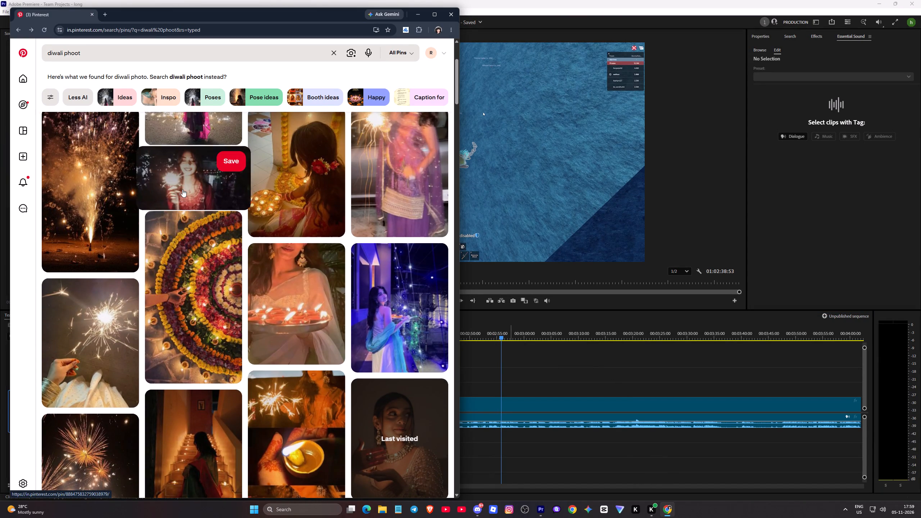
scroll(108, 252, down, 1)
scroll(123, 281, down, 3)
scroll(175, 325, down, 2)
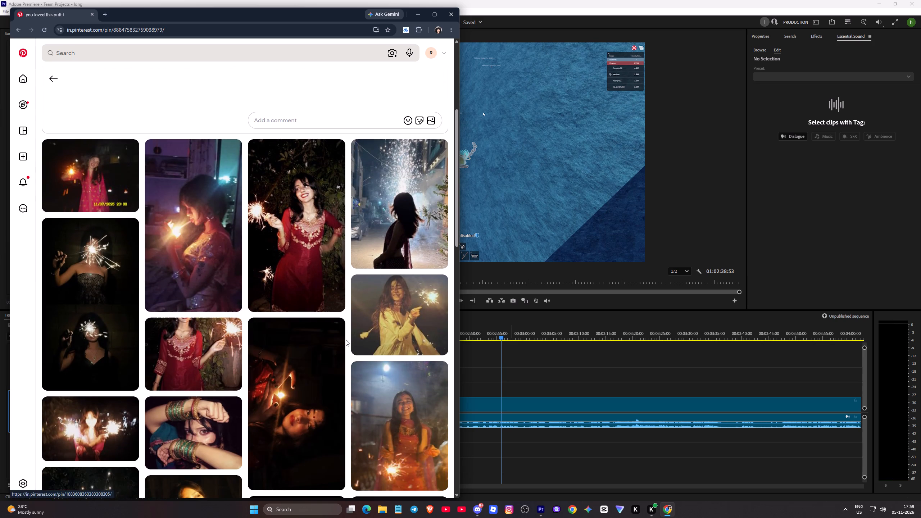
scroll(346, 340, down, 5)
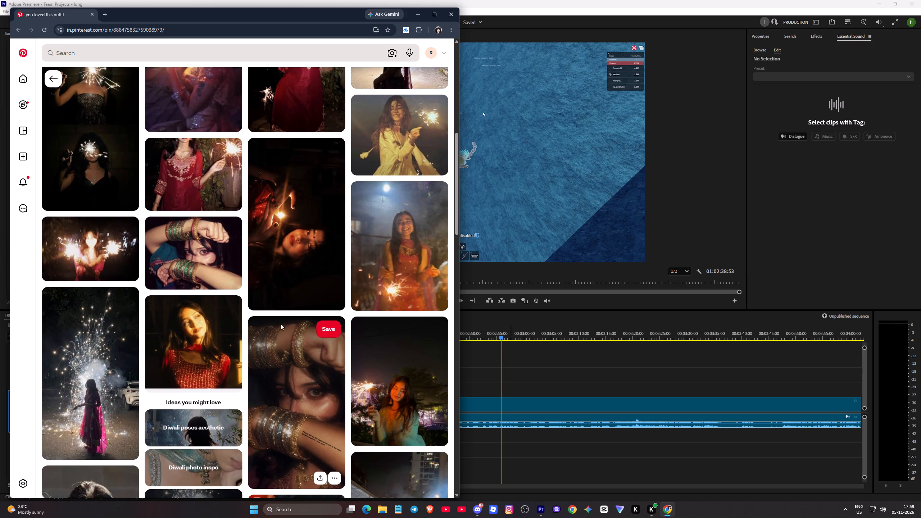
click(262, 318)
scroll(236, 317, down, 3)
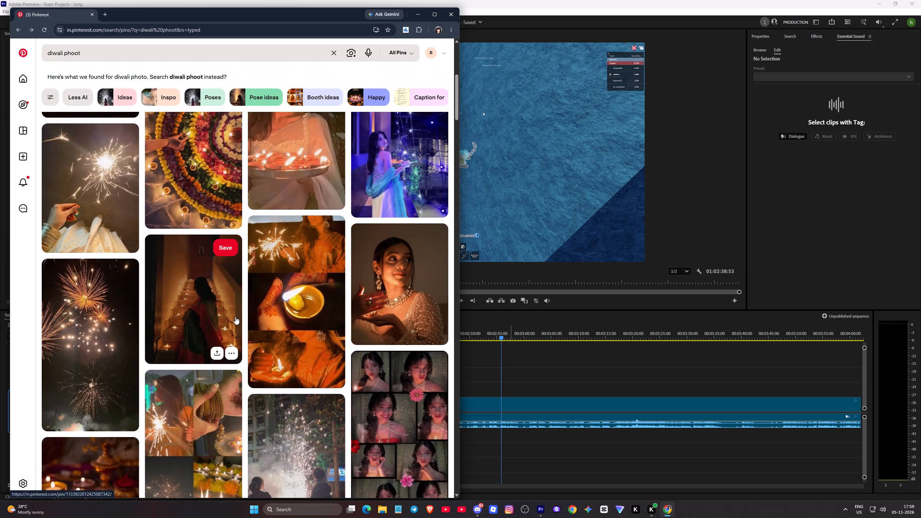
scroll(235, 317, down, 14)
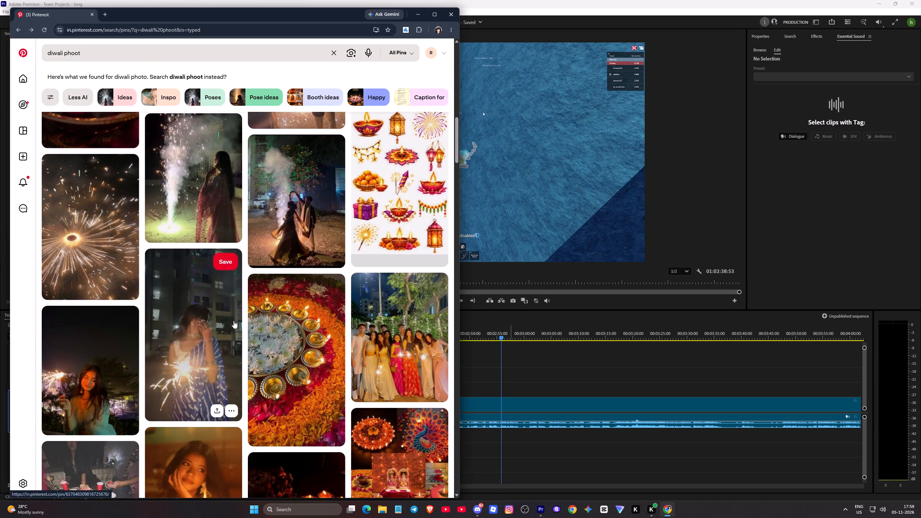
scroll(233, 321, down, 2)
scroll(87, 274, down, 4)
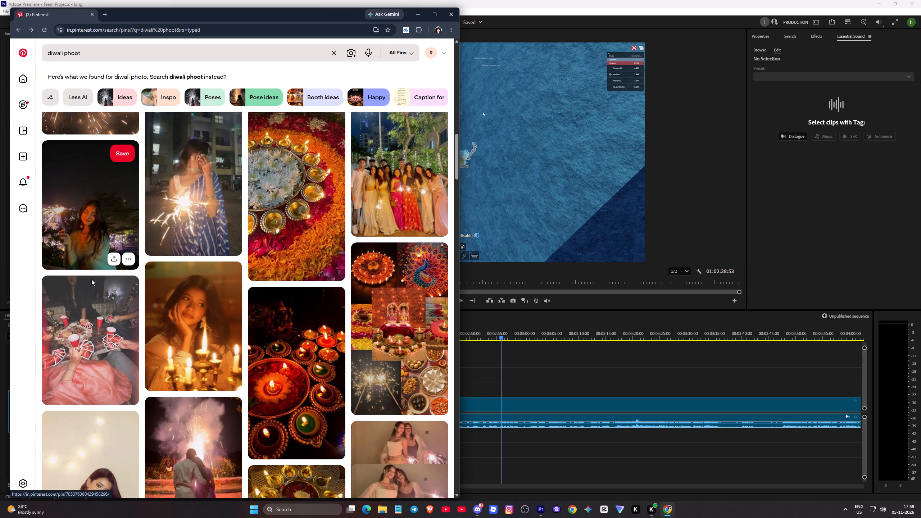
scroll(106, 293, down, 3)
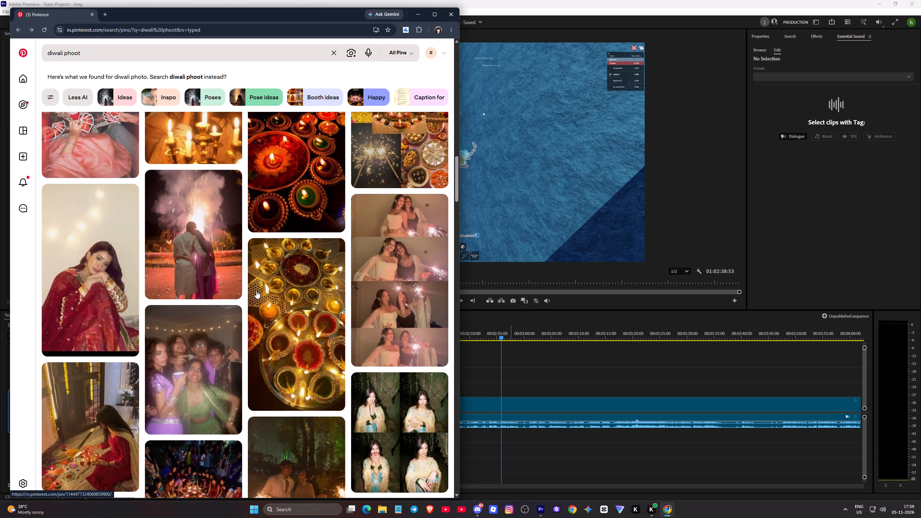
scroll(257, 291, down, 9)
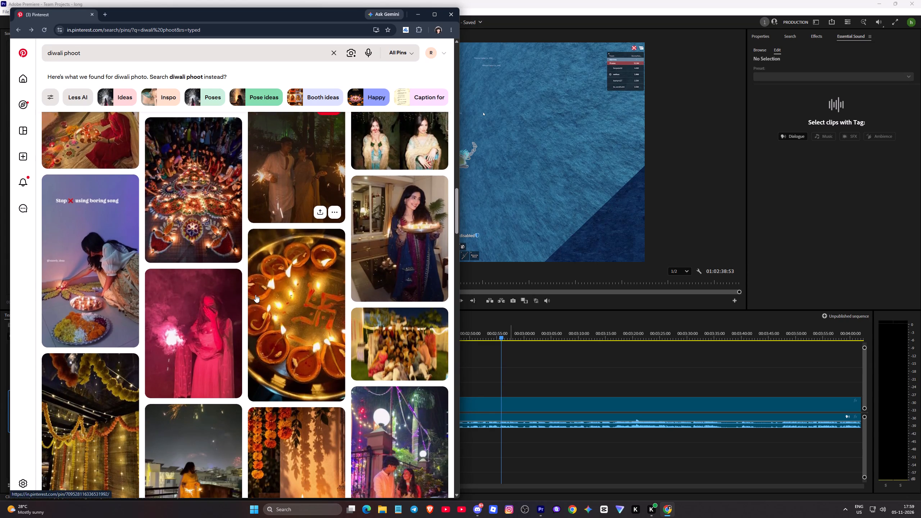
scroll(255, 295, down, 10)
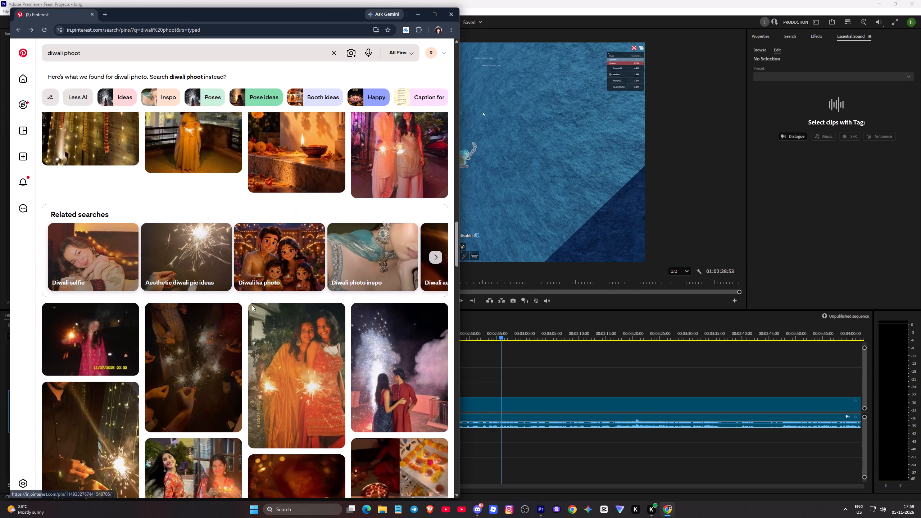
scroll(251, 313, down, 2)
Return to Premiere and review the long clip from 00:03:00:15 to 00:03:11:55.
click(570, 384)
key(space)
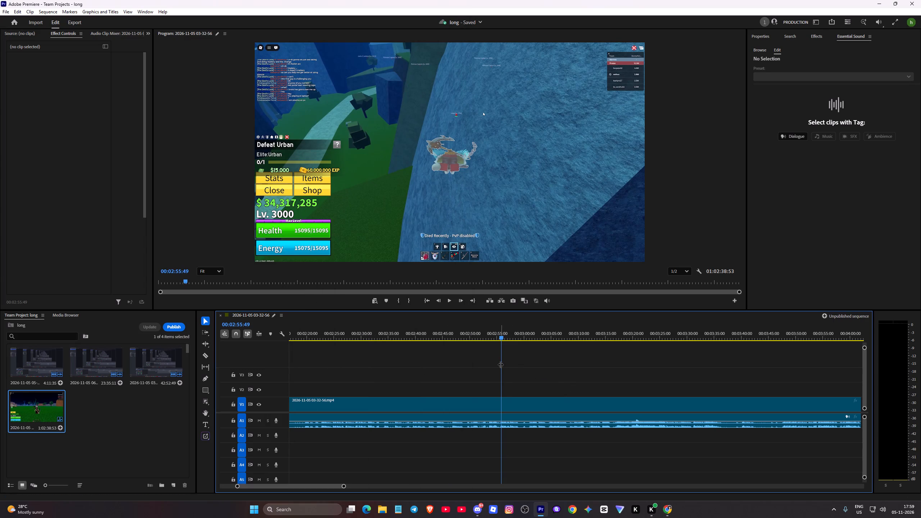
click(526, 337)
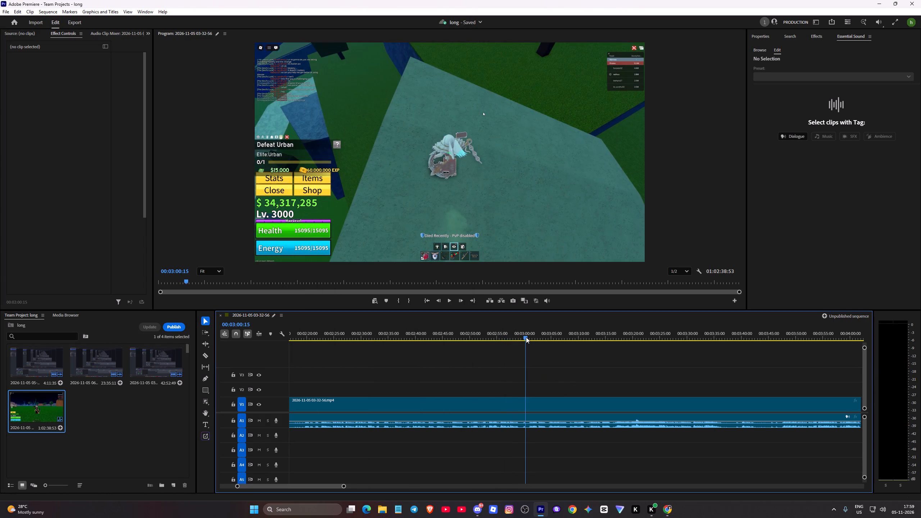
key(space)
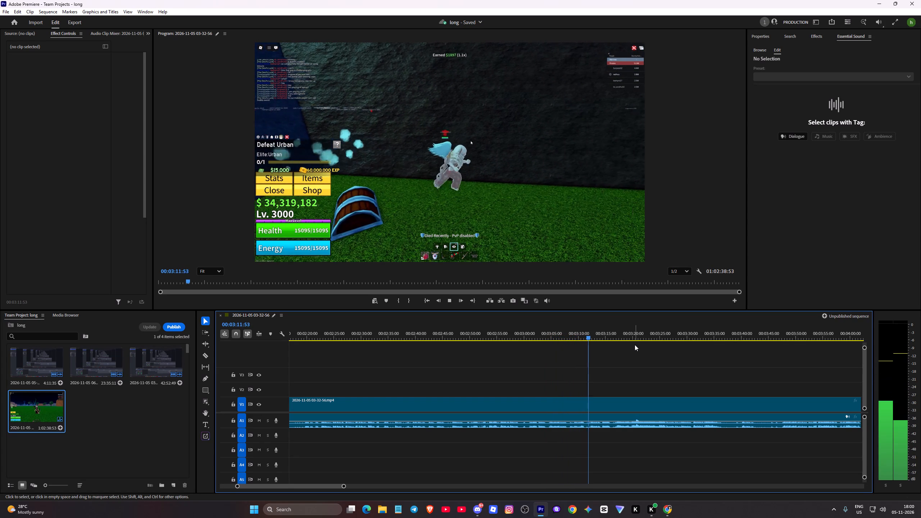
key(space)
Switch to Chrome and browse more Diwali photos on Pinterest, opening the Happy Diwali collage and examining its related pins.
click(672, 513)
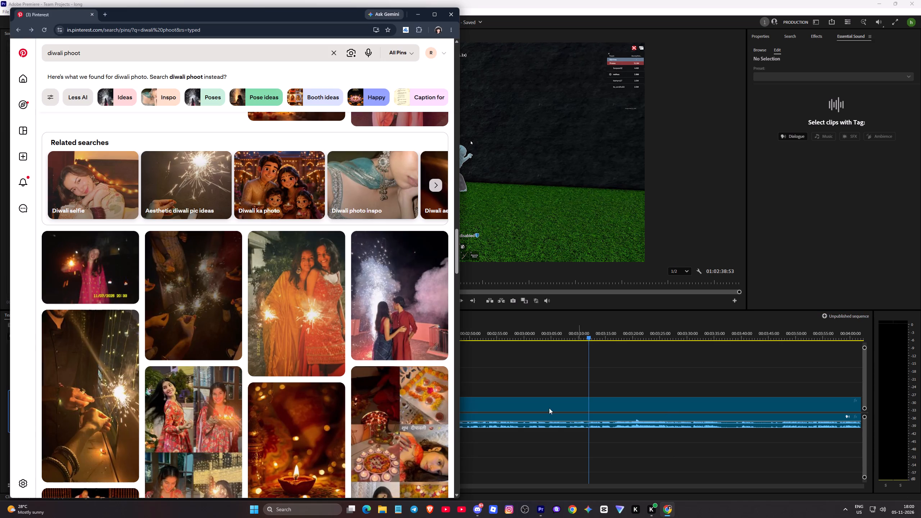
scroll(341, 383, down, 4)
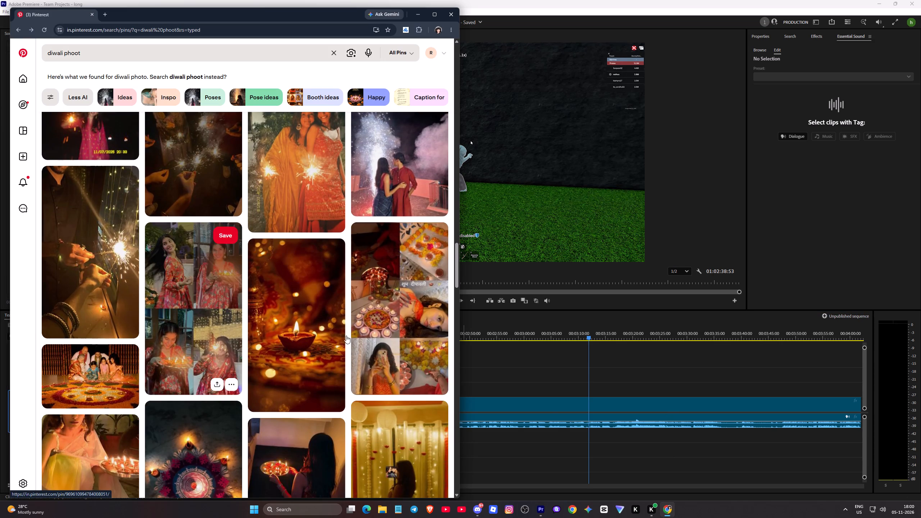
scroll(395, 337, down, 3)
click(368, 218)
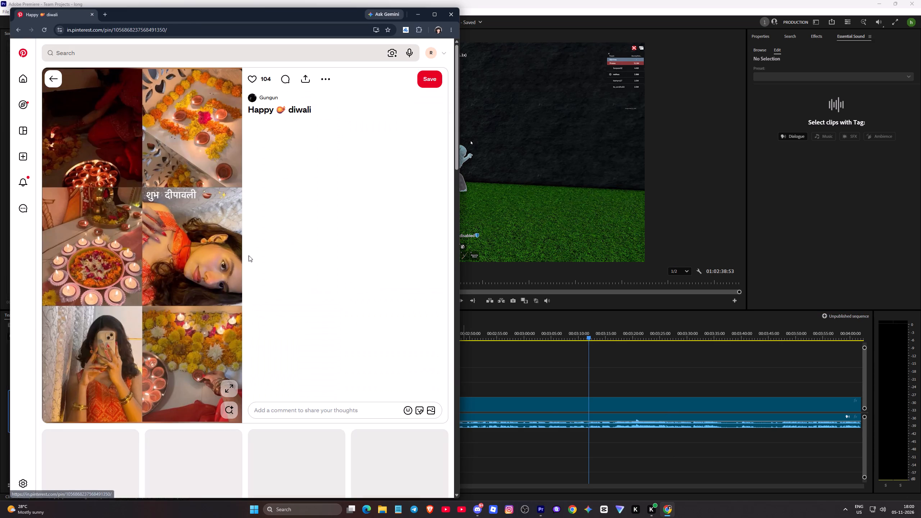
scroll(236, 259, down, 5)
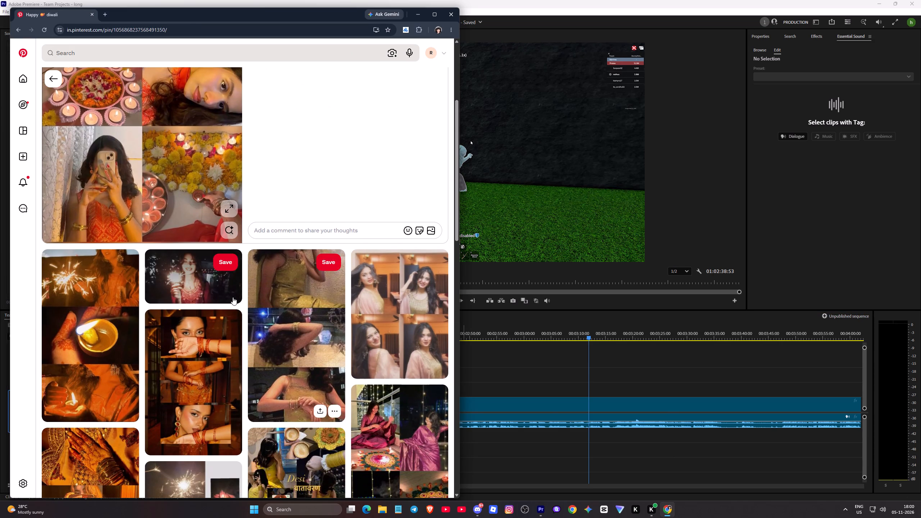
scroll(228, 321, down, 5)
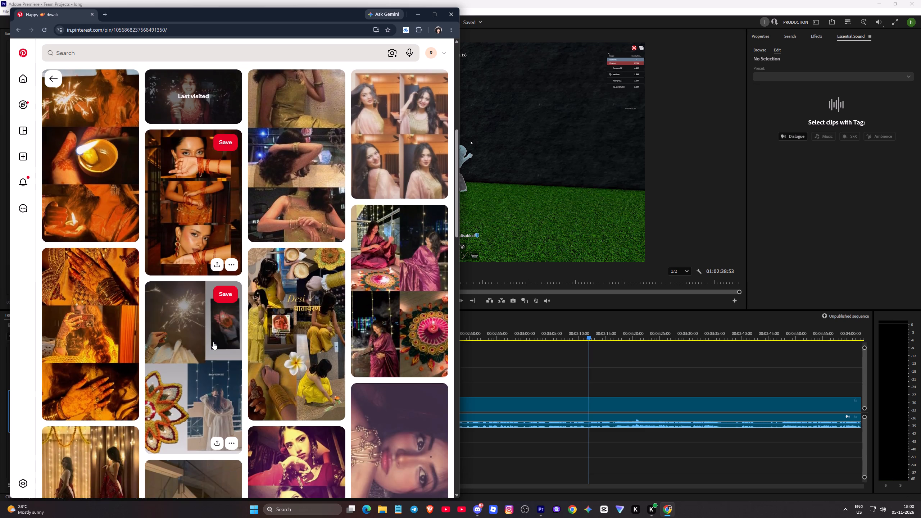
scroll(213, 342, down, 2)
Back in Premiere, review the sequence from 00:03:11:55 to 00:03:27:28, and again from about 00:03:00 to 00:03:17:55.
click(567, 290)
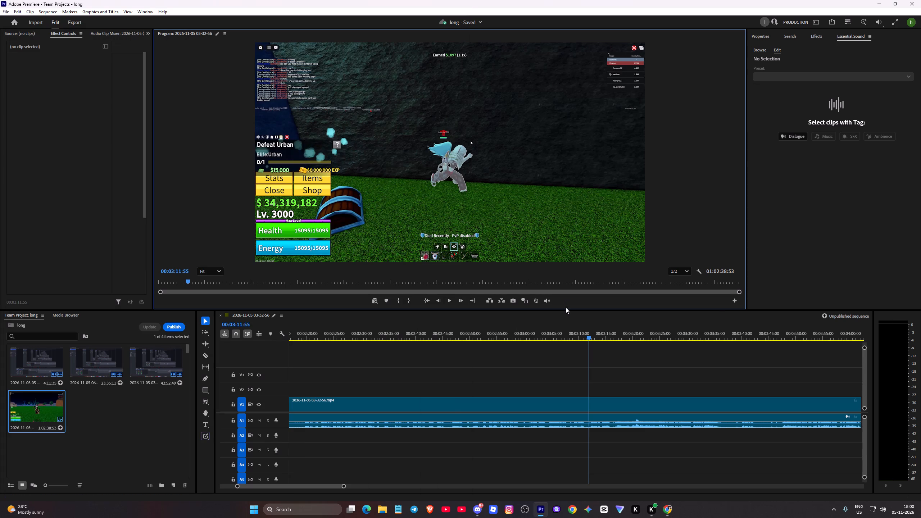
key(space)
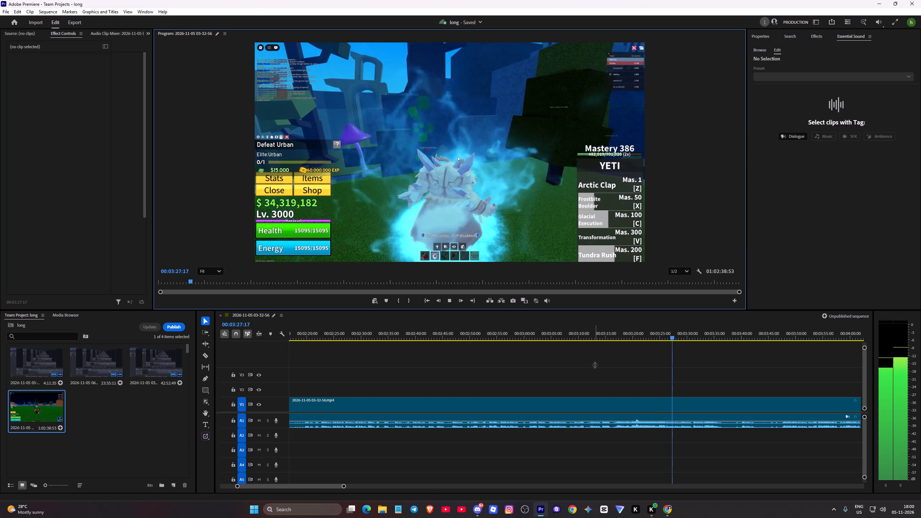
key(space)
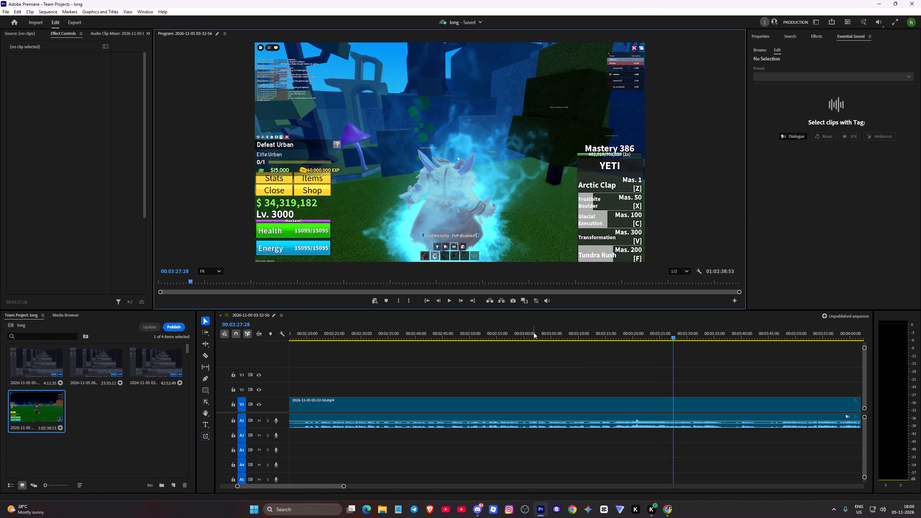
click(529, 337)
key(space)
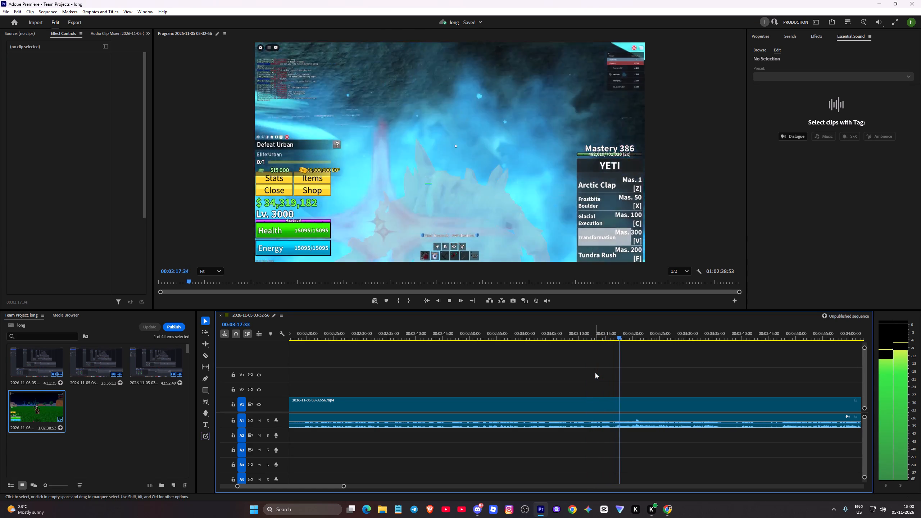
key(space)
Split the long clip's video and audio just before 00:03:17, delete the portion preceding the cut and close the gap.
text(c)
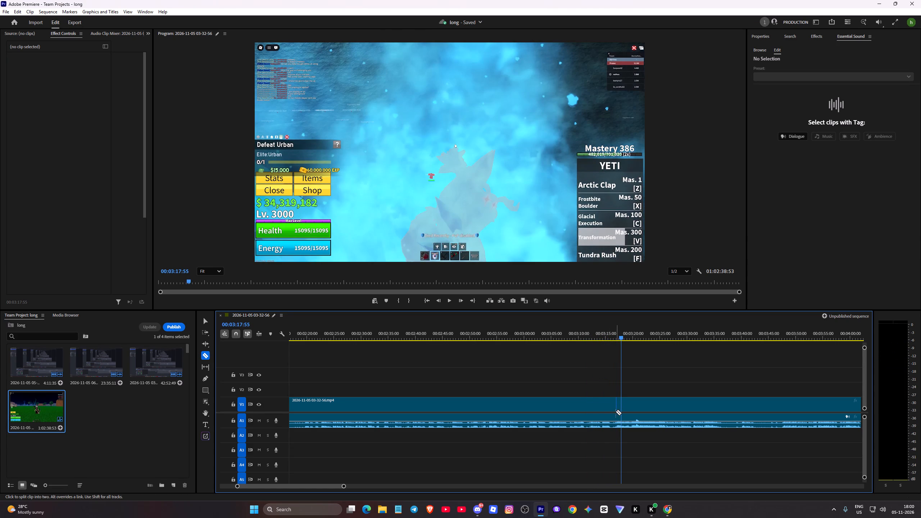
click(614, 408)
click(616, 414)
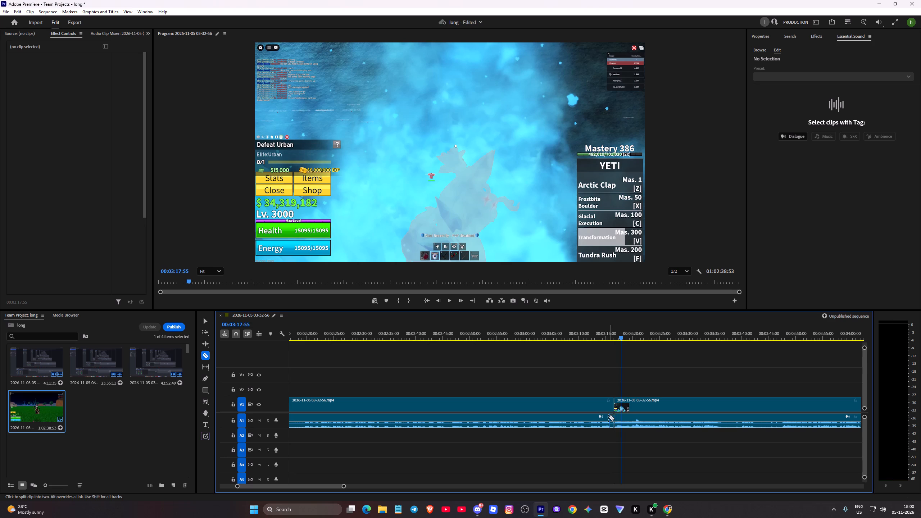
key(v)
click(597, 421)
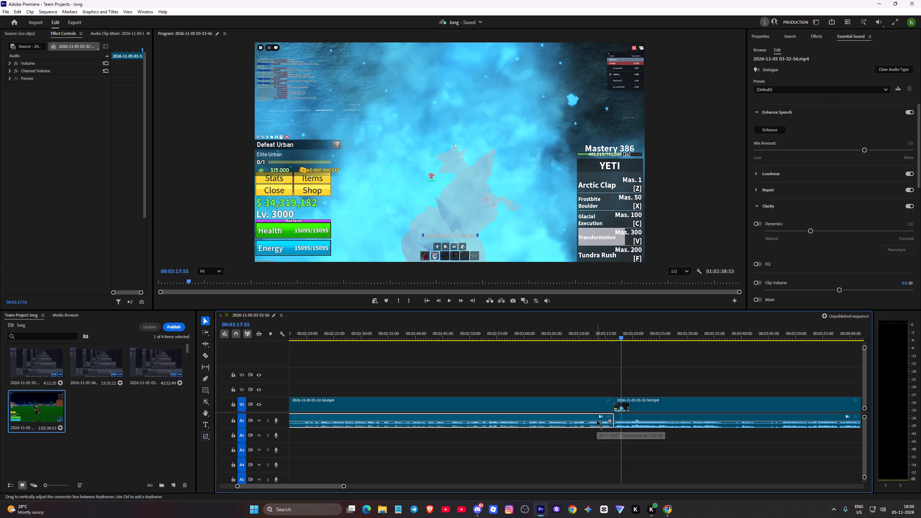
key(Delete)
click(585, 404)
key(Delete)
click(583, 404)
key(Delete)
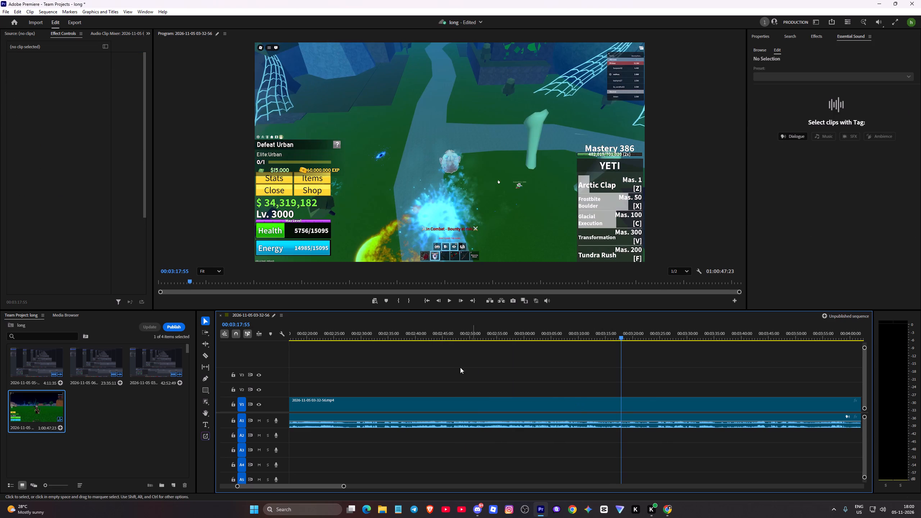
Review the new join near 00:01:25 by playing the sequence across it and on to 00:01:44:43.
click(347, 335)
drag(347, 337, 287, 339)
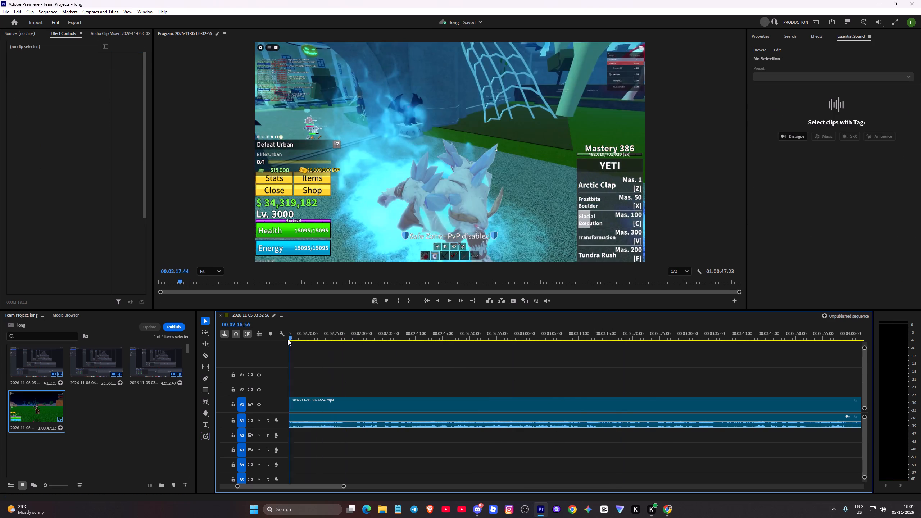
drag(287, 339, 343, 354)
key(space)
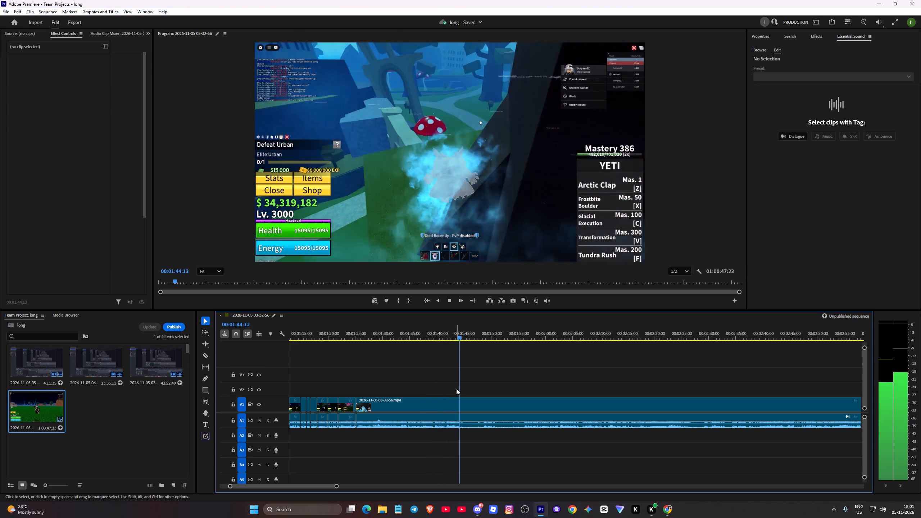
key(space)
Split the long clip's video and audio at 00:01:44:43.
key(c)
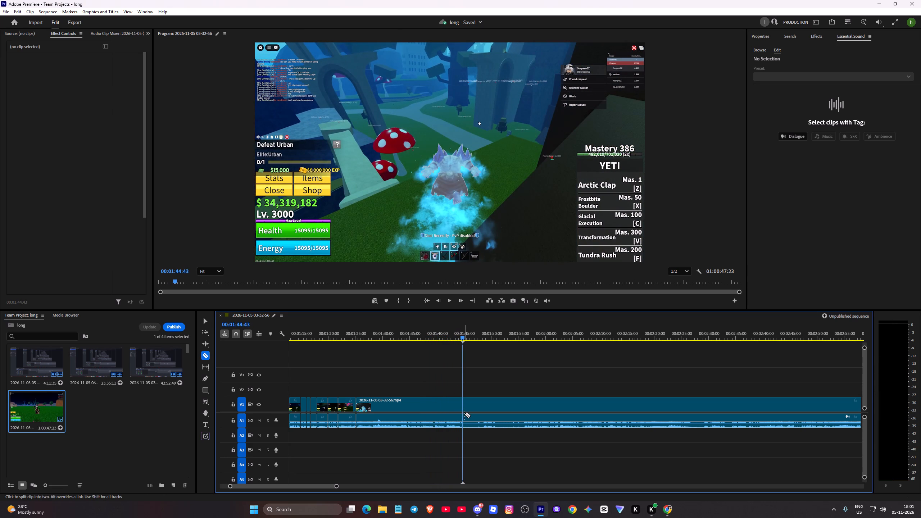
click(464, 417)
click(462, 400)
key(v)
Replay the footage before the new cut, from about 00:01:38:30 to 00:01:39:55.
drag(462, 386, 428, 386)
key(space)
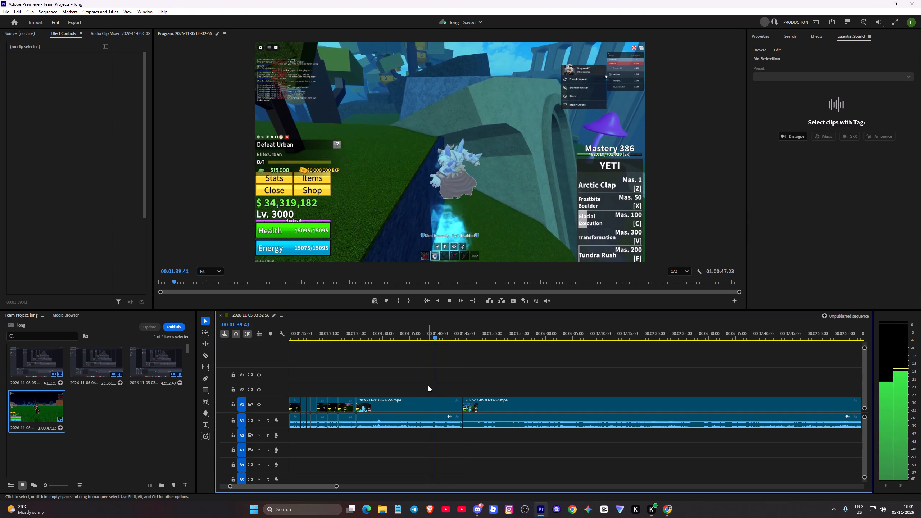
key(space)
Split the video and audio at 00:01:39:16 and about 00:01:39:37, delete the short section between the cuts and close the gap.
drag(337, 486, 303, 489)
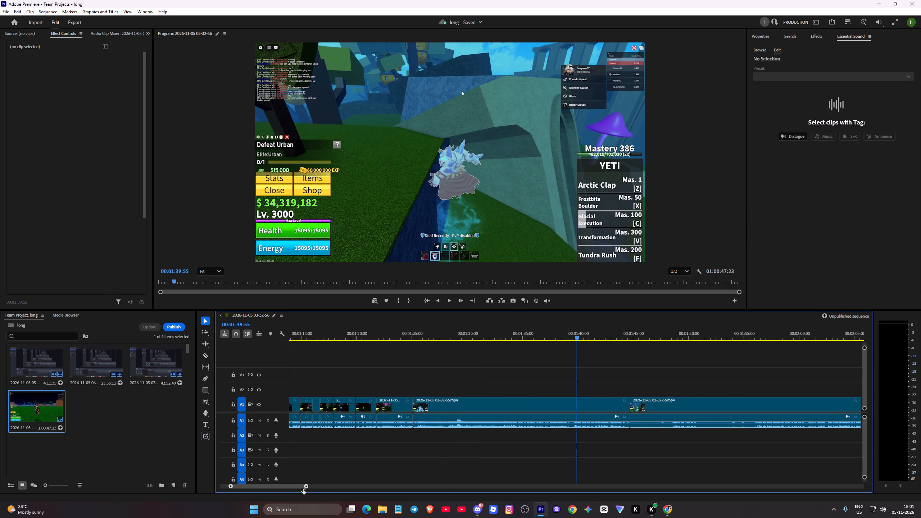
drag(303, 489, 282, 490)
key(c)
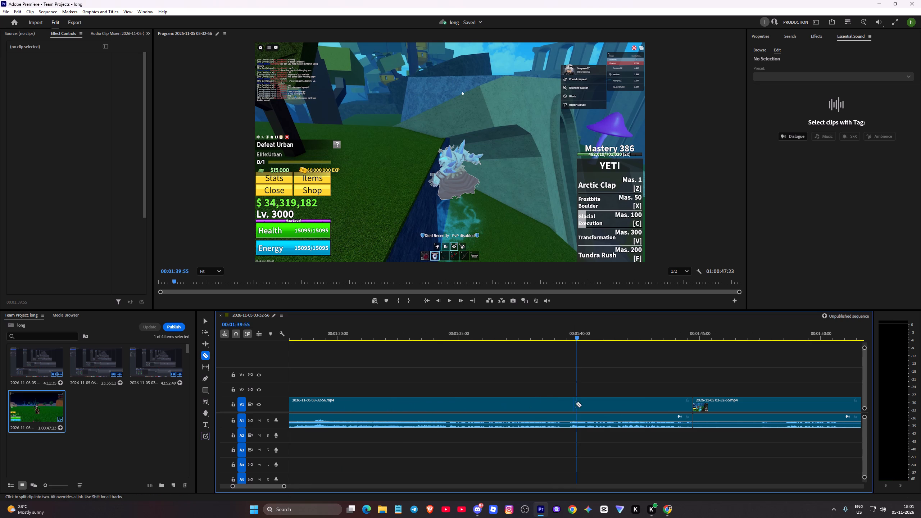
click(561, 418)
click(570, 417)
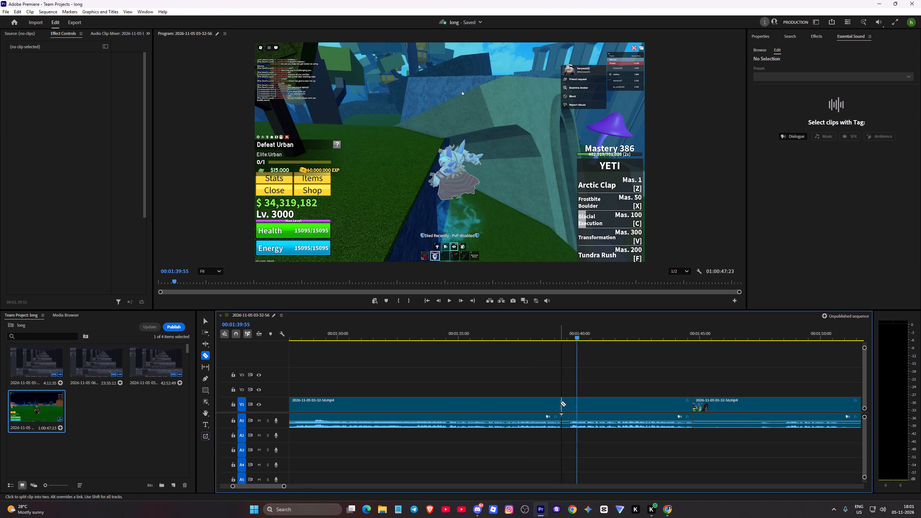
click(560, 403)
click(570, 401)
key(c)
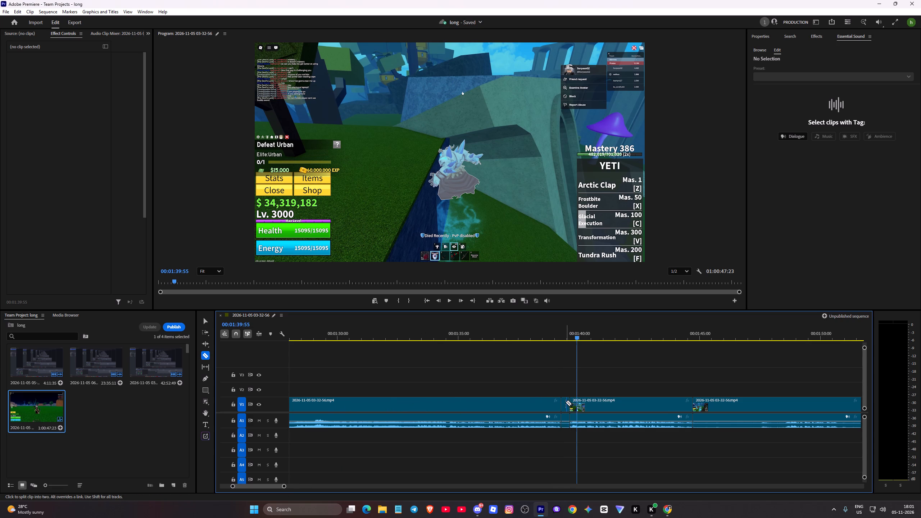
key(v)
click(566, 402)
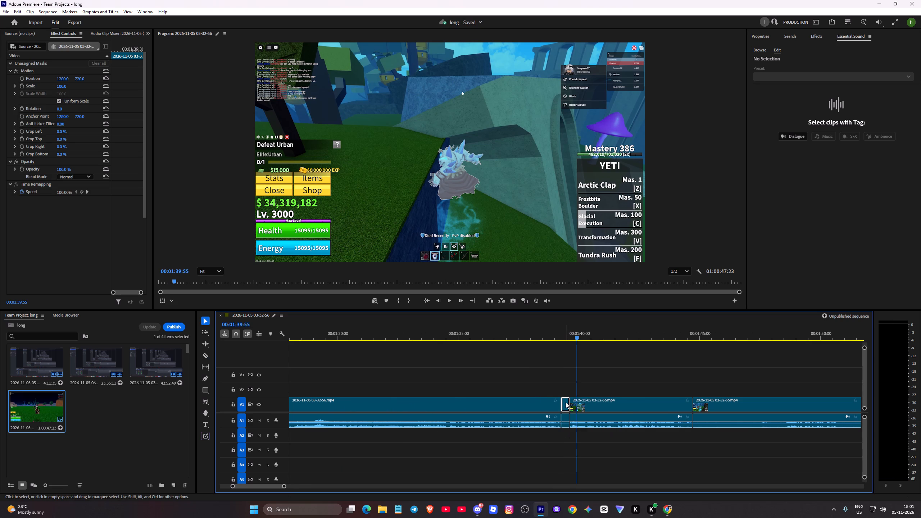
key(Delete)
click(565, 416)
key(Delete)
click(564, 407)
key(Delete)
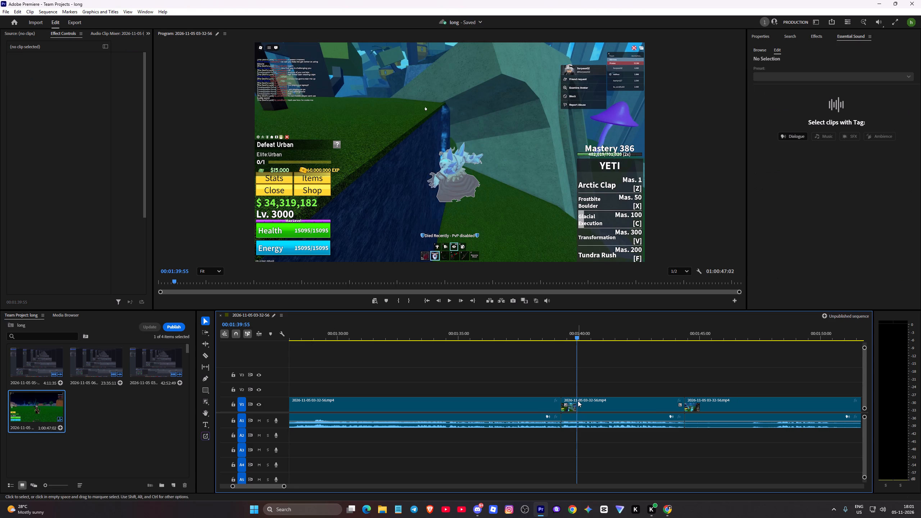
Review the footage after the latest join by playing onward from 00:01:39:55.
key(space)
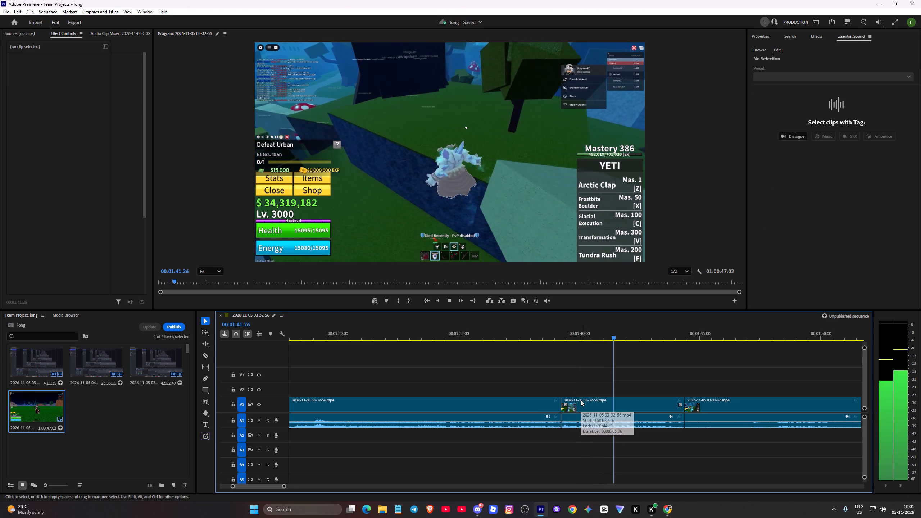
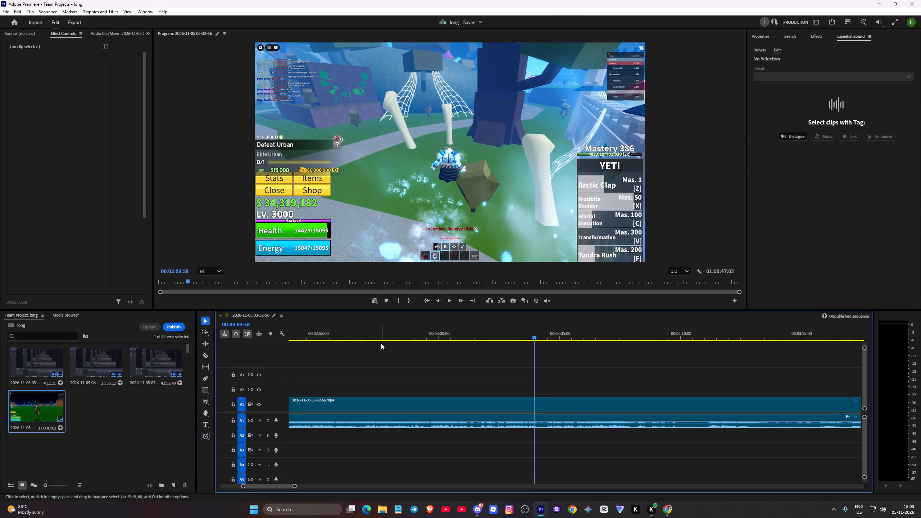
Split the video and audio at about 00:02:53:40, delete the section back to the previous cut near 00:01:44:20 and close the gap.
click(361, 335)
key(space)
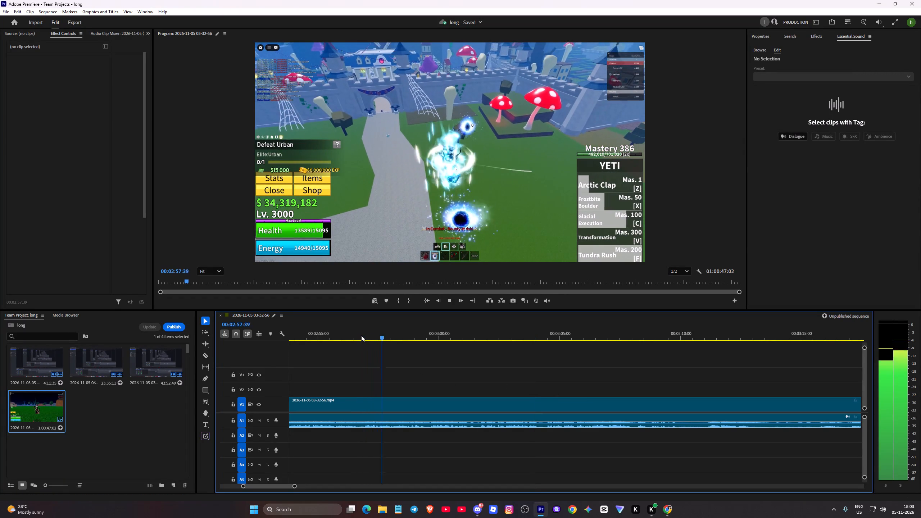
key(space)
click(298, 336)
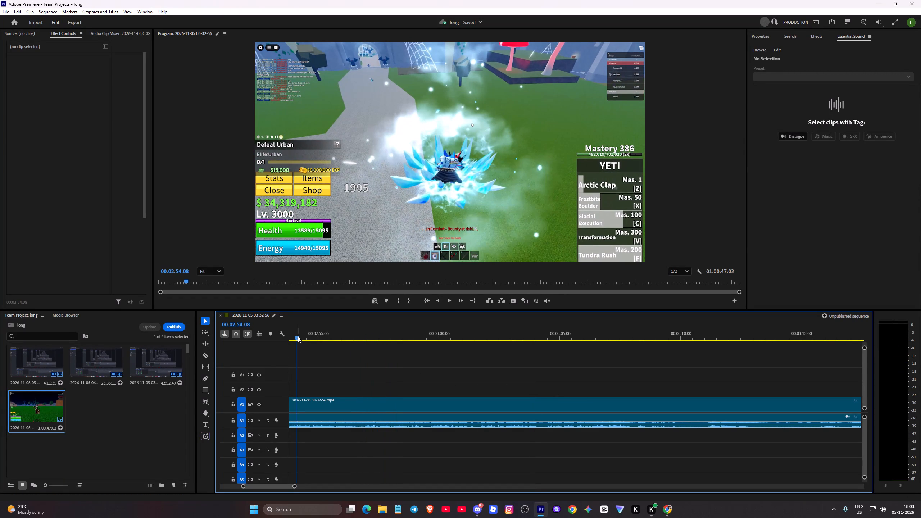
drag(297, 336, 306, 347)
key(space)
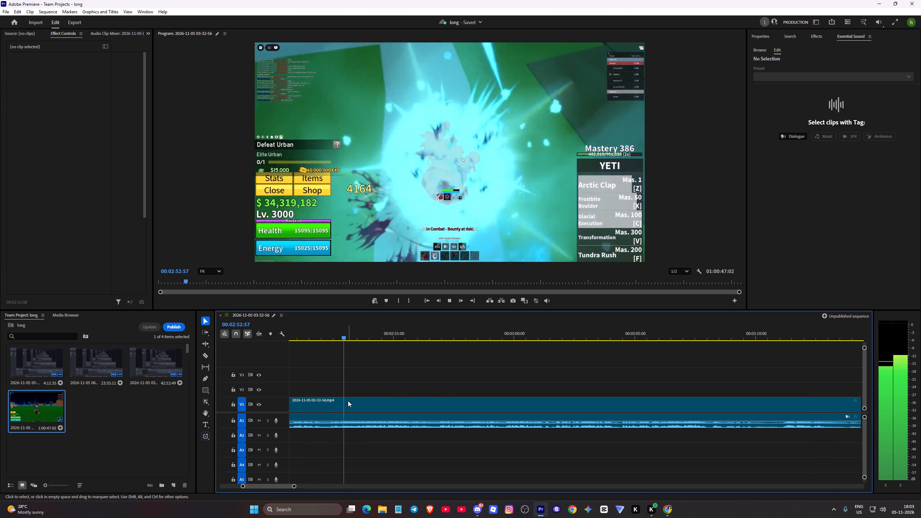
key(space)
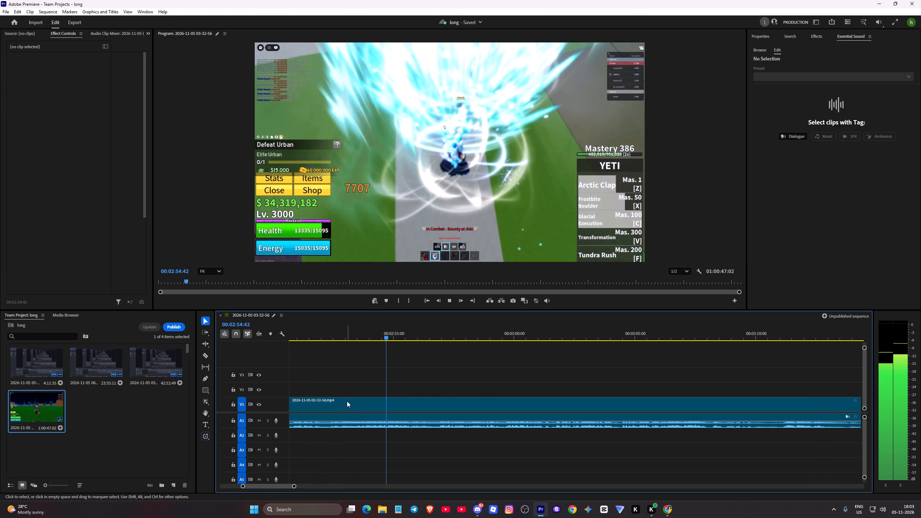
key(c)
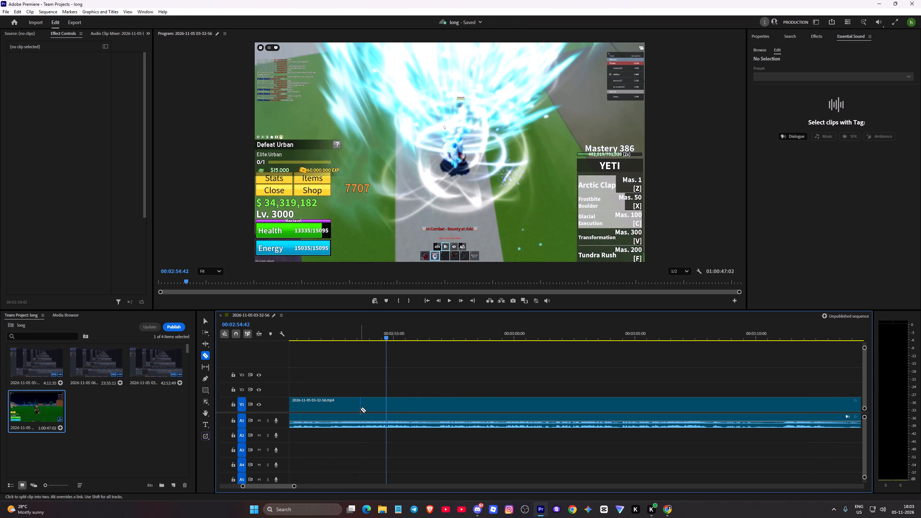
click(362, 408)
click(361, 419)
key(v)
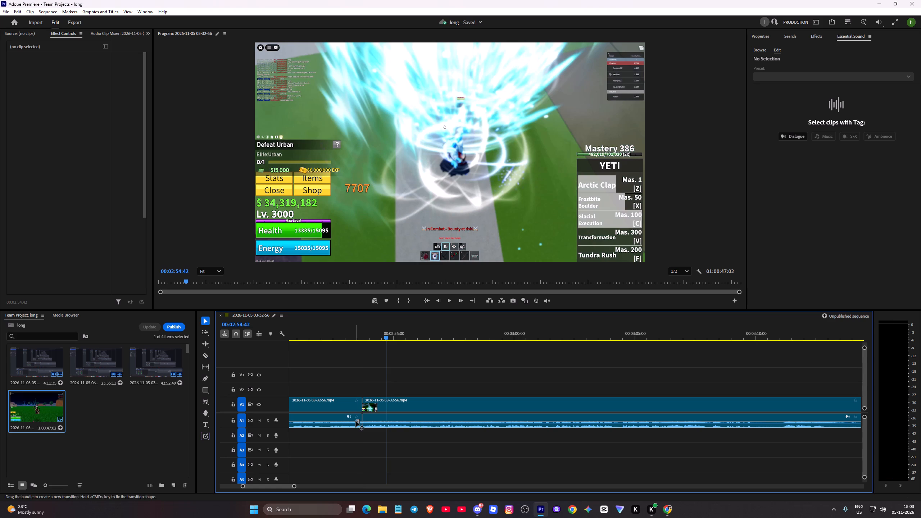
click(353, 422)
key(Delete)
click(347, 409)
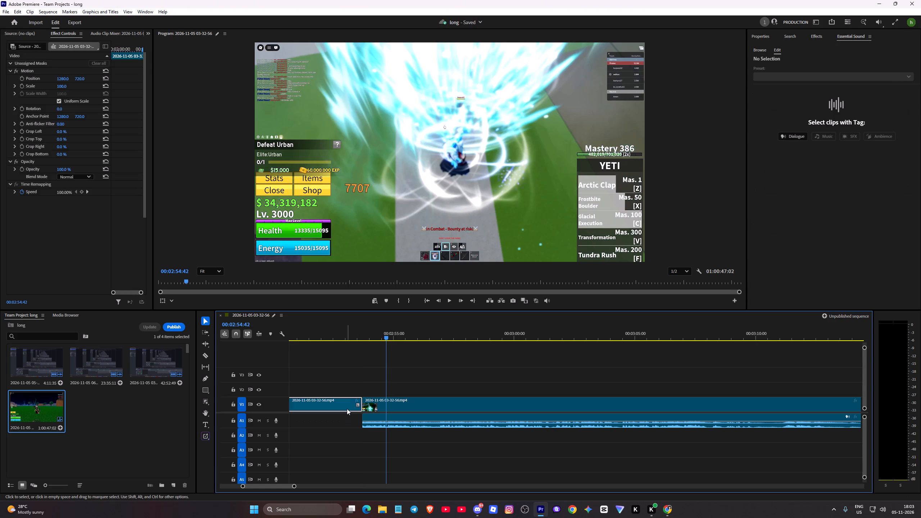
key(Delete)
click(345, 408)
key(Delete)
Split the video and audio at 00:01:43:57, delete the short piece between this cut and the latest join, and close the gap.
click(316, 334)
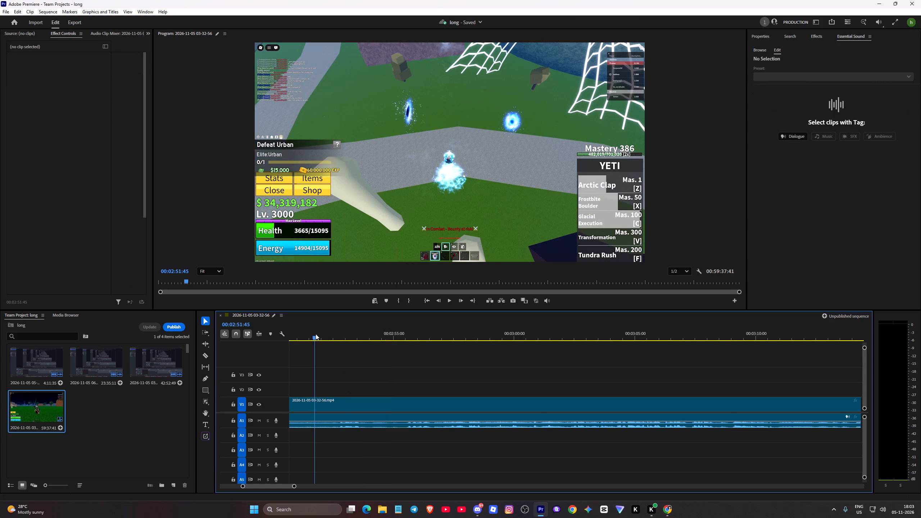
drag(313, 338, 289, 341)
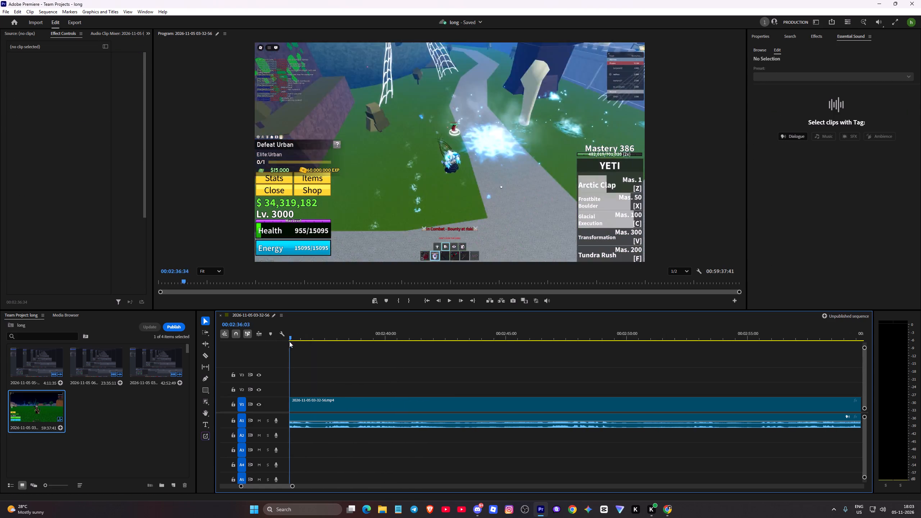
drag(289, 341, 285, 351)
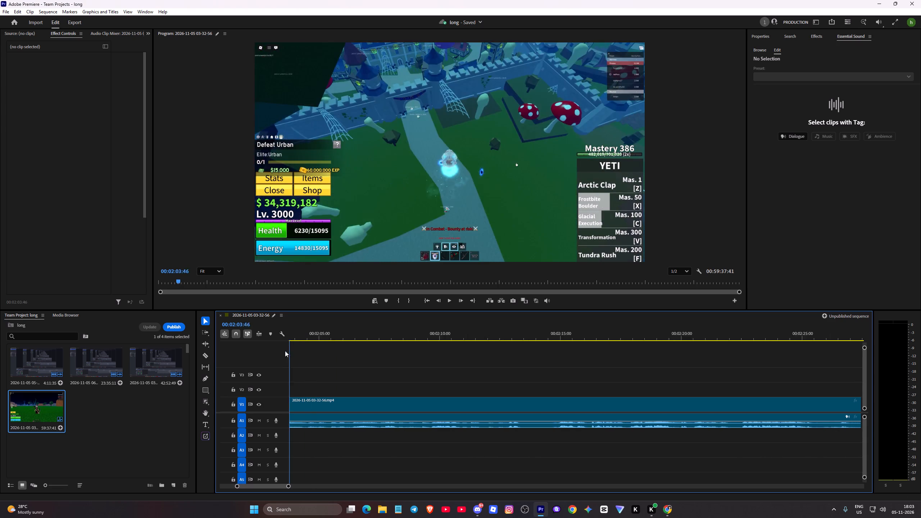
drag(285, 351, 402, 356)
key(space)
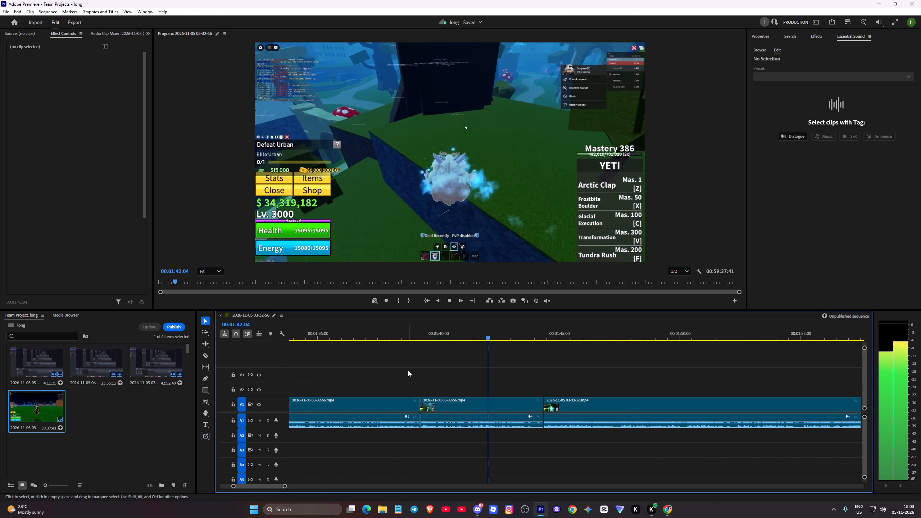
key(space)
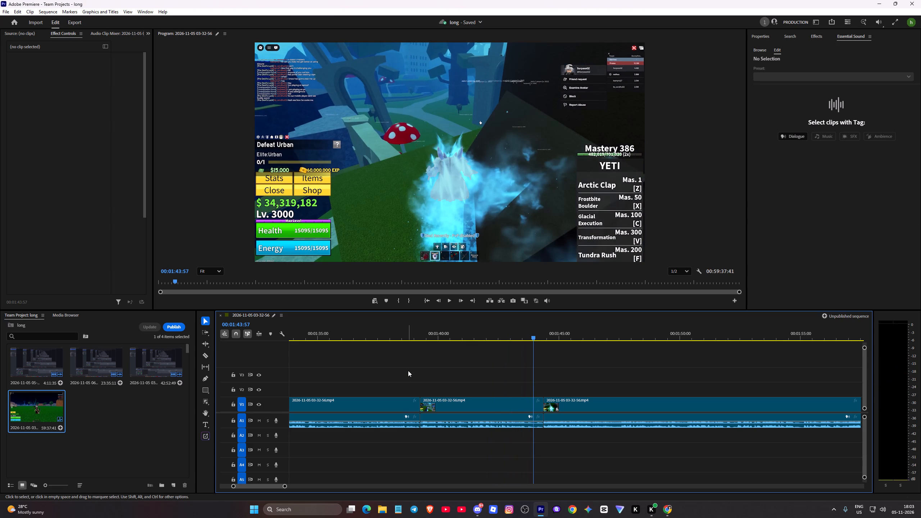
key(c)
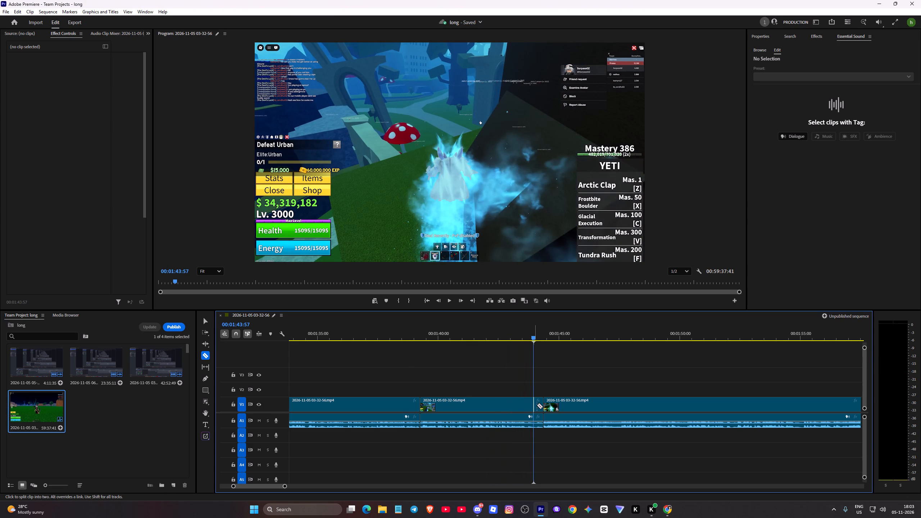
click(534, 405)
click(533, 417)
key(v)
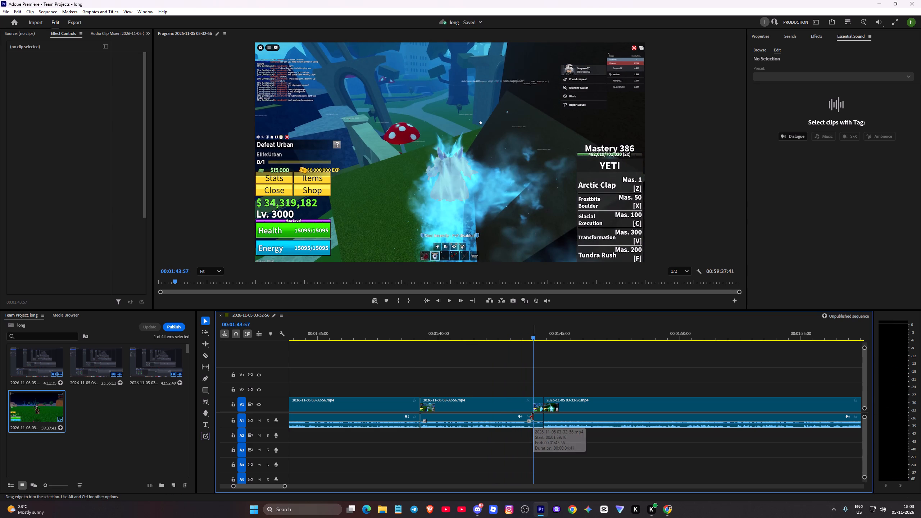
click(539, 424)
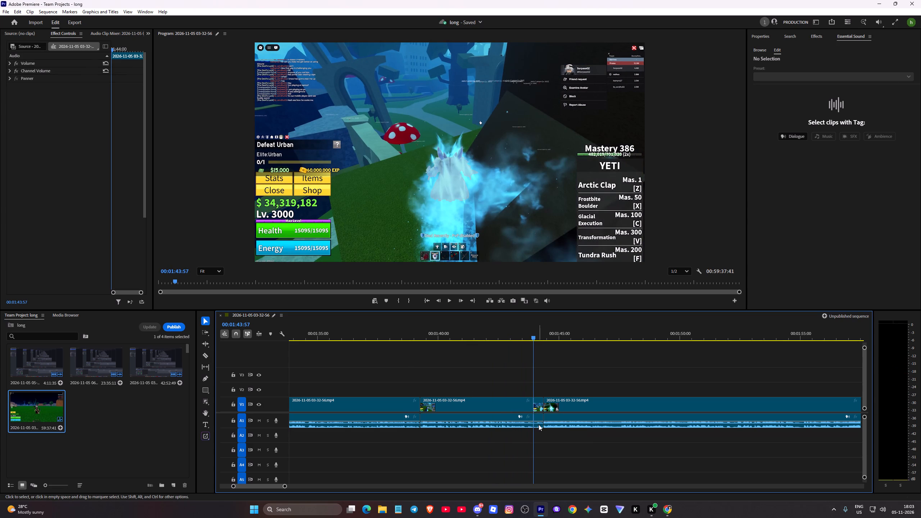
key(Delete)
click(538, 398)
key(Delete)
click(538, 398)
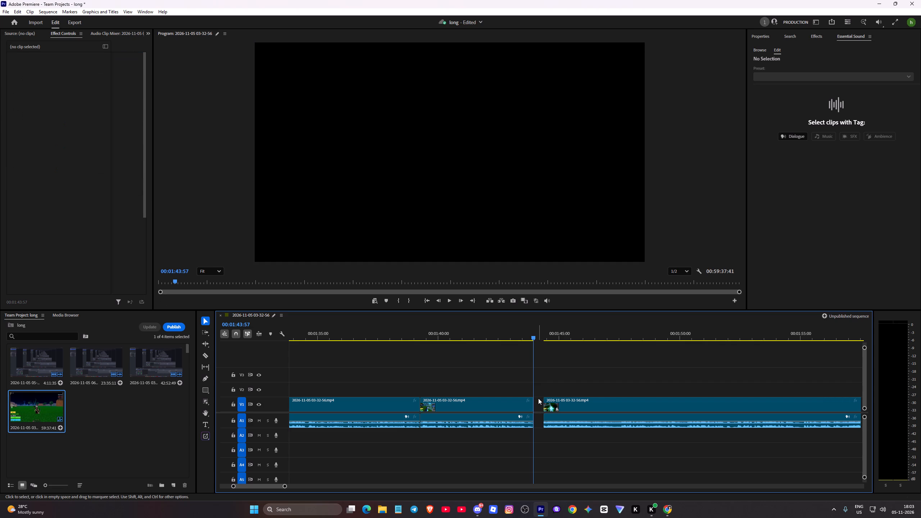
key(Delete)
Review the footage across the tightened join by playing from 00:01:43:57 to about 00:01:54:22.
key(space)
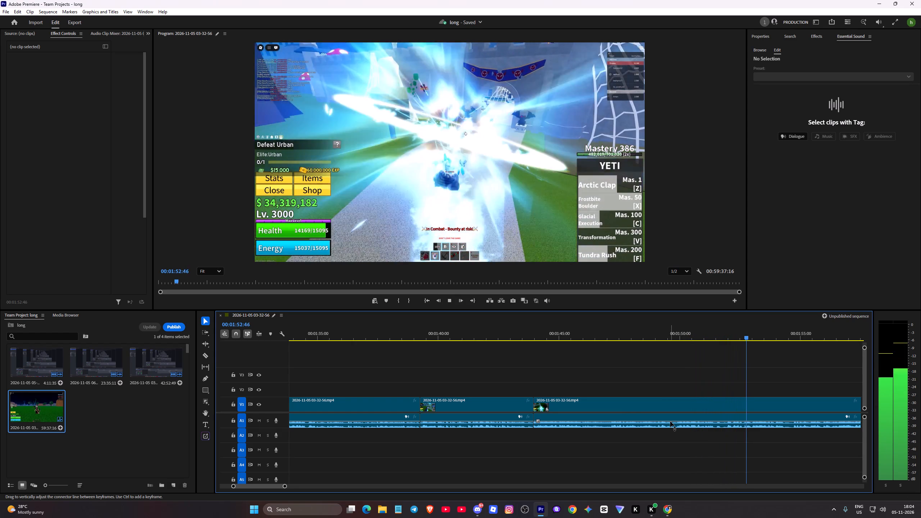
key(space)
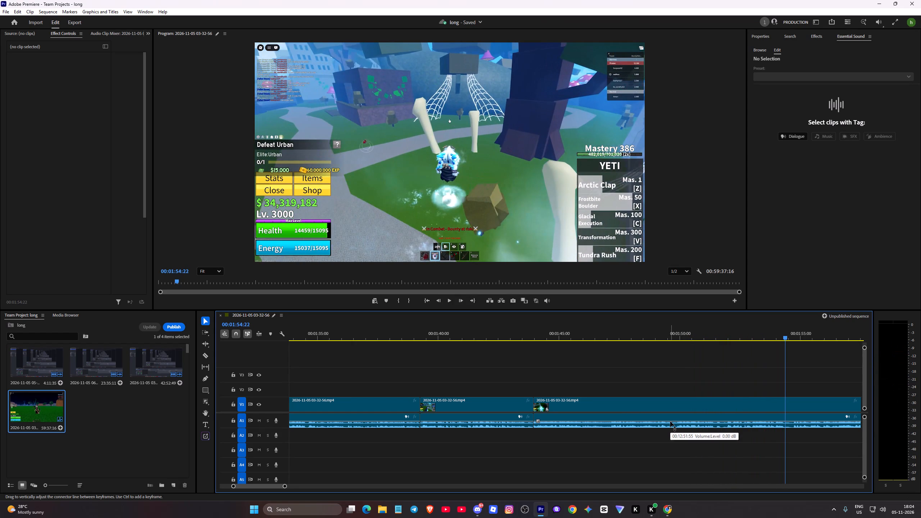
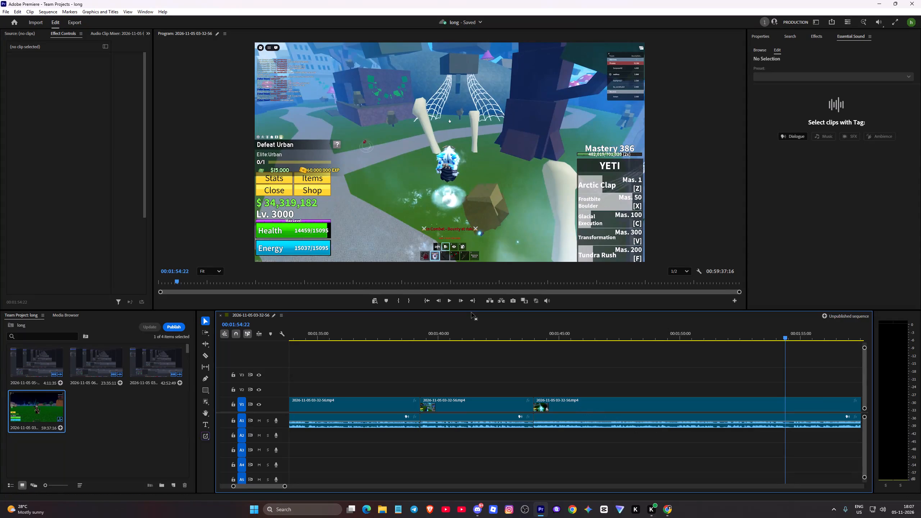
Review the footage from about 00:01:40:31 across the joins, and split the video and audio at 00:01:51:48.
click(451, 338)
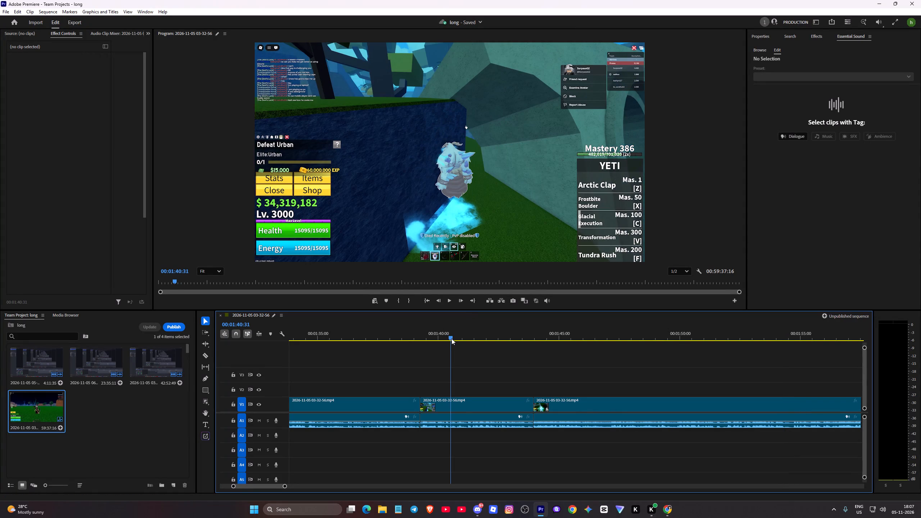
key(space)
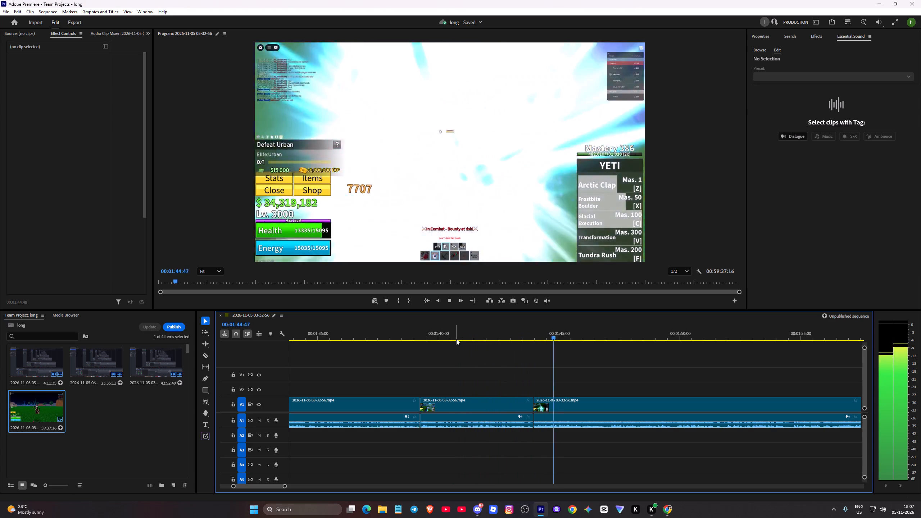
key(space)
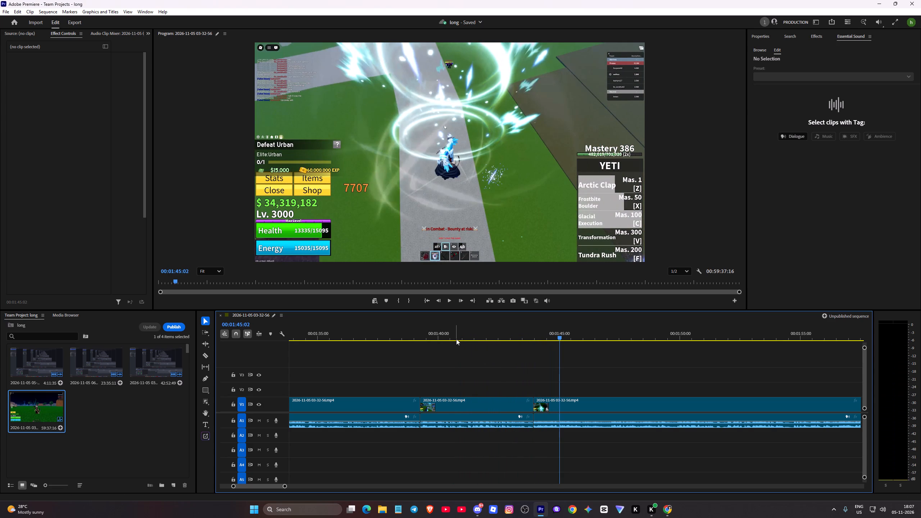
key(space)
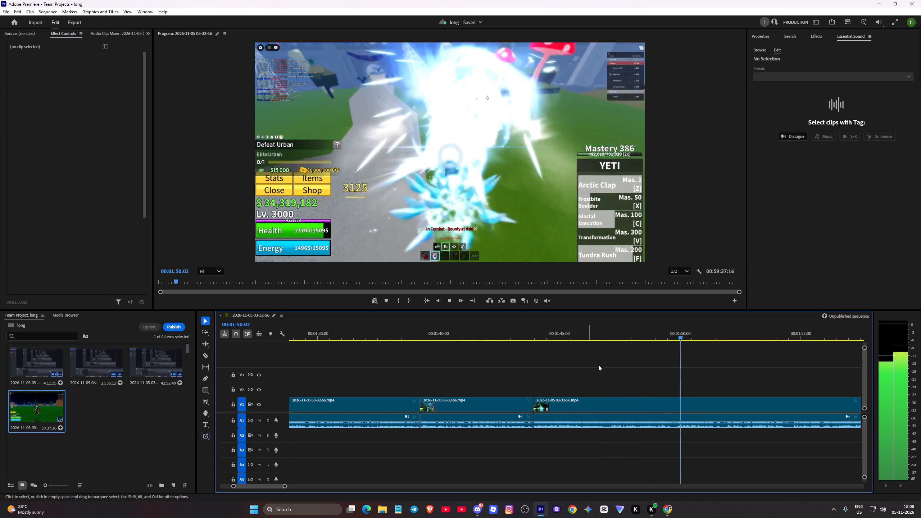
key(space)
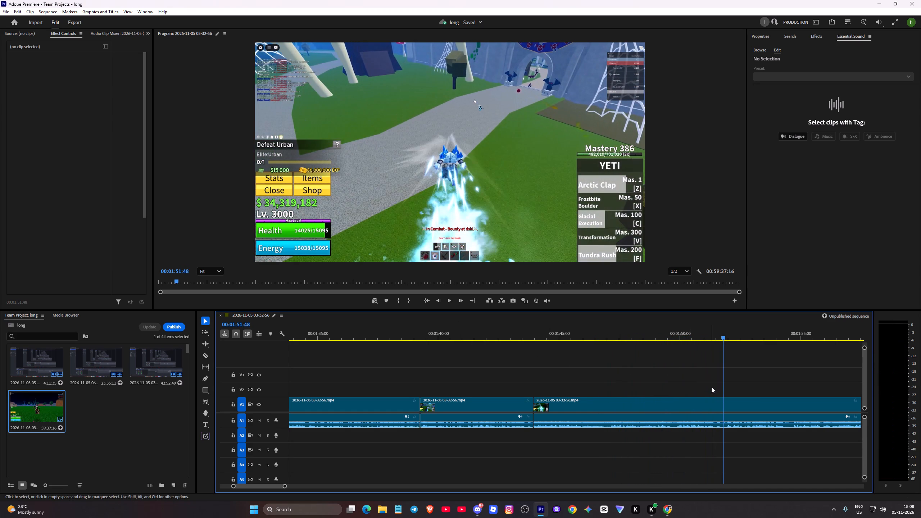
key(c)
click(722, 401)
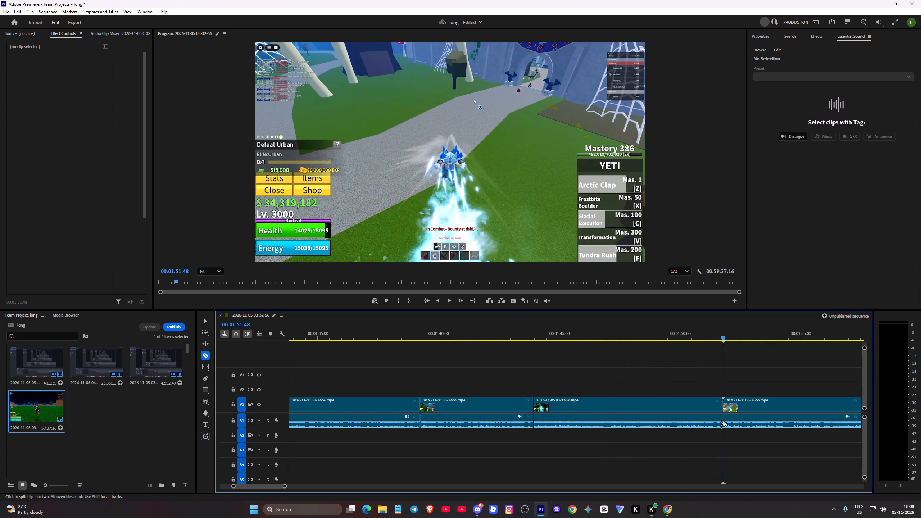
click(721, 426)
Play on from the new cut and split the audio and video again at 00:01:54:24.
key(space)
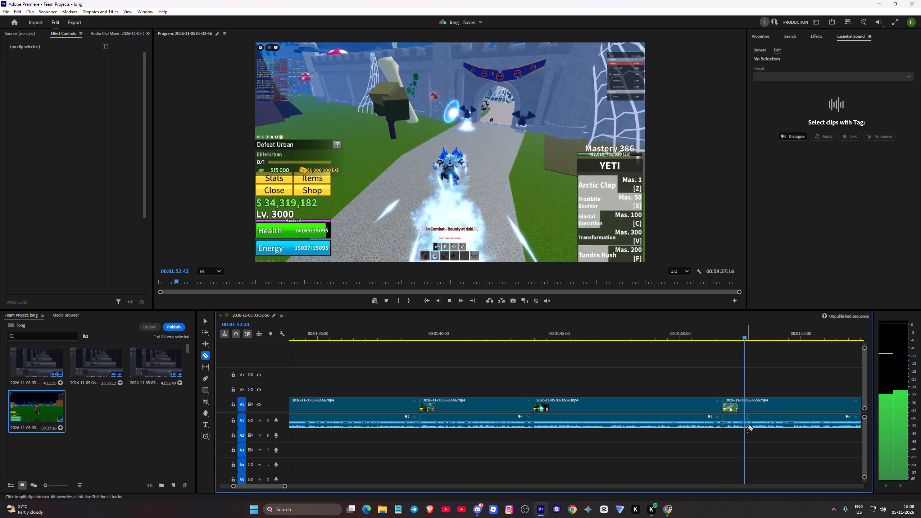
key(space)
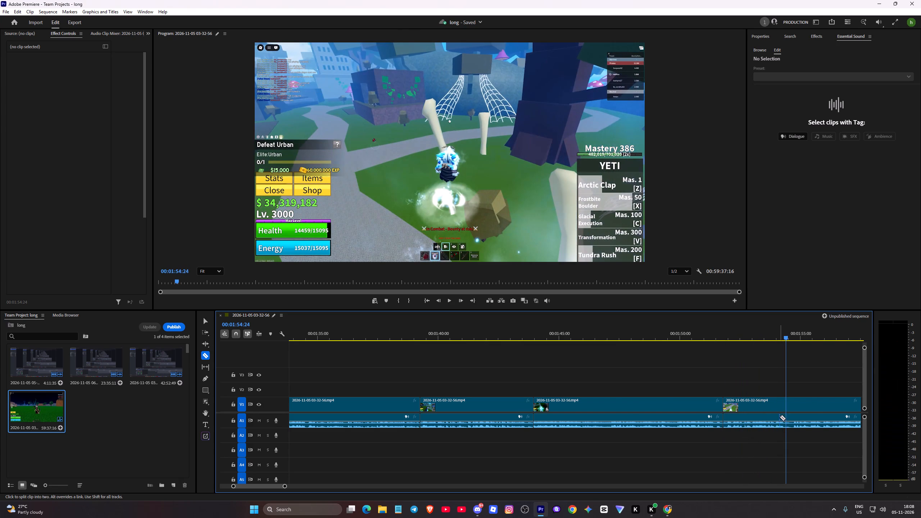
click(785, 419)
click(785, 407)
Continue through the fight footage and split the audio and video at 00:02:00:15.
key(space)
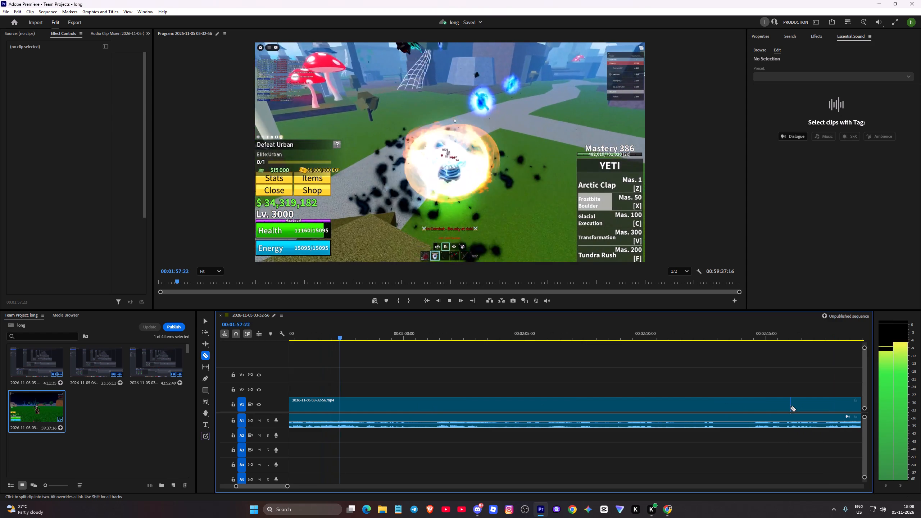
key(space)
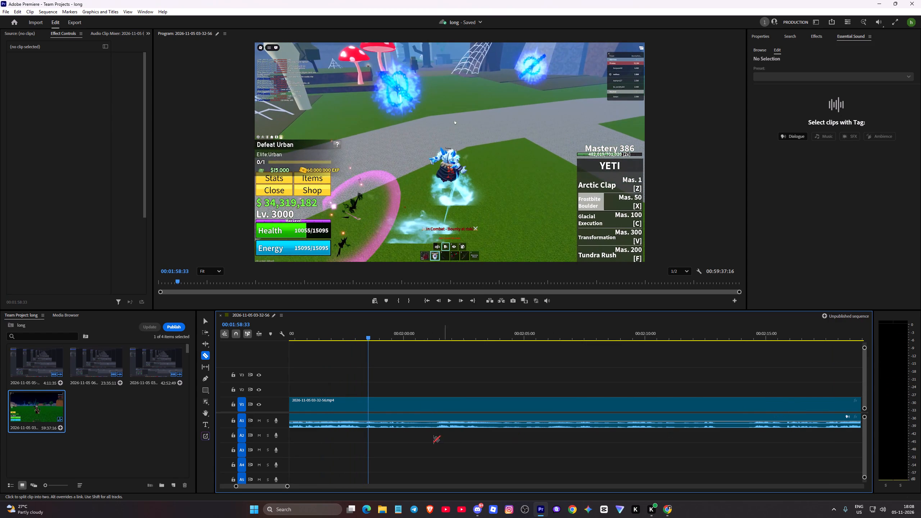
key(space)
key(space)
key(space)
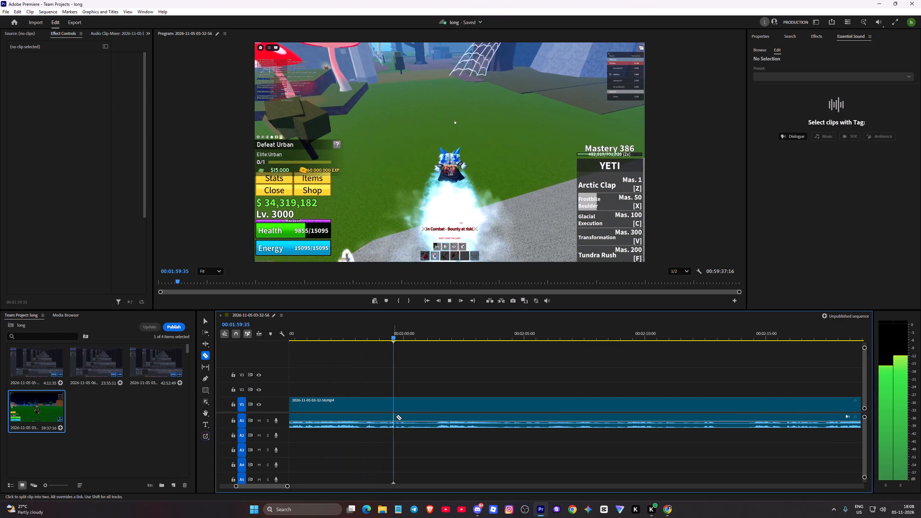
key(space)
click(408, 418)
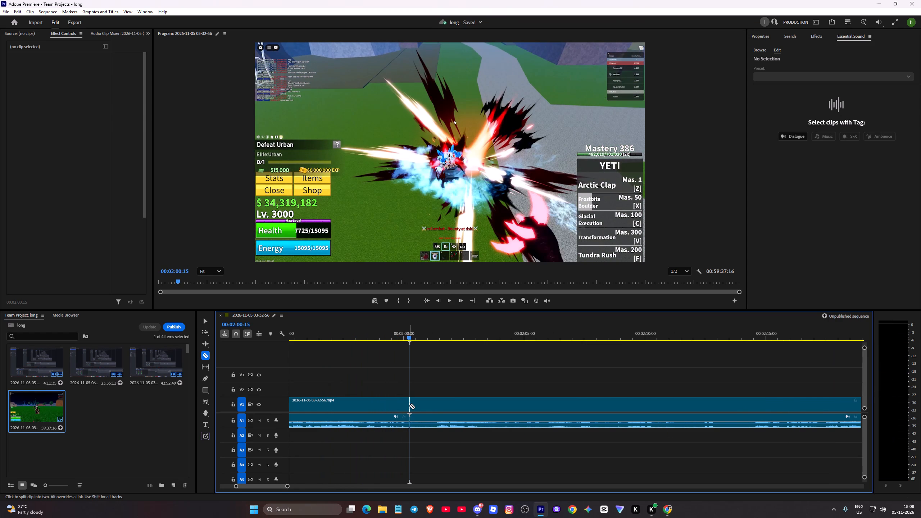
click(409, 405)
Play the footage onward from the cut at 00:02:00:15 to look for the next cut point.
key(space)
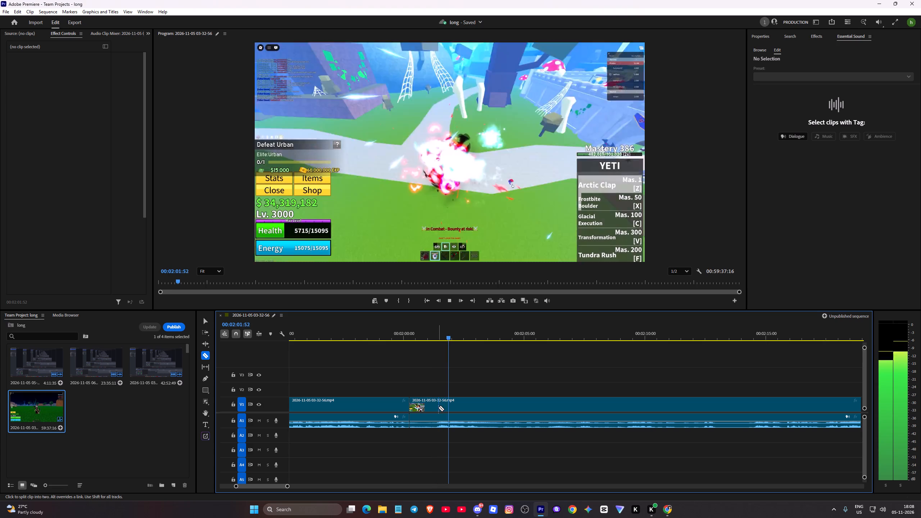
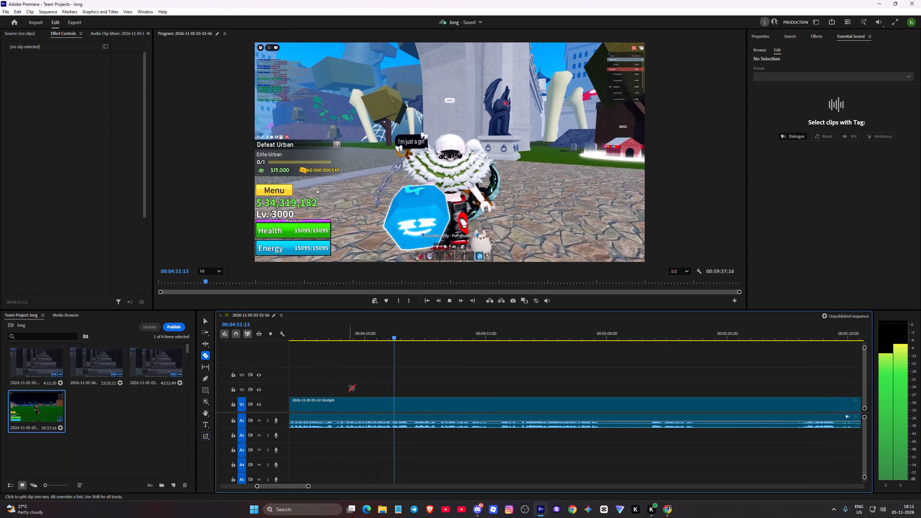
Go back from 00:04:51:13 to the start of the Blox Fruit dialogue footage and split the audio and video at about 00:04:41.
key(space)
click(303, 338)
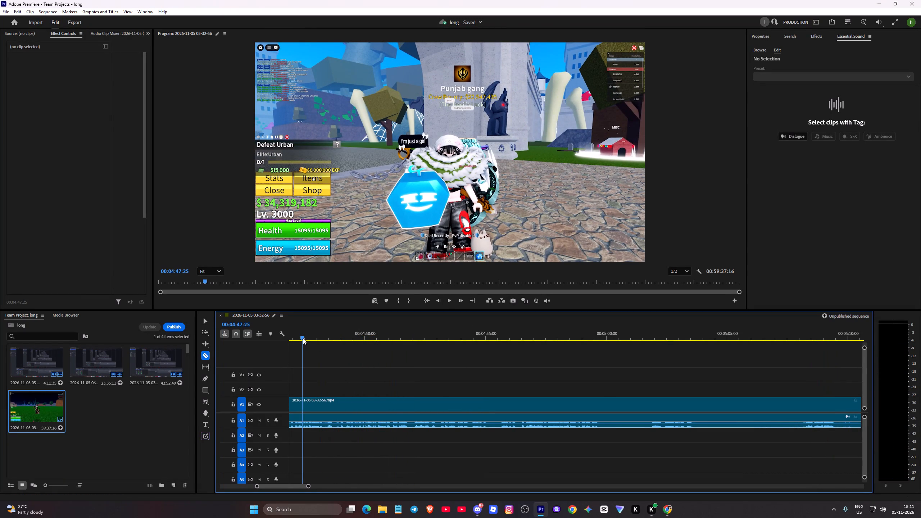
drag(303, 338, 282, 341)
drag(302, 336, 318, 344)
key(space)
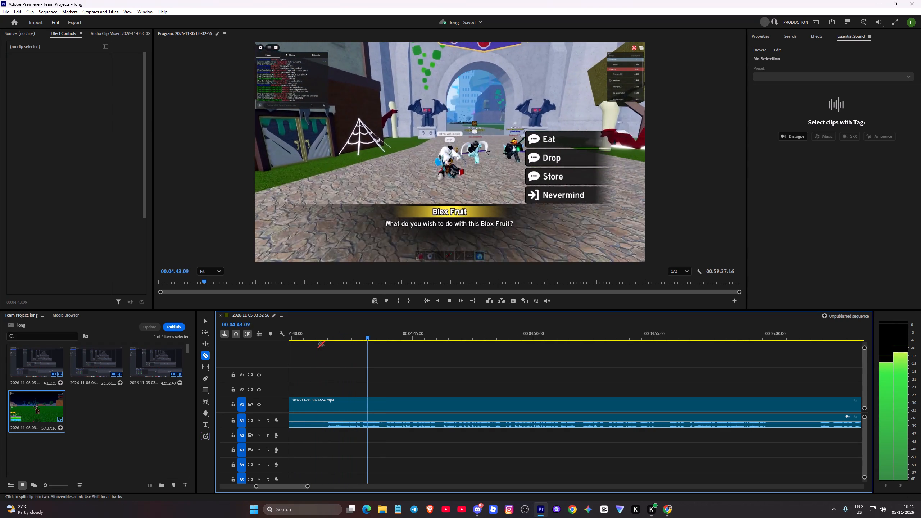
key(space)
key(c)
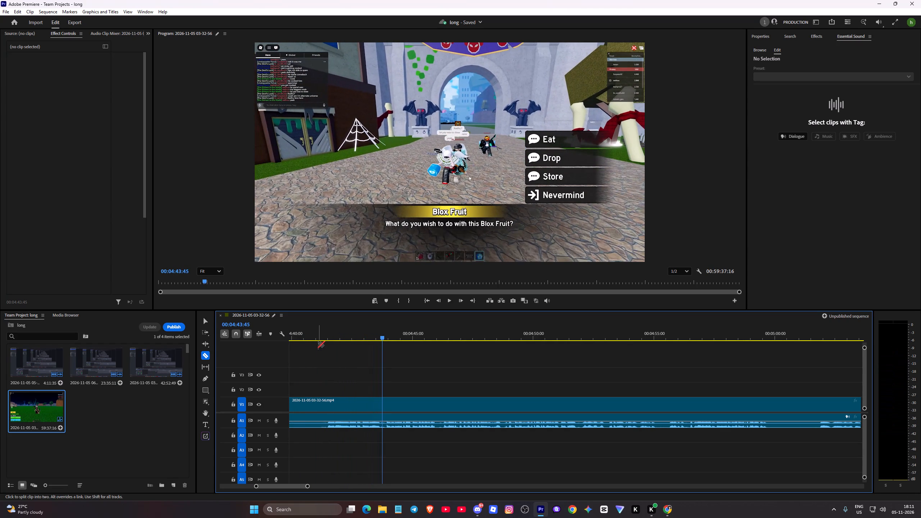
click(326, 417)
click(326, 408)
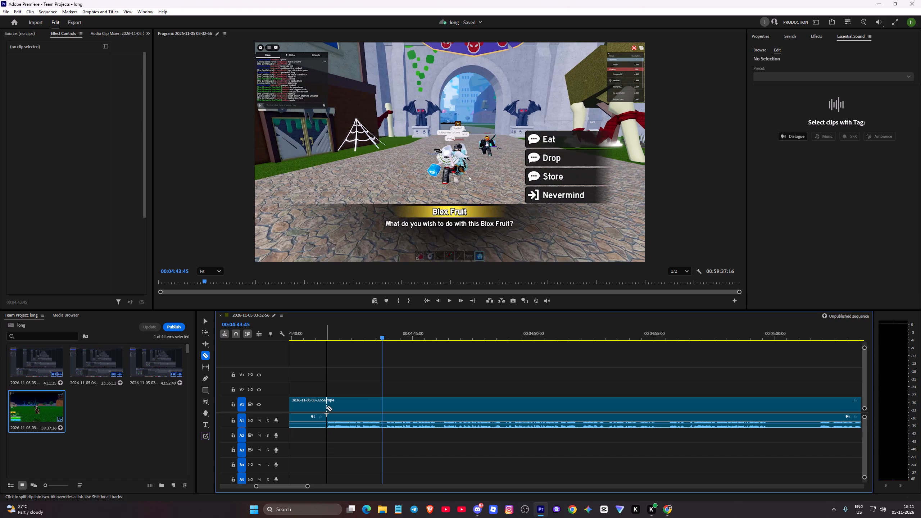
Delete the video and audio segment between the 00:02:00:15 cut and the new cut, and close the gap it leaves.
key(v)
click(321, 409)
click(315, 410)
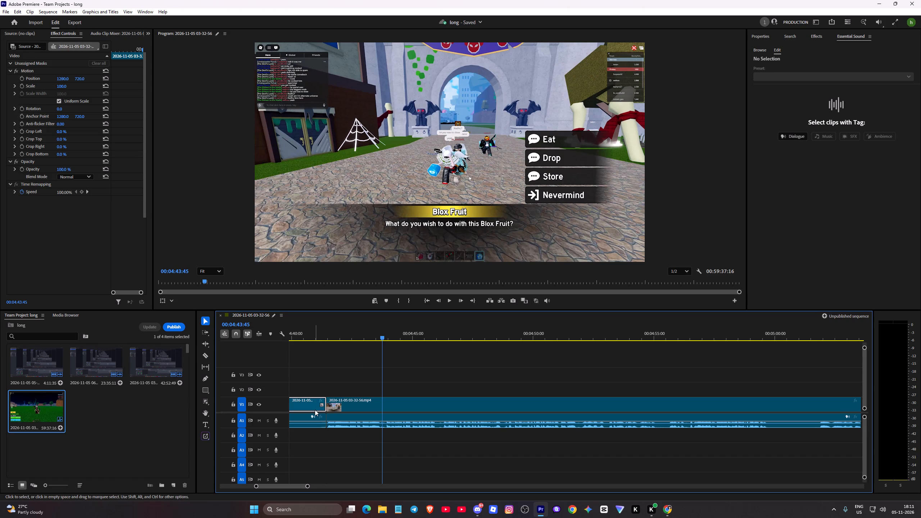
key(Delete)
click(310, 421)
key(Delete)
click(305, 406)
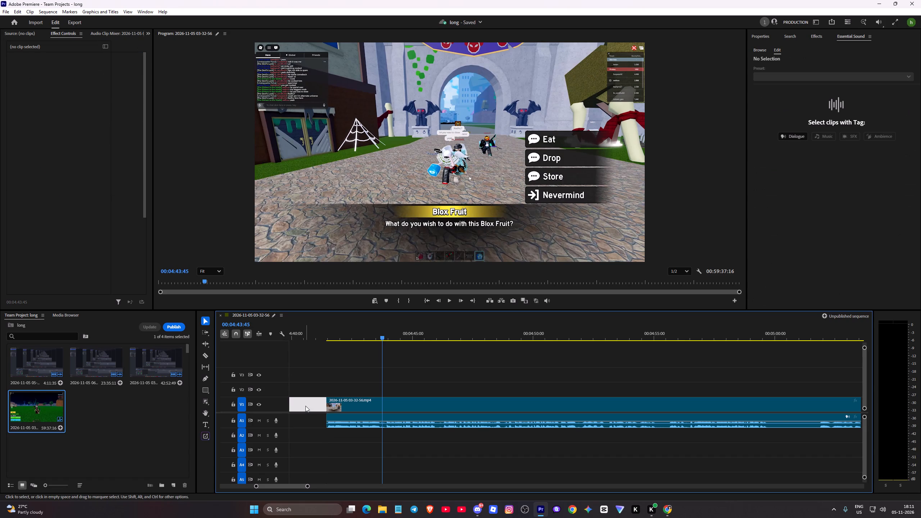
key(Delete)
Return to the join near 00:02:00 and review the footage playing on from it.
click(308, 340)
click(307, 338)
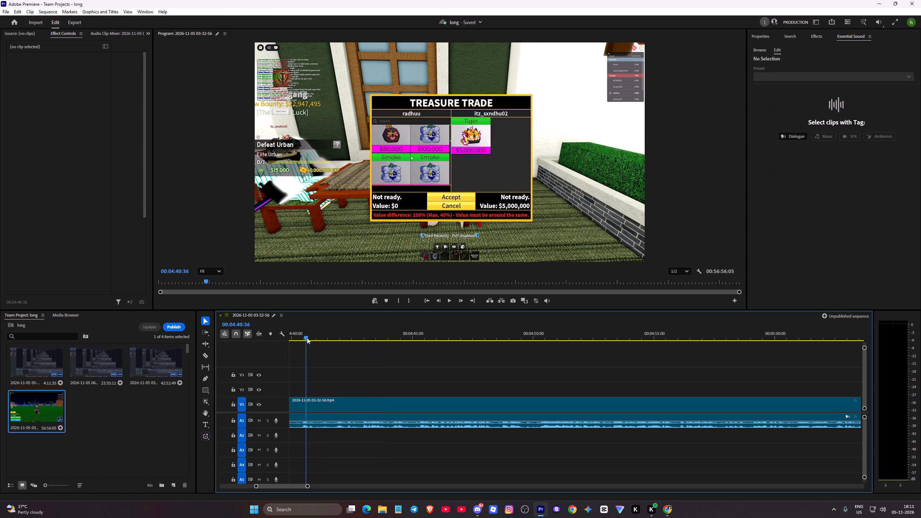
drag(307, 338, 289, 335)
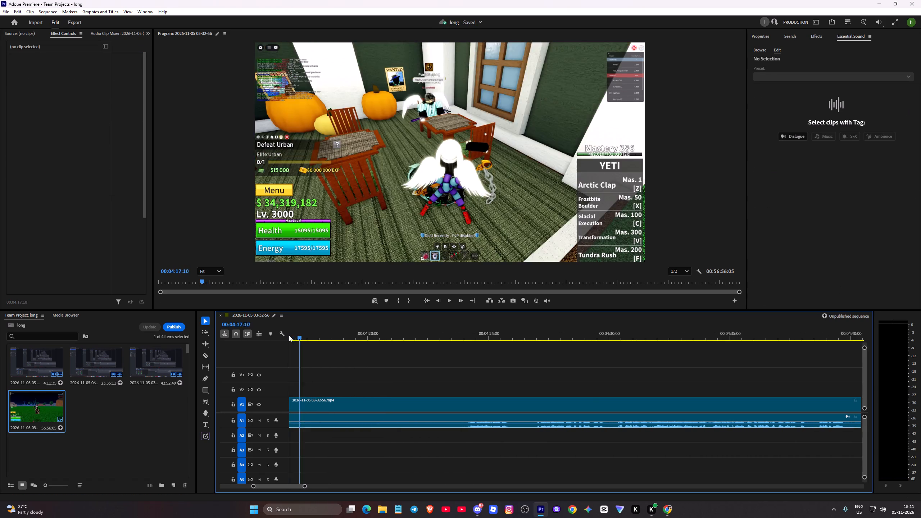
drag(289, 335, 264, 339)
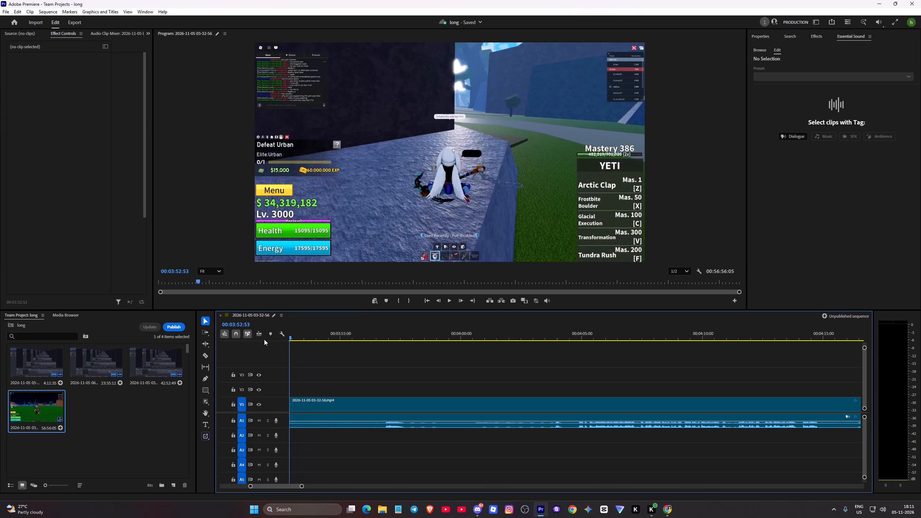
drag(264, 339, 233, 343)
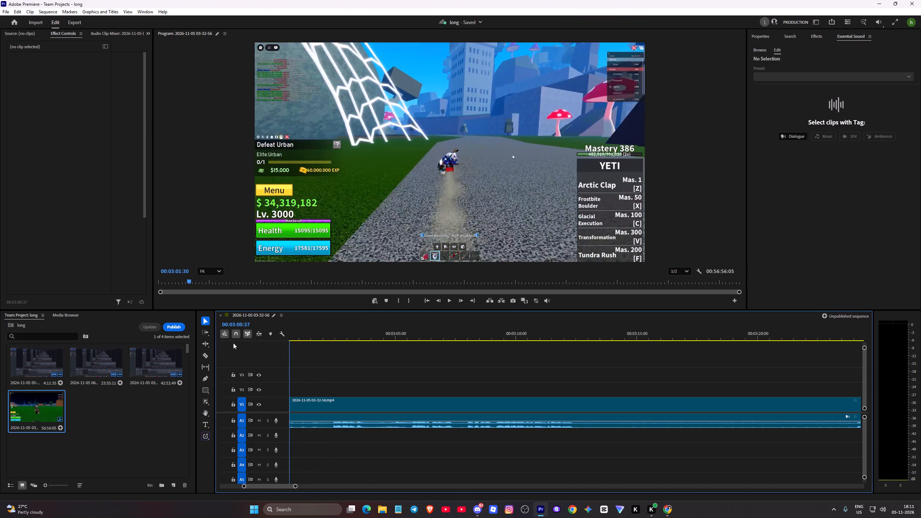
drag(233, 343, 269, 345)
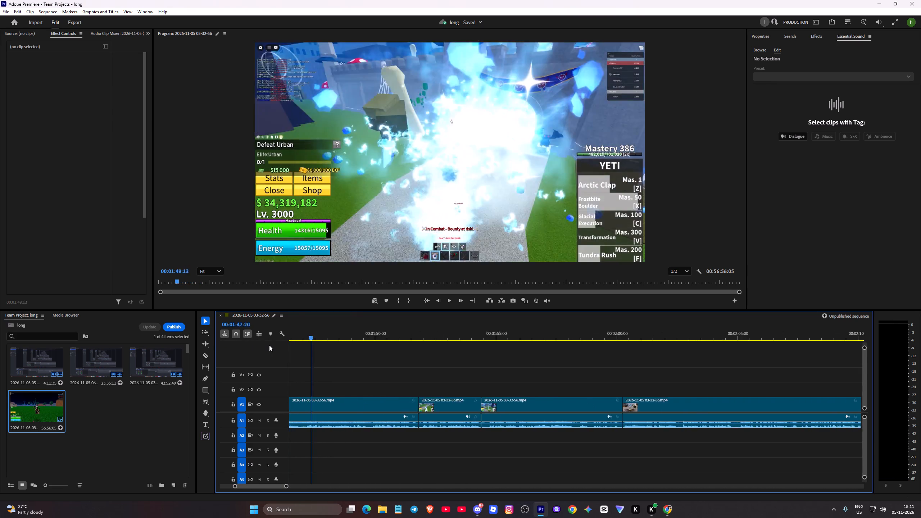
drag(269, 345, 586, 362)
key(space)
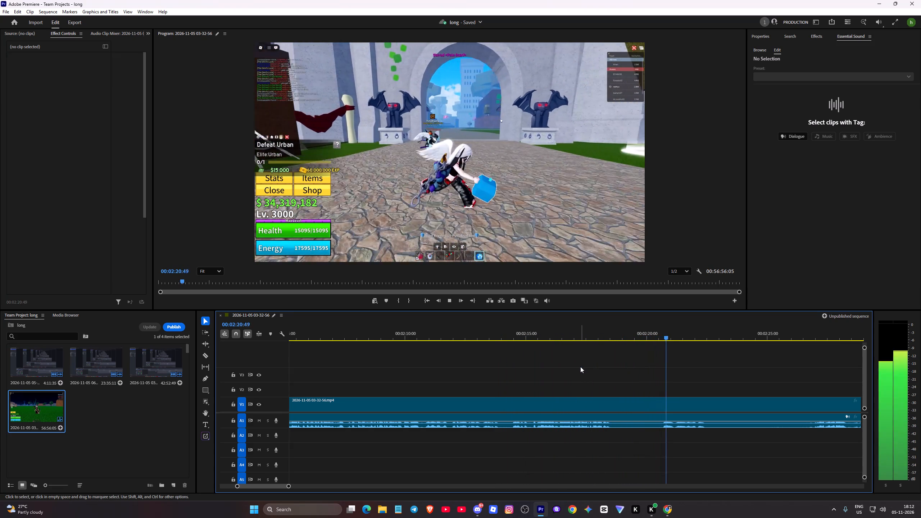
Replay the footage from about 00:02:07:46 and split the video and audio at about 00:02:10:30.
key(space)
click(352, 338)
key(space)
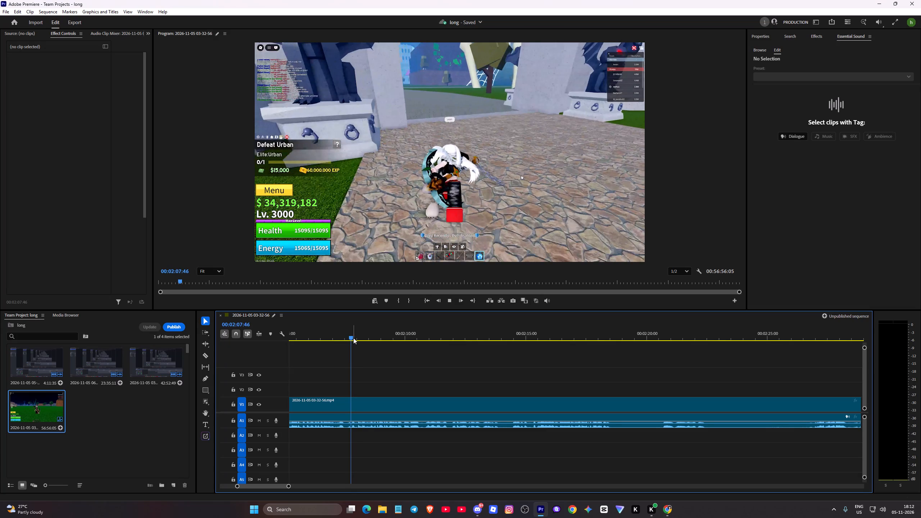
key(c)
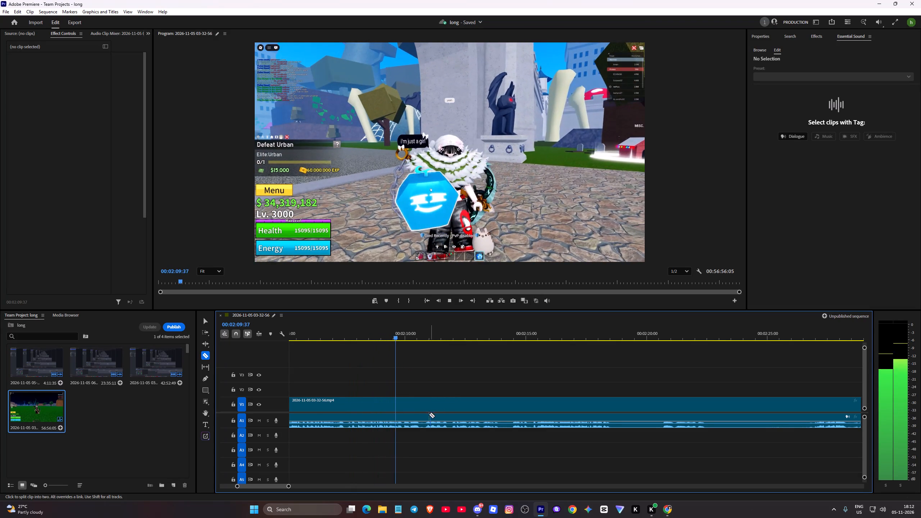
key(space)
key(space)
key(space)
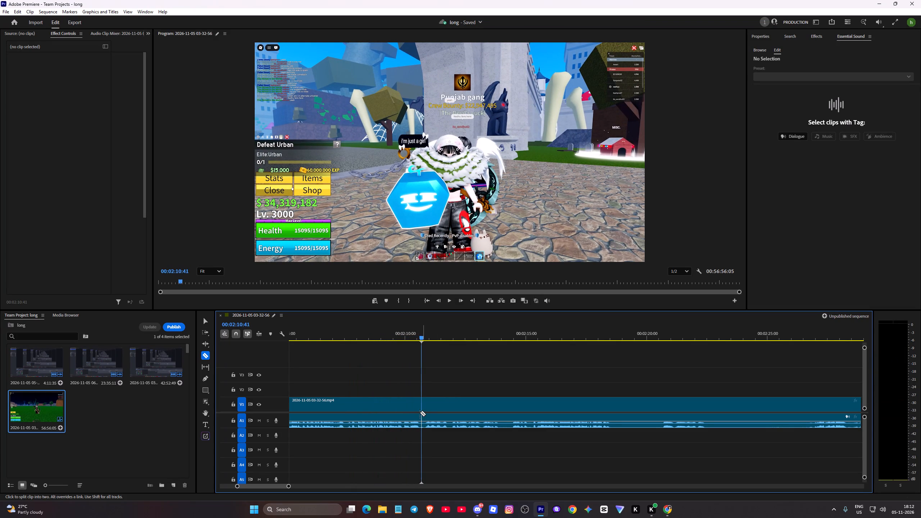
click(418, 404)
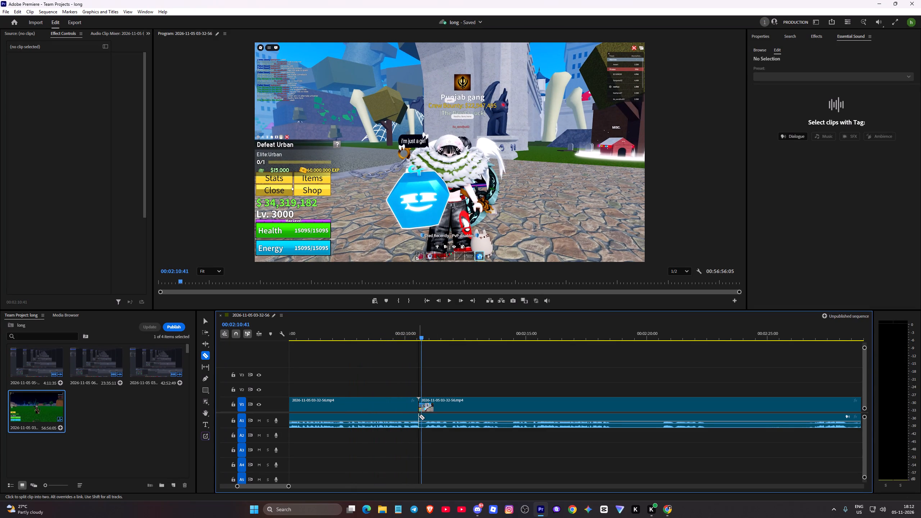
click(419, 417)
Review the footage from the 00:02:10 cut through to the treasure trade scene, skipping ahead in places, to look for the next cut point.
key(space)
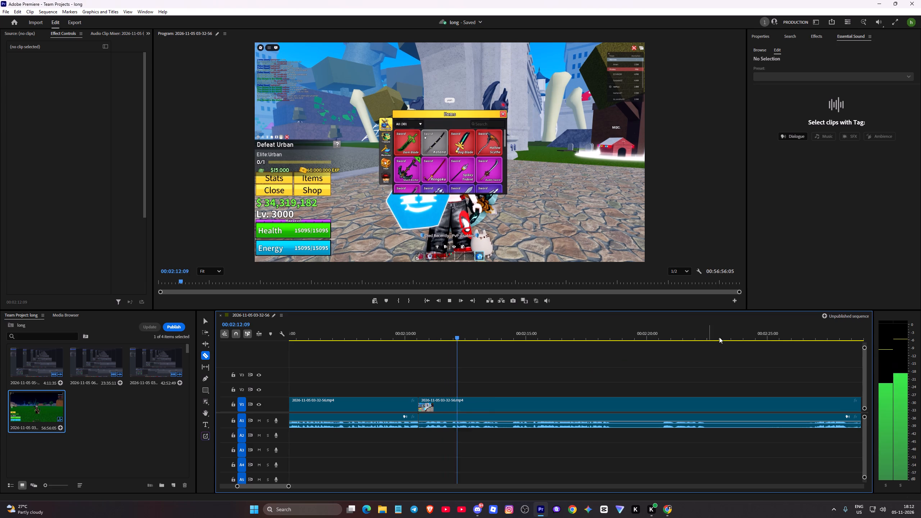
click(809, 344)
click(809, 344)
click(807, 341)
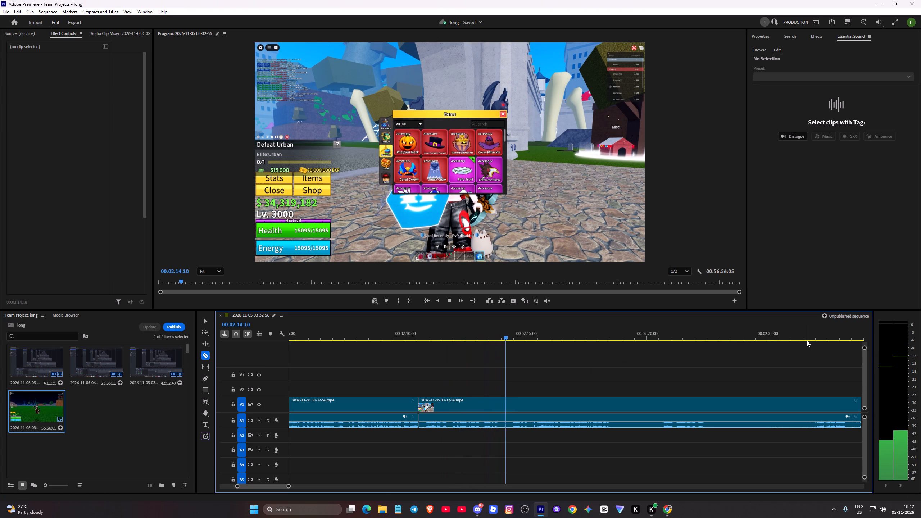
click(808, 338)
key(space)
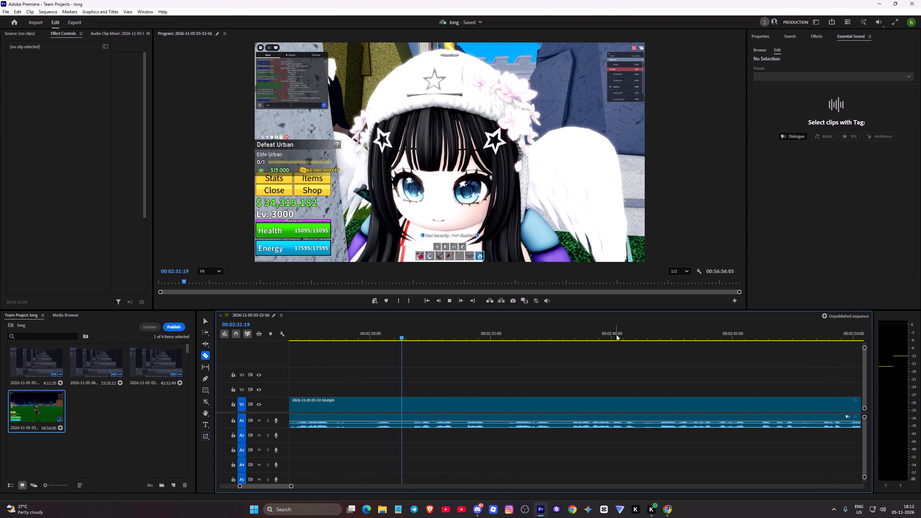
click(575, 336)
key(space)
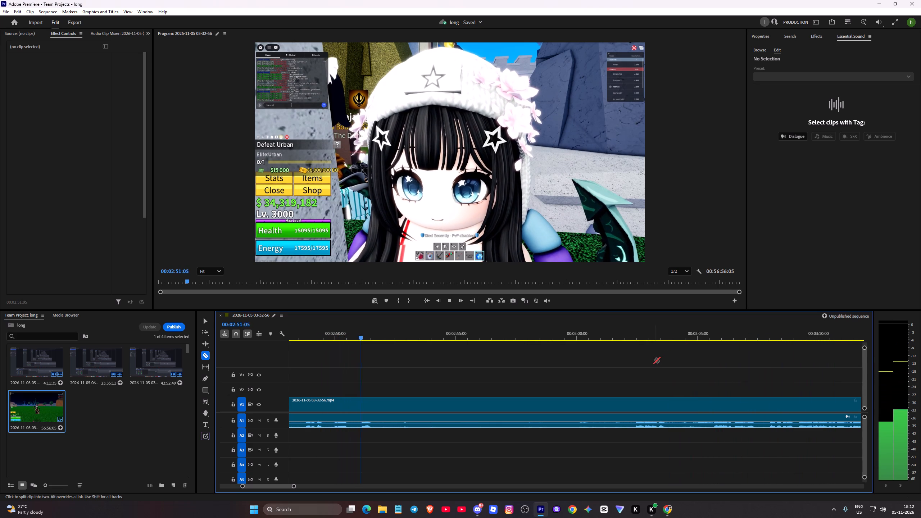
click(632, 333)
key(space)
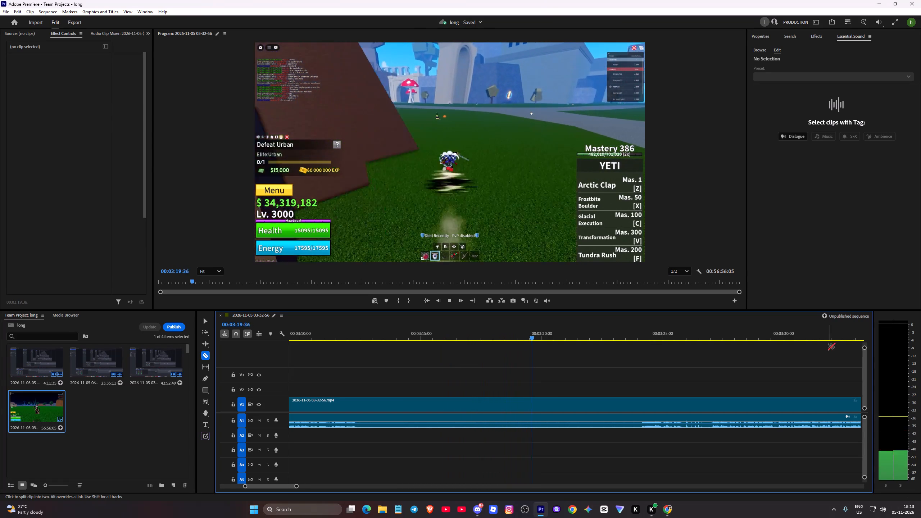
click(649, 338)
key(space)
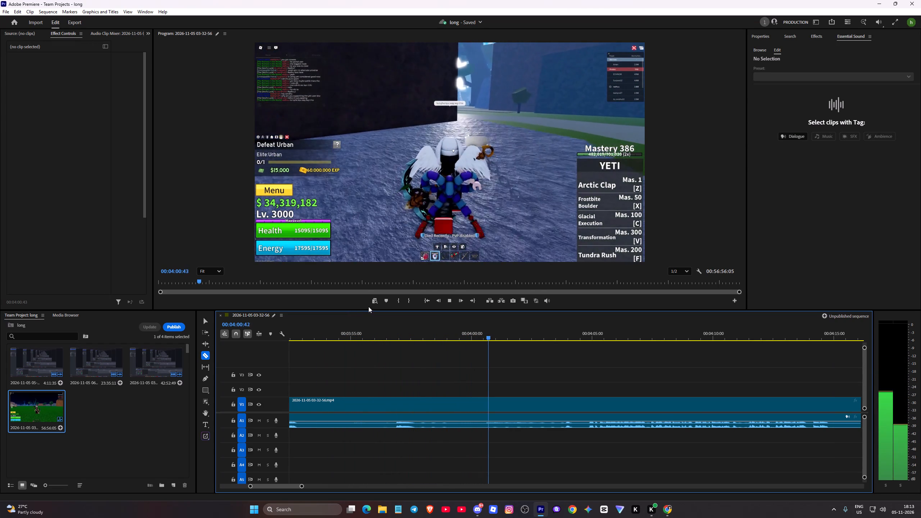
click(583, 336)
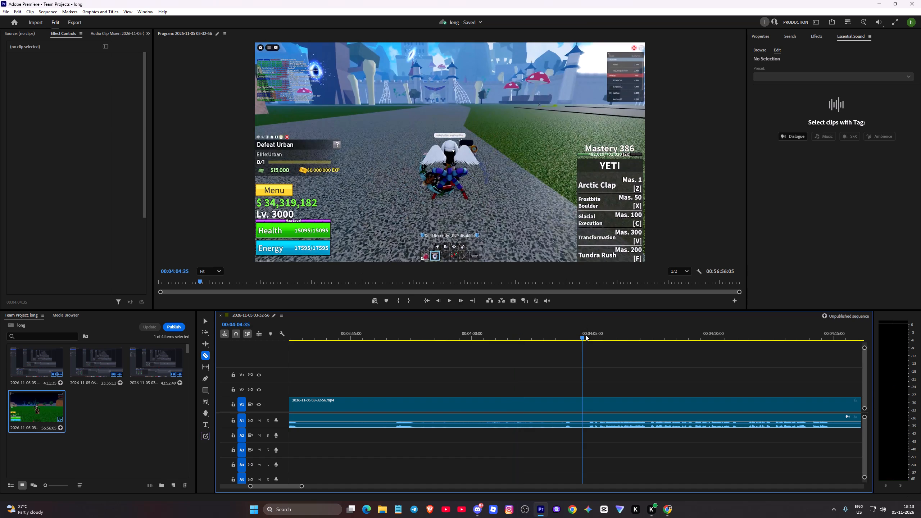
key(space)
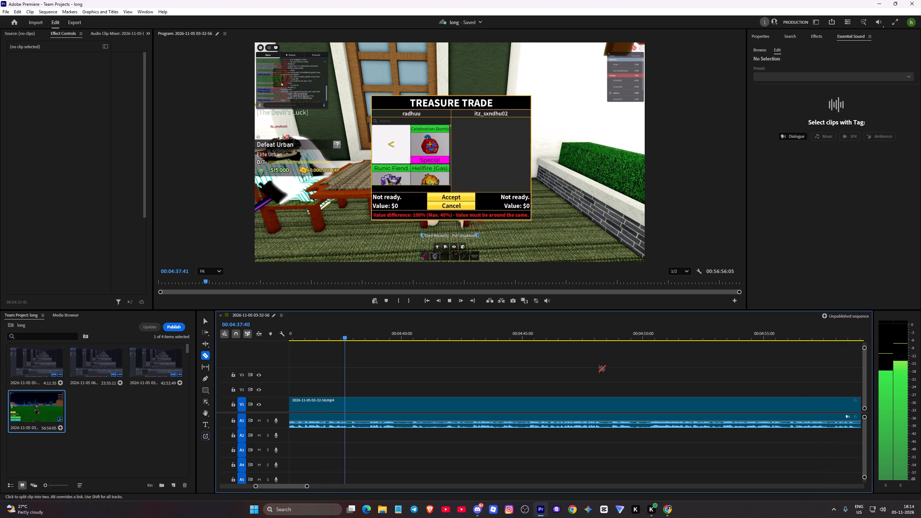
Go back to the start of the treasure trade scene and split the audio and video at about 00:04:27.
key(space)
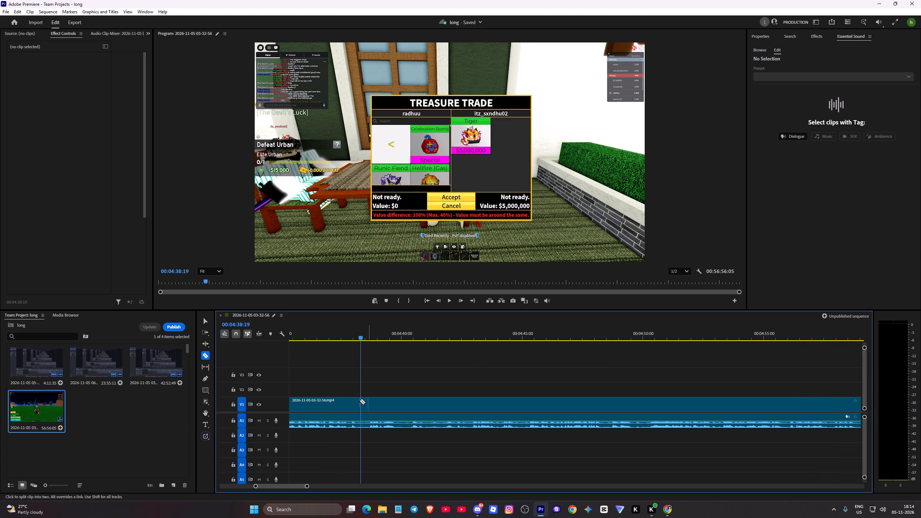
drag(361, 335, 287, 335)
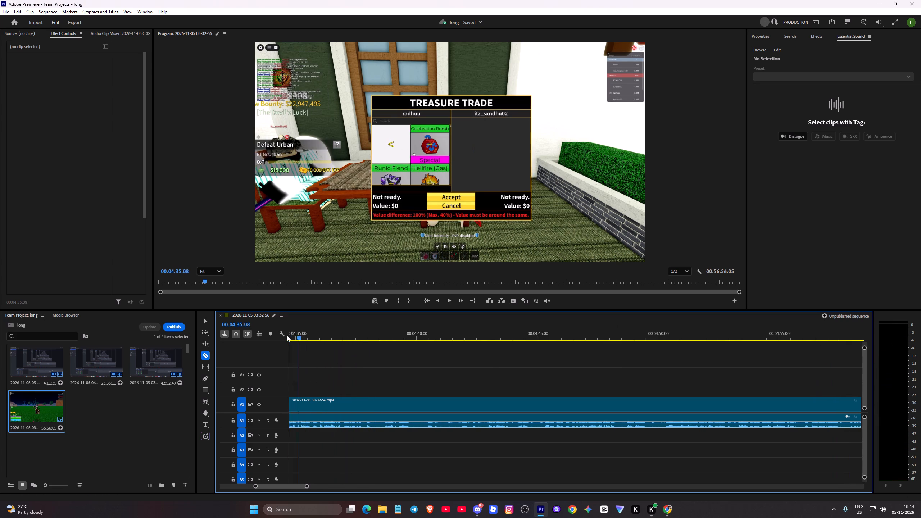
drag(287, 335, 333, 340)
key(space)
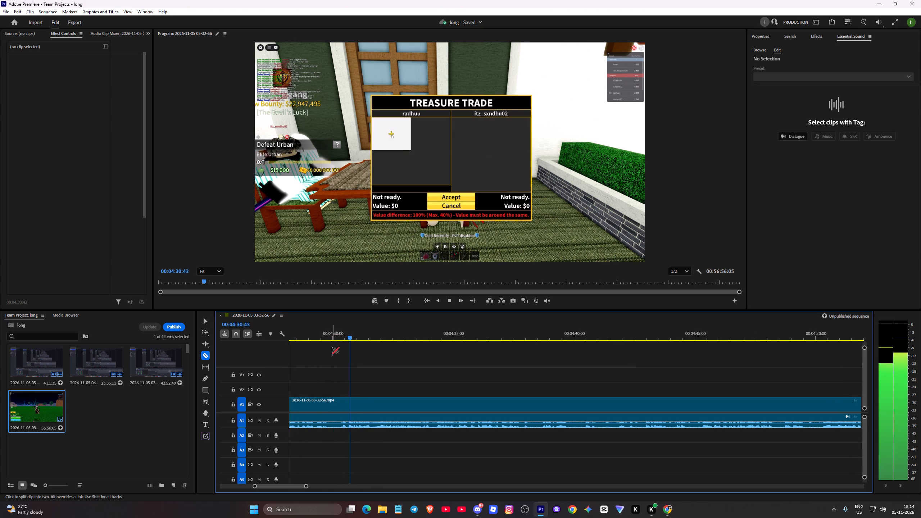
key(space)
drag(363, 335, 318, 334)
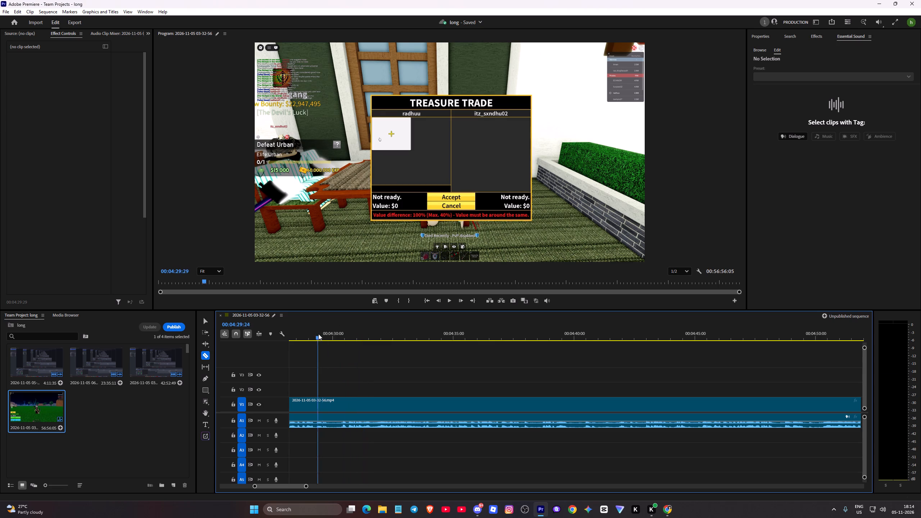
drag(318, 334, 300, 335)
key(space)
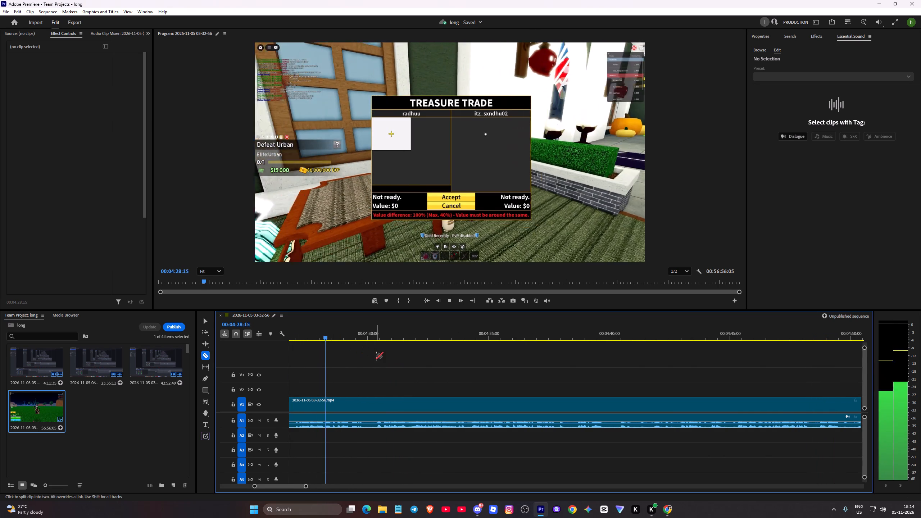
key(space)
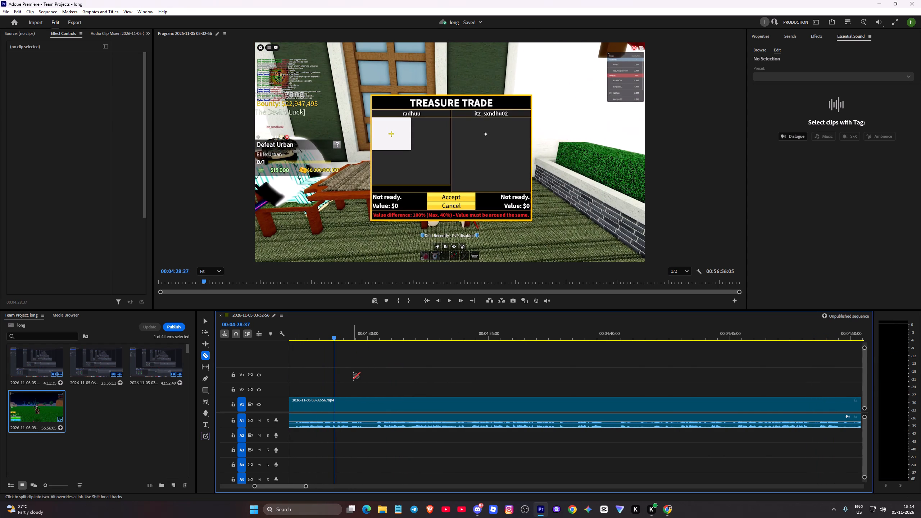
key(c)
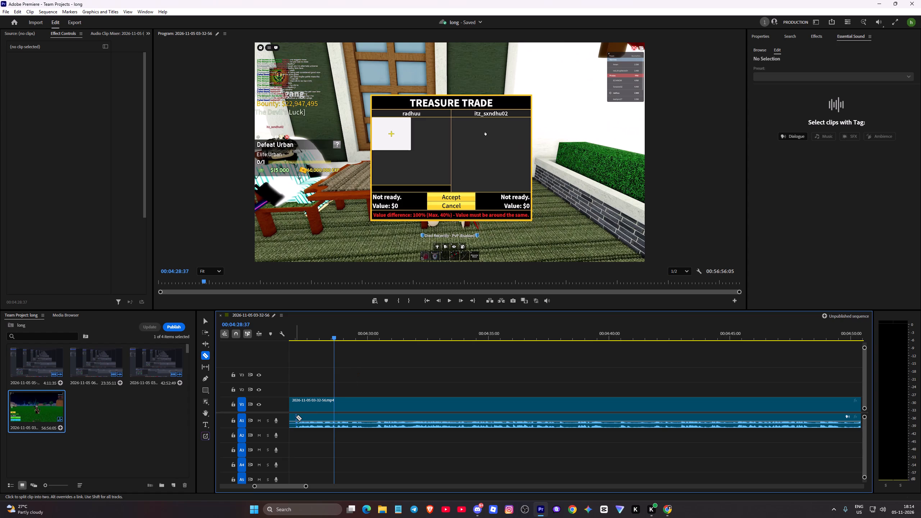
click(295, 418)
click(296, 407)
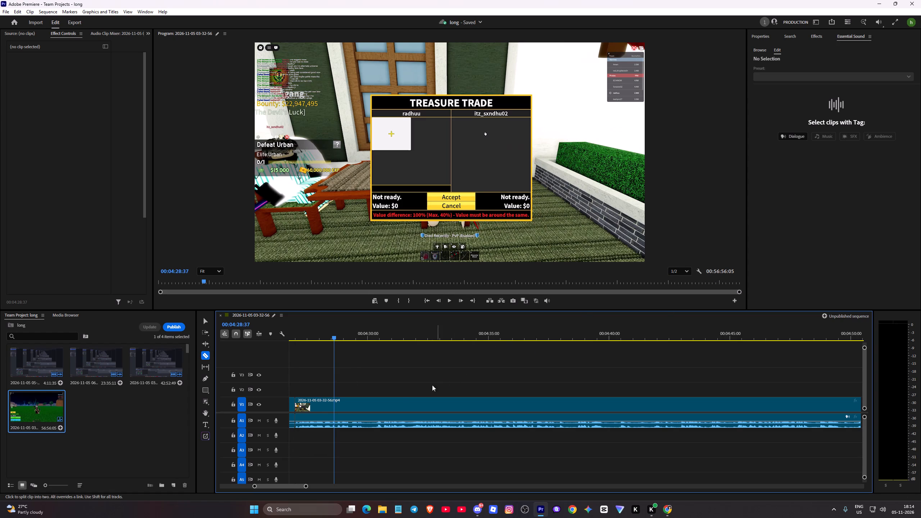
Delete the video and audio between the 00:02:10:30 and 00:04:27 cuts and close the gap.
key(v)
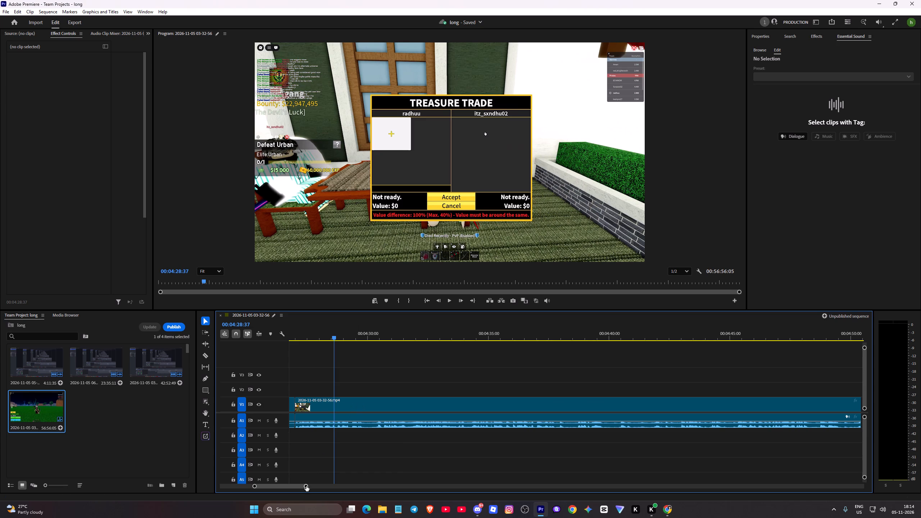
drag(306, 486, 838, 495)
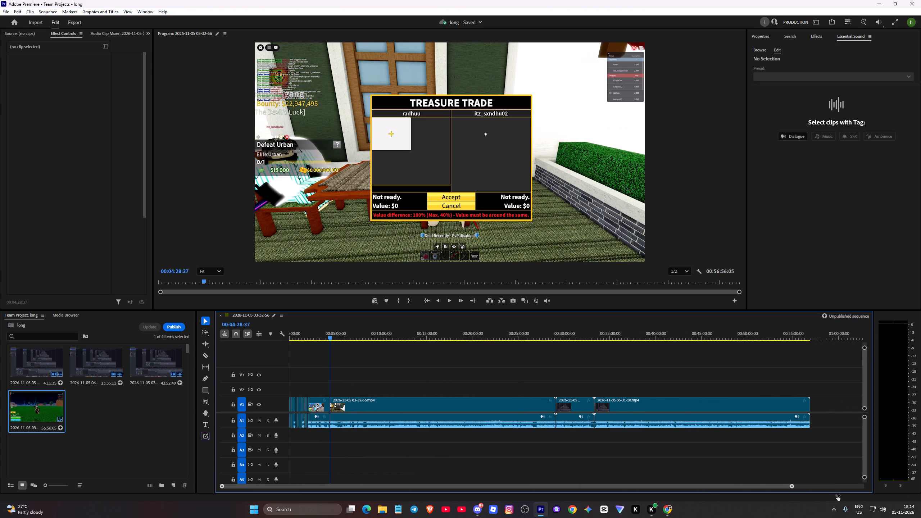
drag(838, 495, 844, 497)
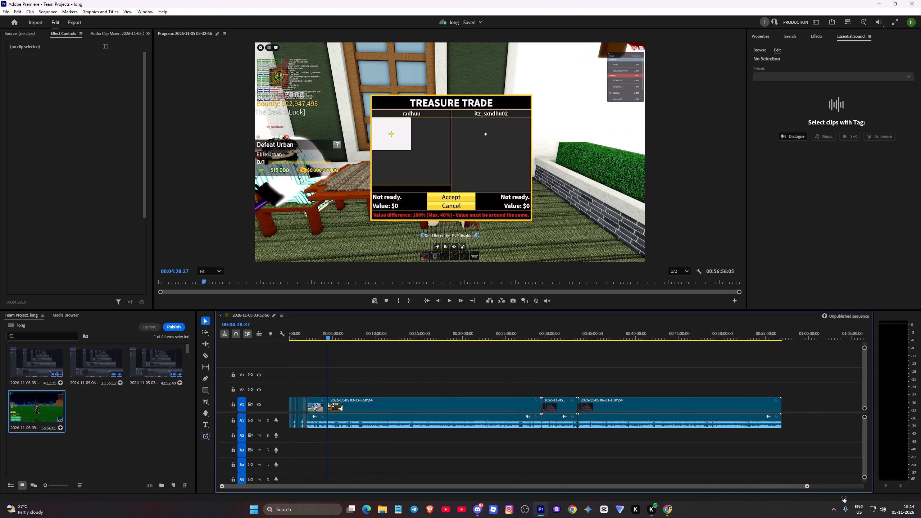
drag(844, 497, 383, 486)
key(c)
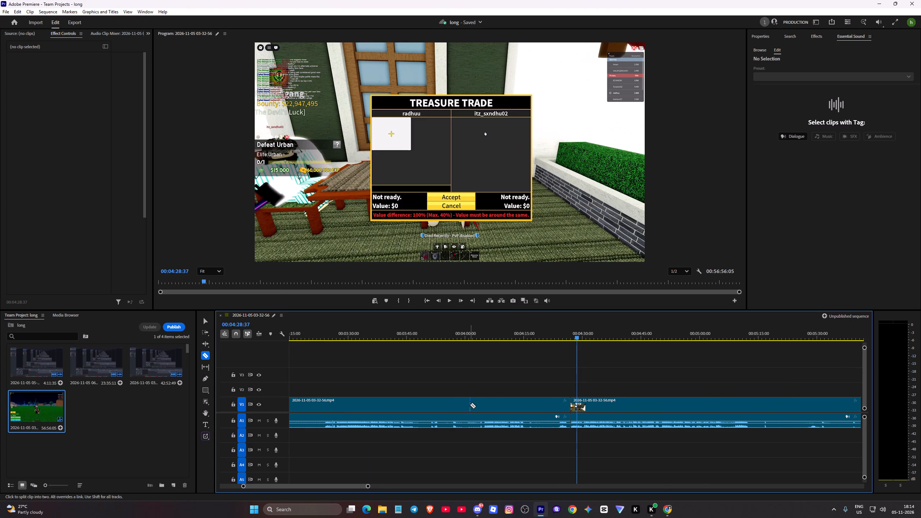
key(v)
click(470, 405)
key(Delete)
click(470, 406)
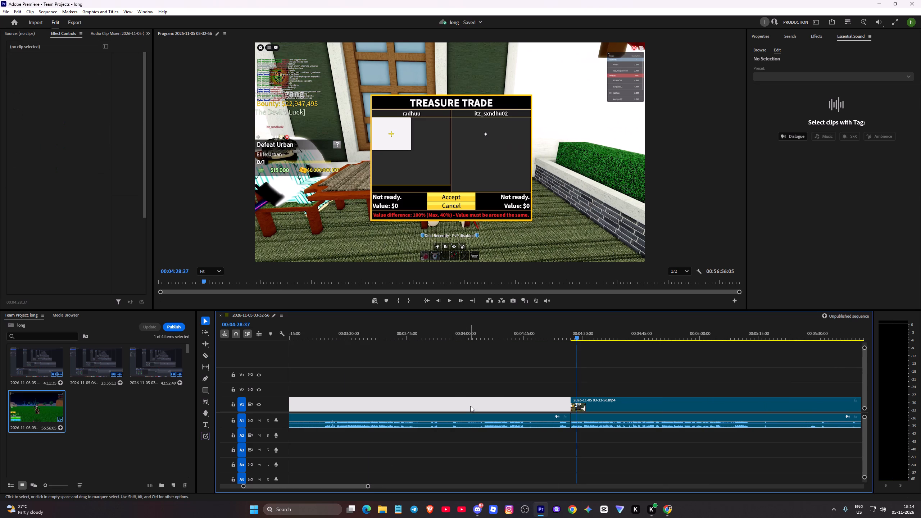
key(Delete)
click(481, 422)
key(Delete)
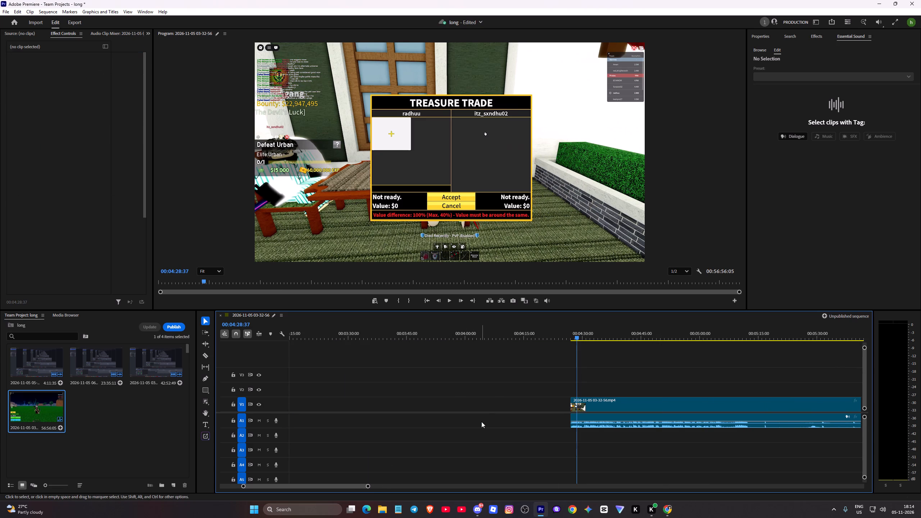
click(489, 411)
key(Delete)
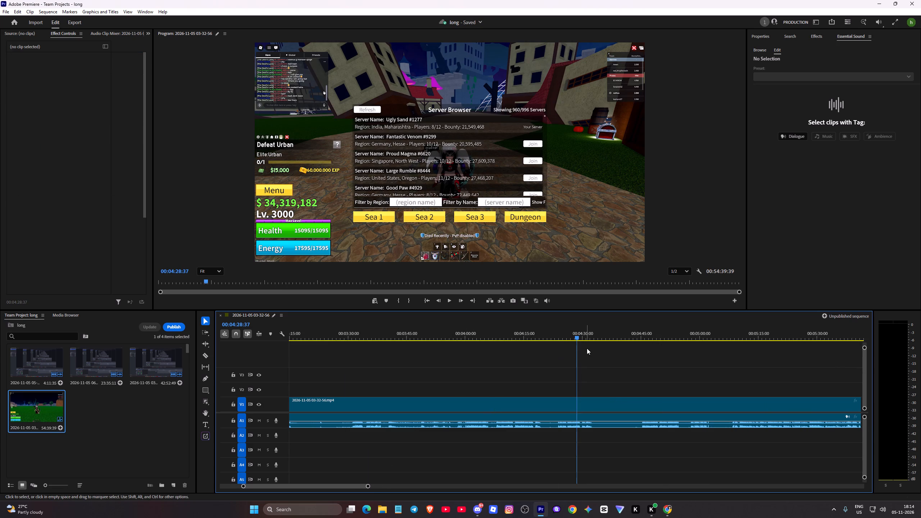
Review the join near 00:02:10:30 and the treasure trade footage playing on from it.
drag(577, 355, 598, 371)
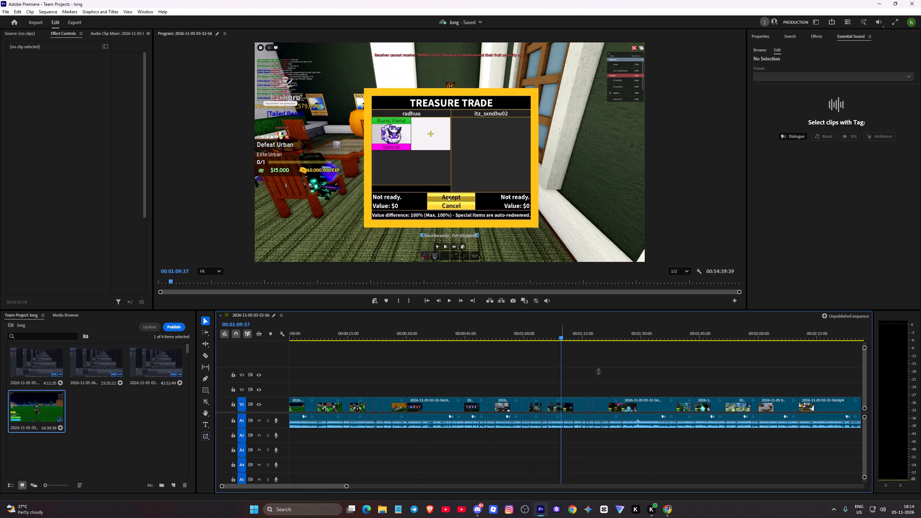
drag(598, 371, 791, 370)
key(space)
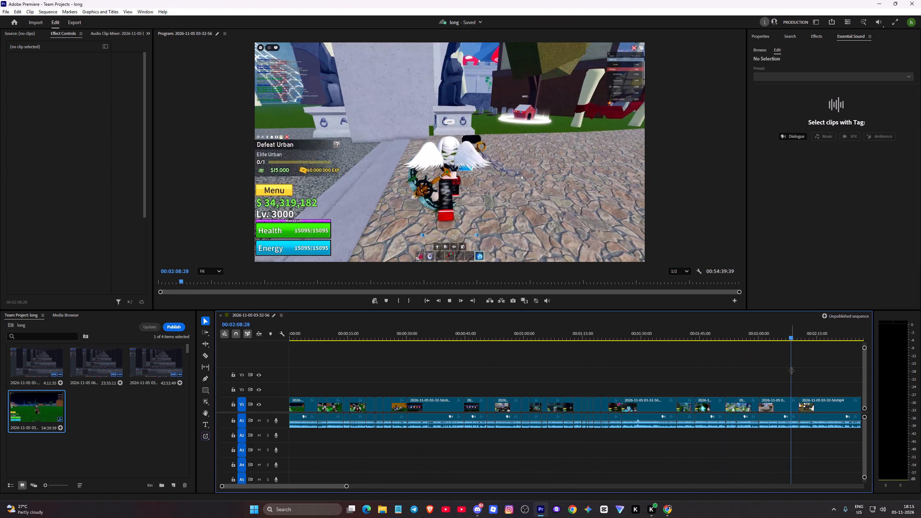
key(space)
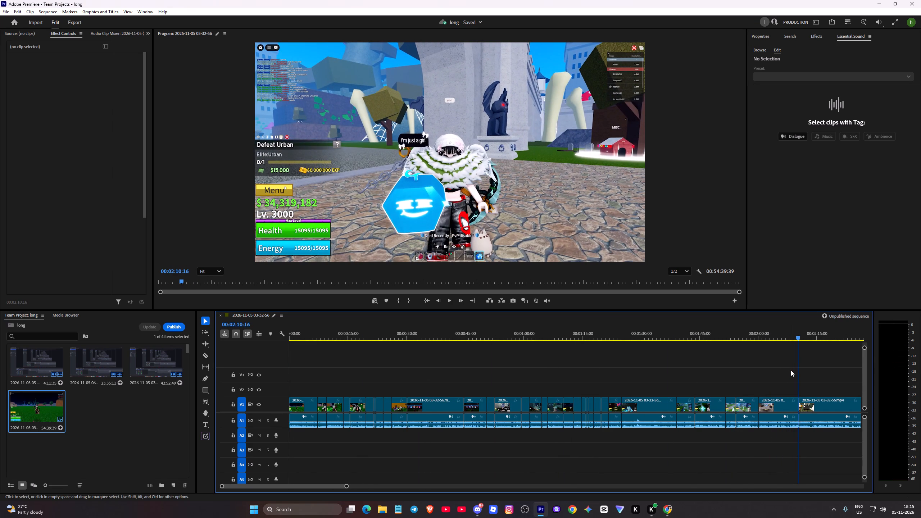
key(space)
key(space)
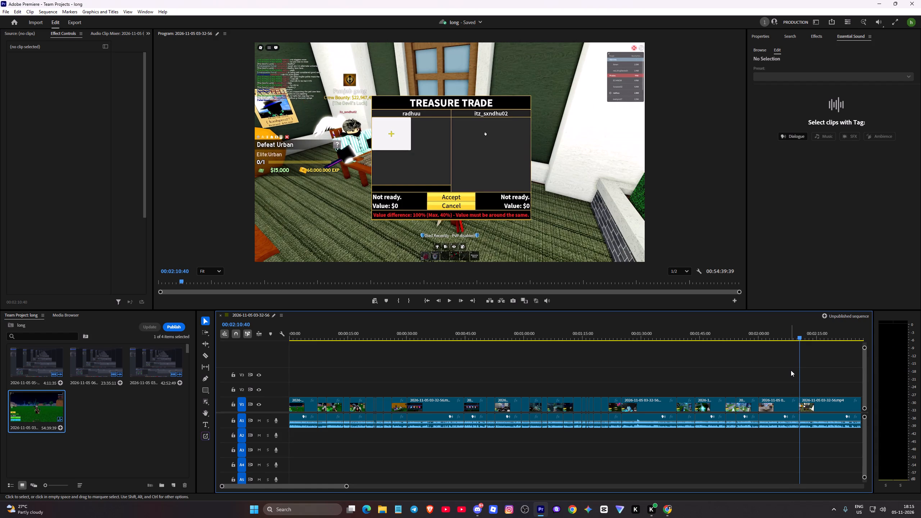
key(space)
key(space)
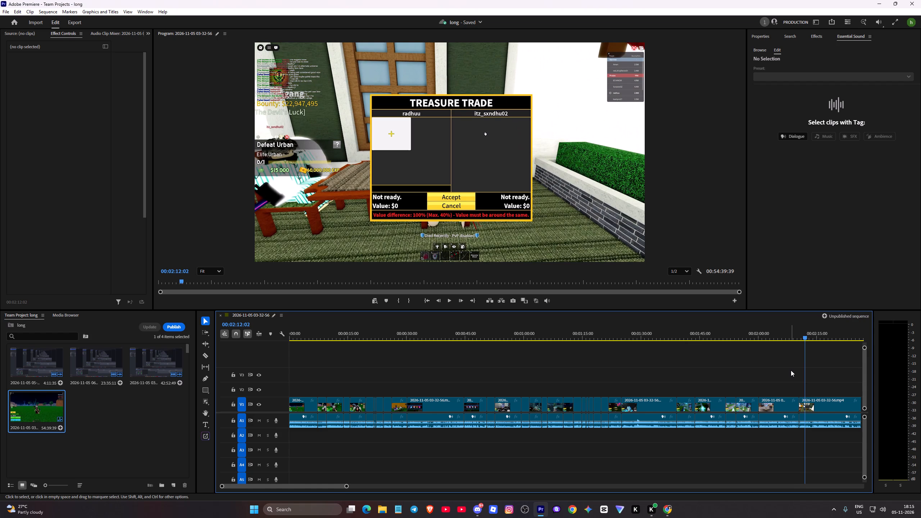
key(space)
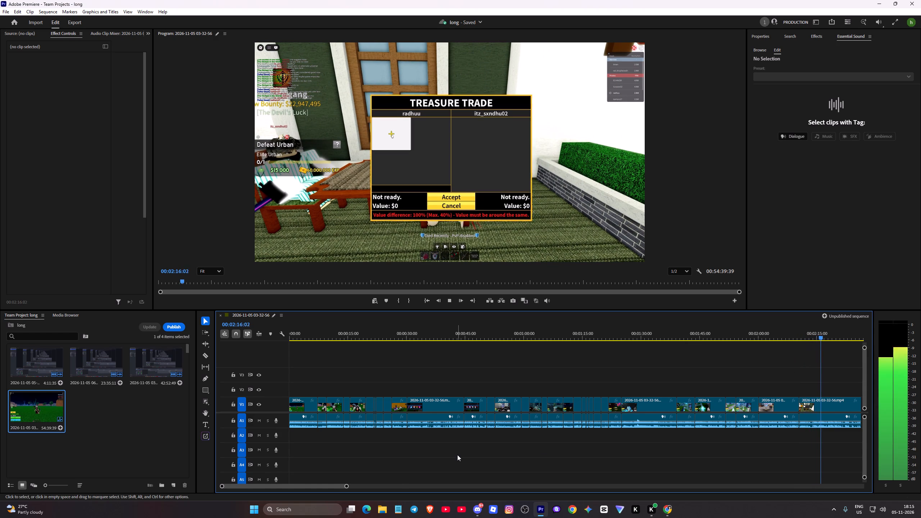
drag(345, 487, 496, 486)
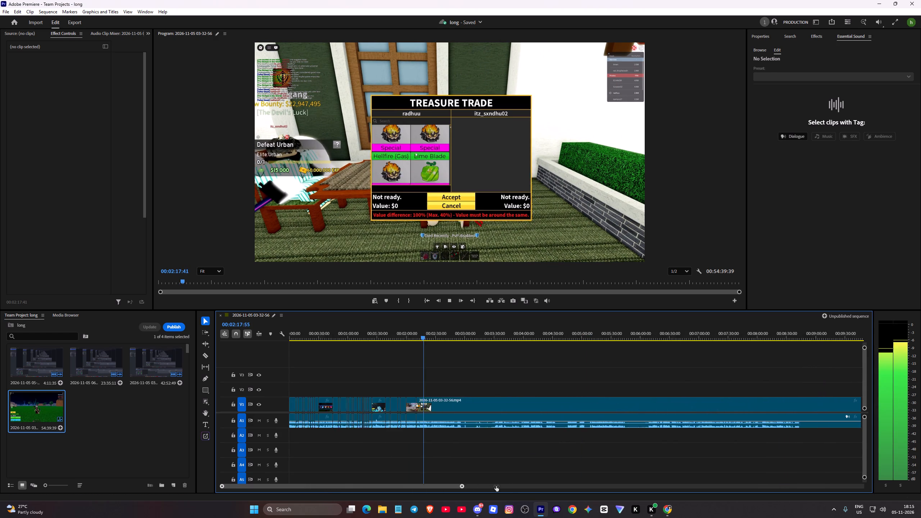
drag(496, 486, 368, 505)
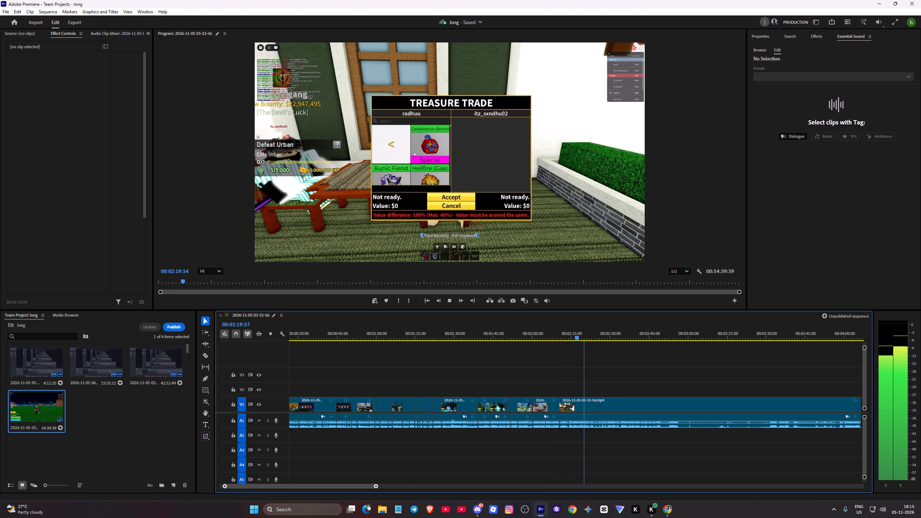
drag(368, 505, 303, 517)
key(space)
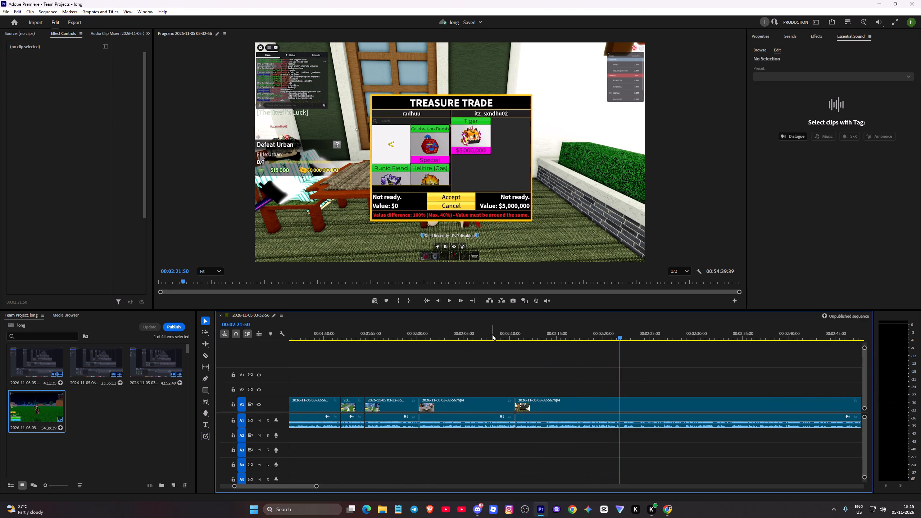
Replay the join from about 00:02:08 and split the video and audio at 00:02:13:30.
click(492, 334)
key(space)
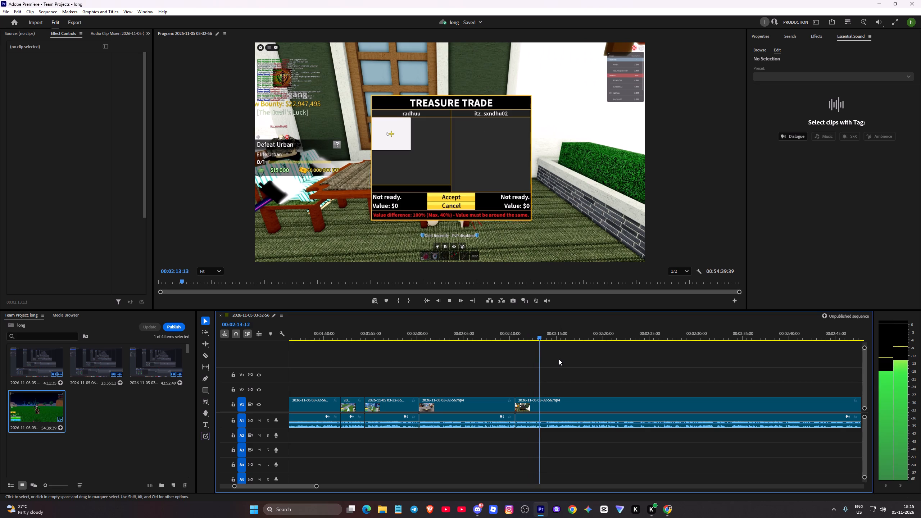
key(space)
key(c)
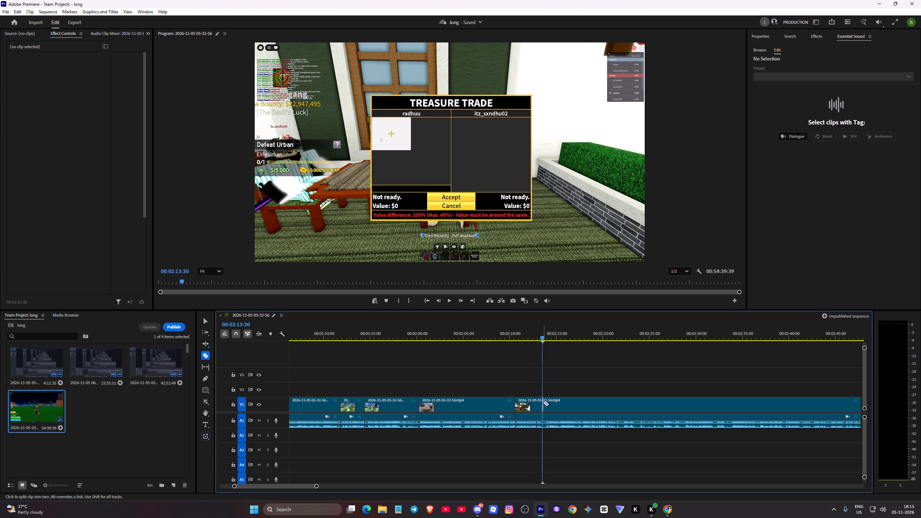
click(543, 403)
click(543, 419)
Play on through the treasure trade and split the audio and video at about 00:02:17:49.
key(space)
key(space)
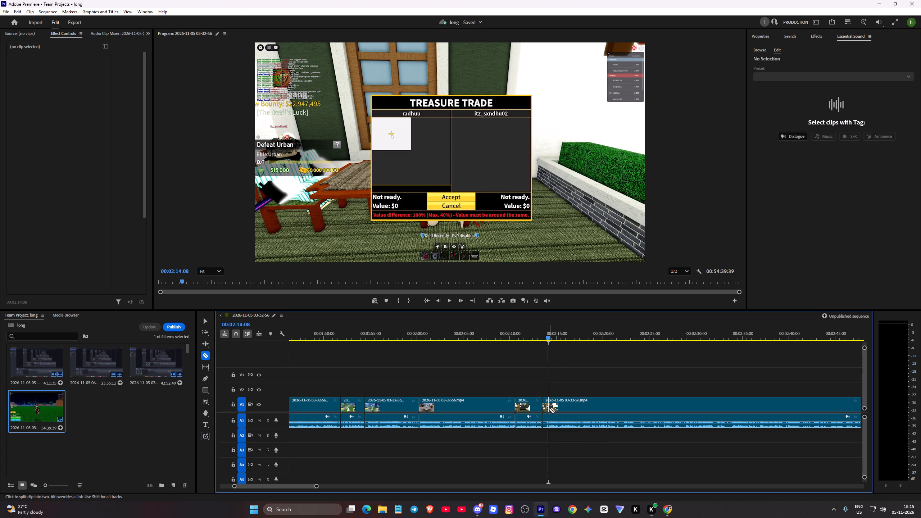
key(space)
key(space)
key(space)
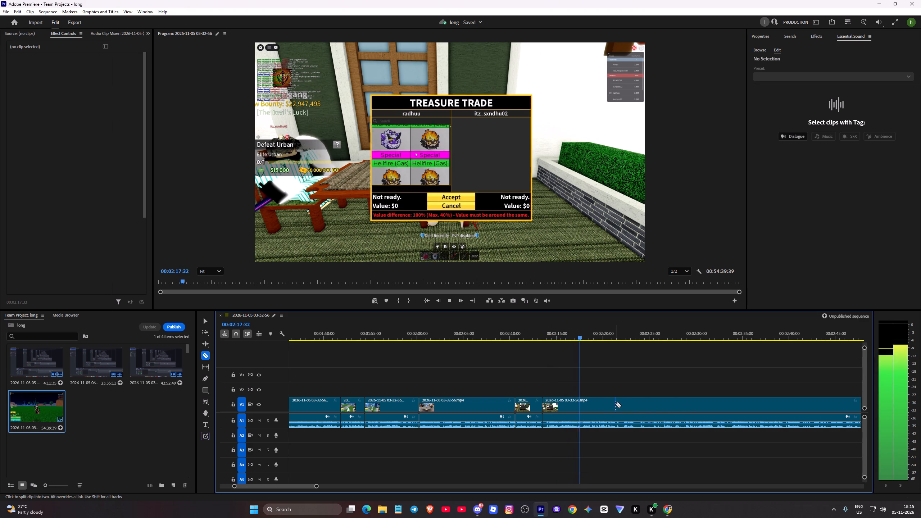
key(space)
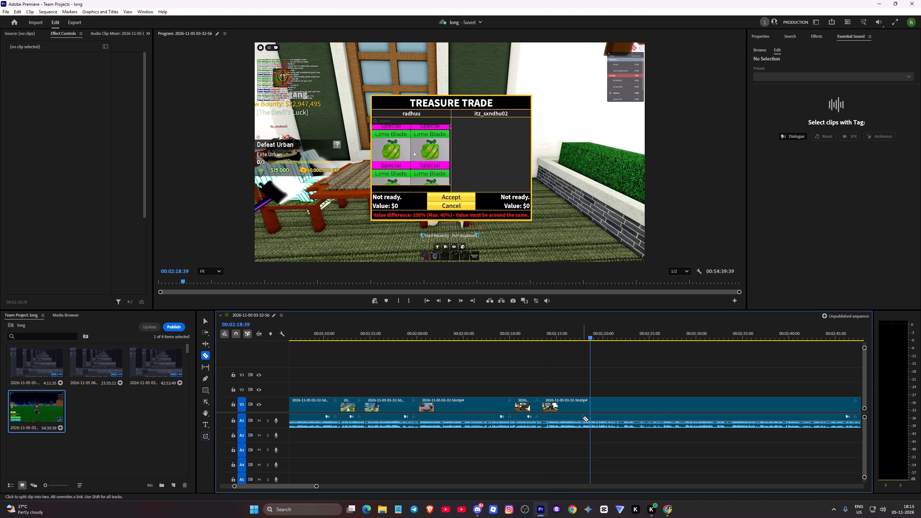
click(582, 418)
click(582, 406)
key(c)
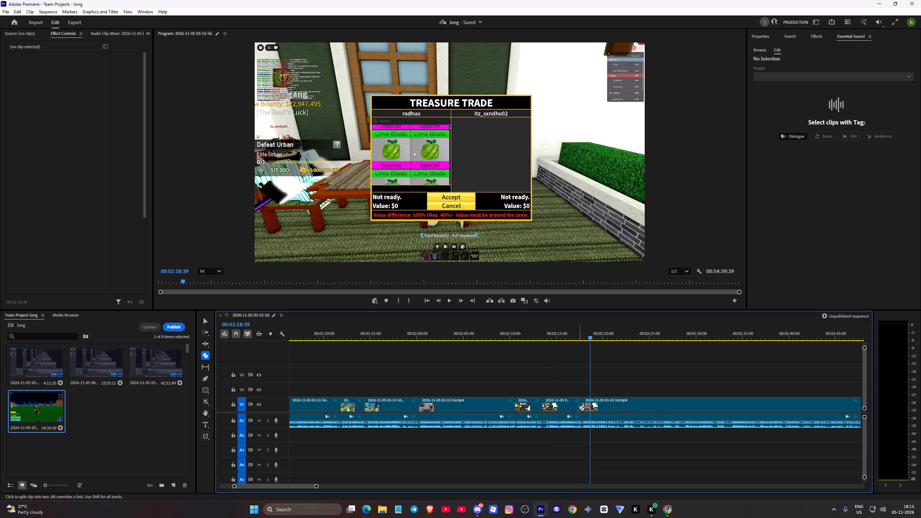
Delete the video and audio between the 00:02:13:30 and 00:02:17:49 cuts and close the gap.
key(v)
click(576, 408)
key(Delete)
click(570, 422)
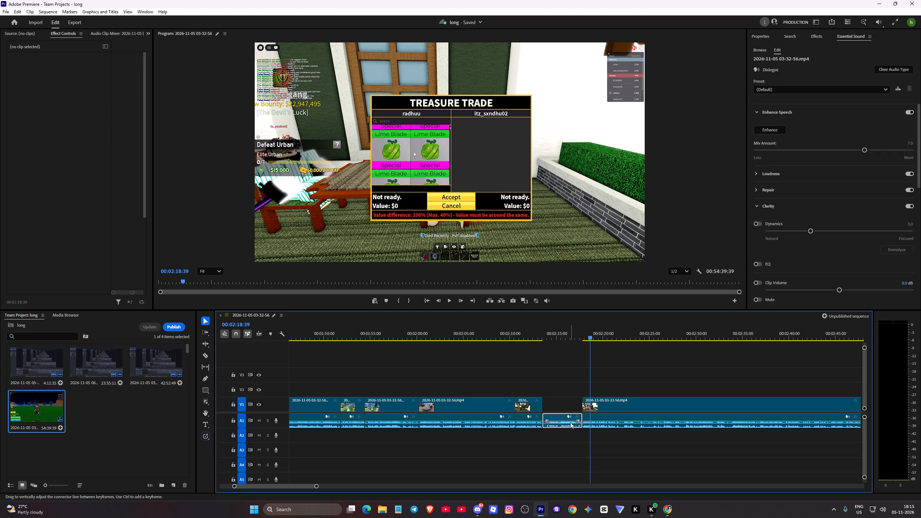
key(Delete)
click(567, 411)
key(Delete)
Replay from about 00:02:10:56 to review the join at 00:02:13:30 and the trade footage following it.
click(520, 331)
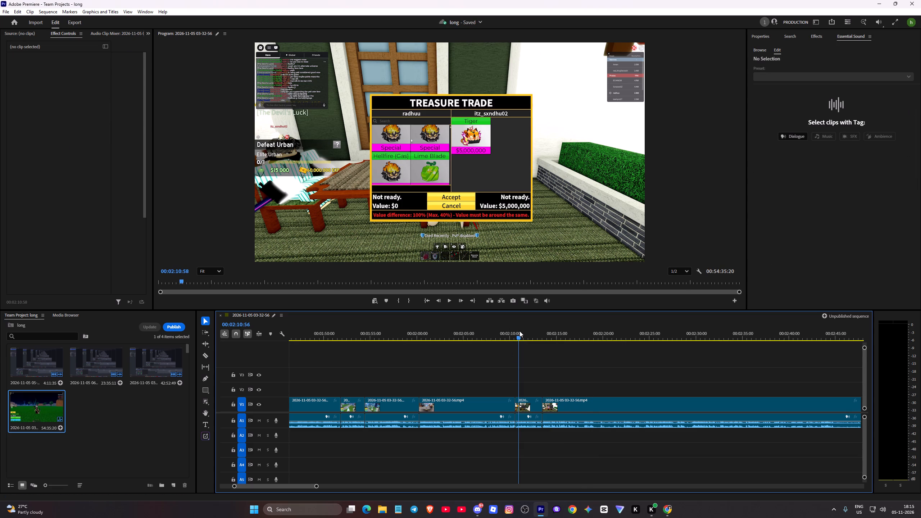
key(space)
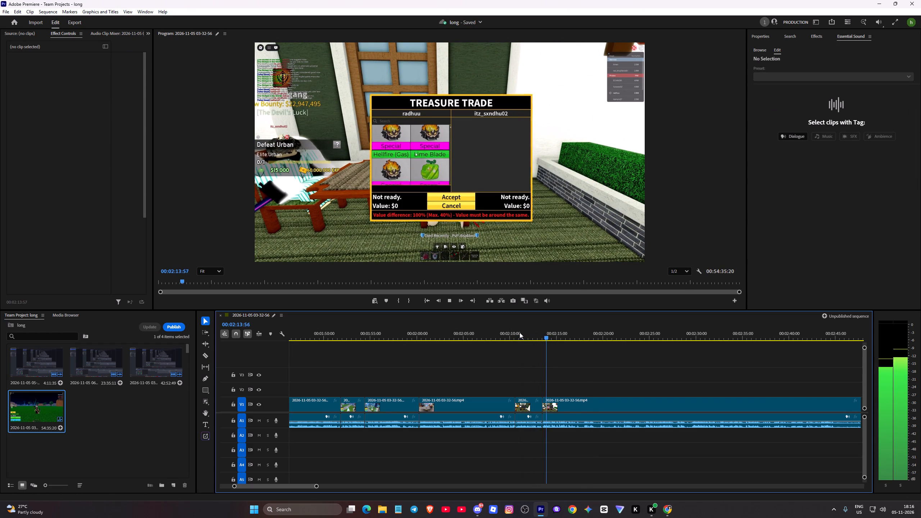
key(space)
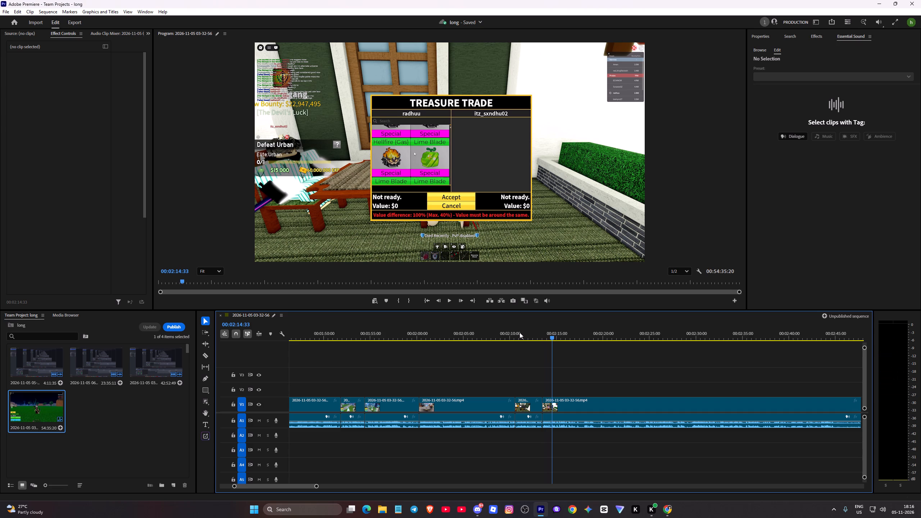
key(space)
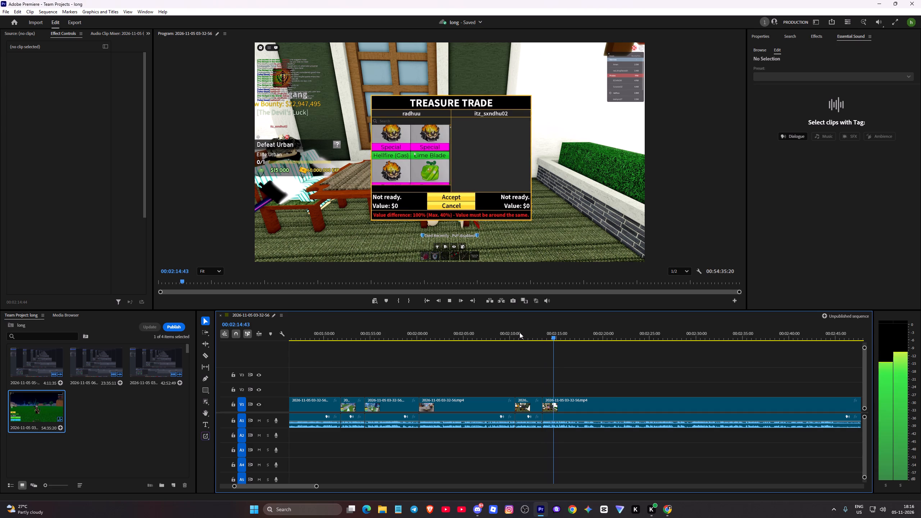
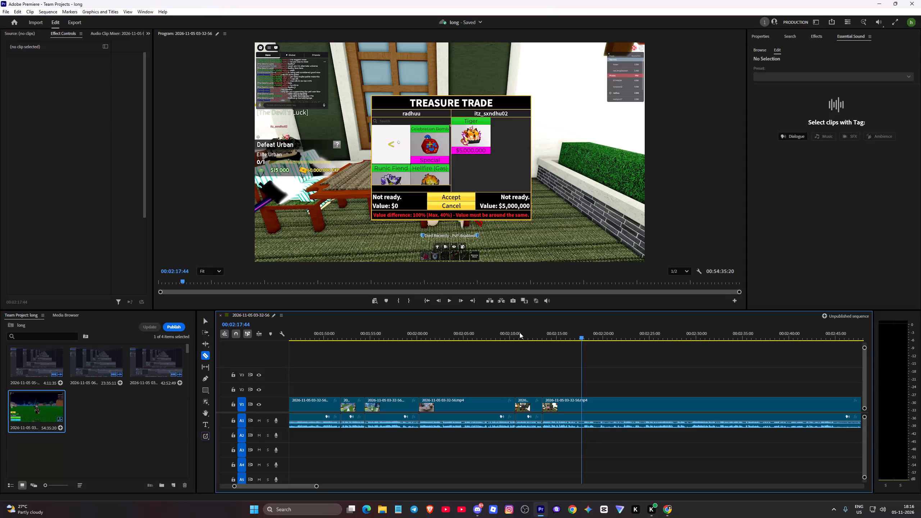
Split the video at 00:02:17:44, and split both the video and audio at about 00:02:17:27.
click(580, 407)
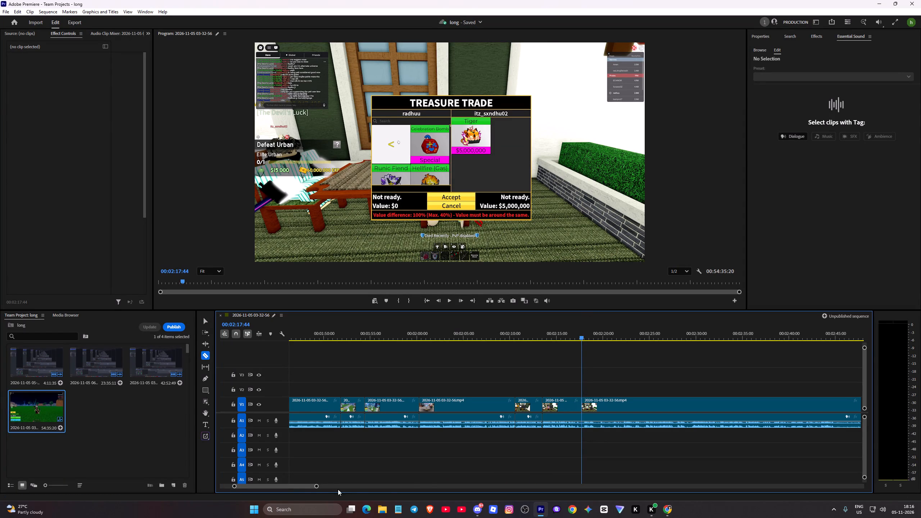
drag(317, 488, 266, 495)
click(558, 401)
click(559, 419)
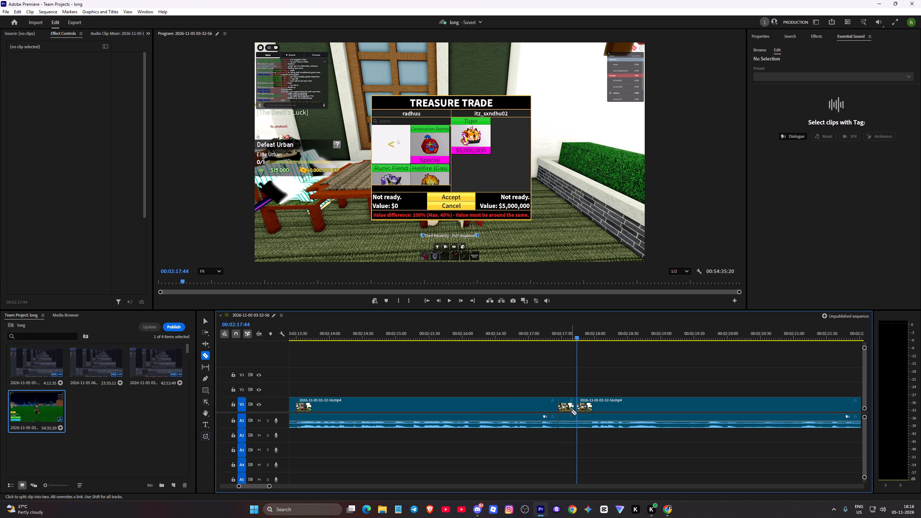
Play on through the treasure trade and split the audio and video at 00:02:27:55.
key(space)
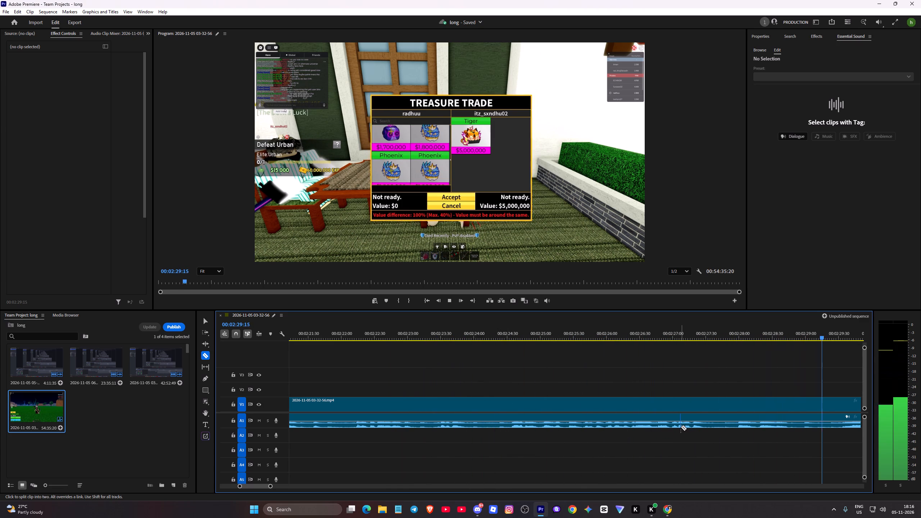
key(space)
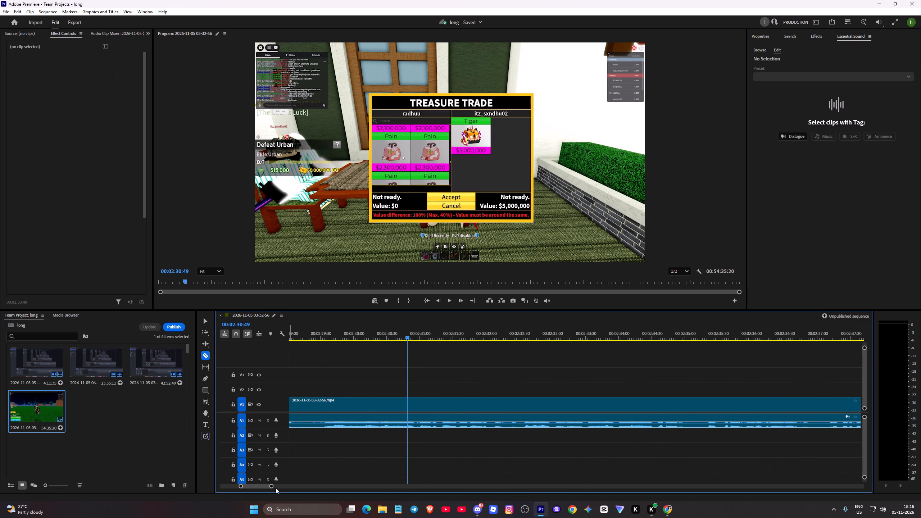
drag(271, 486, 325, 496)
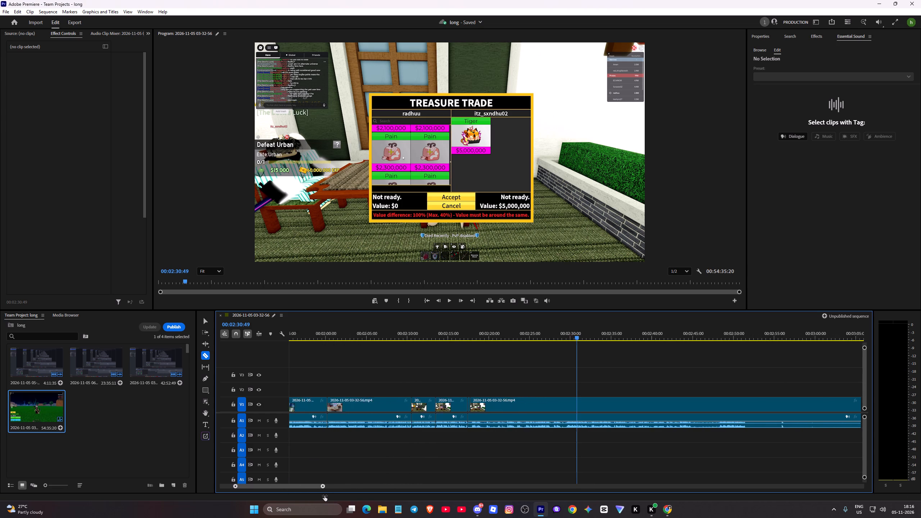
drag(325, 496, 287, 496)
click(495, 337)
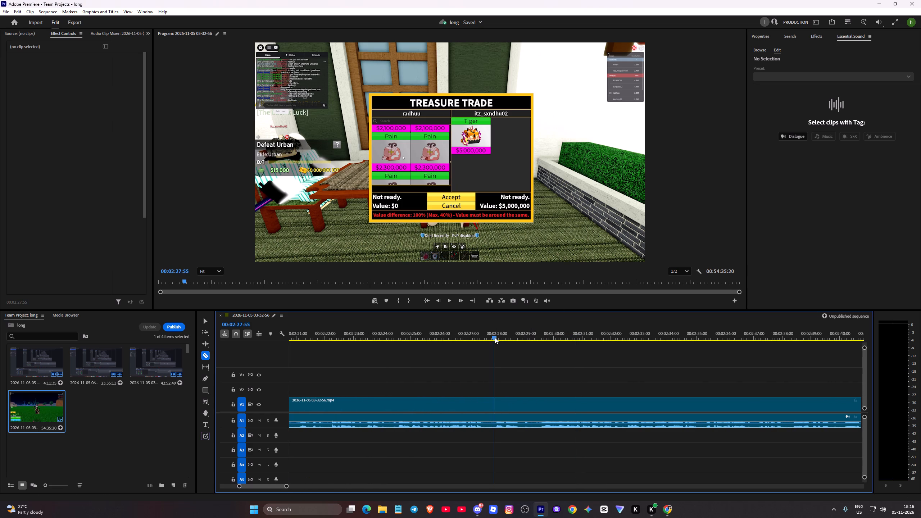
key(space)
key(space)
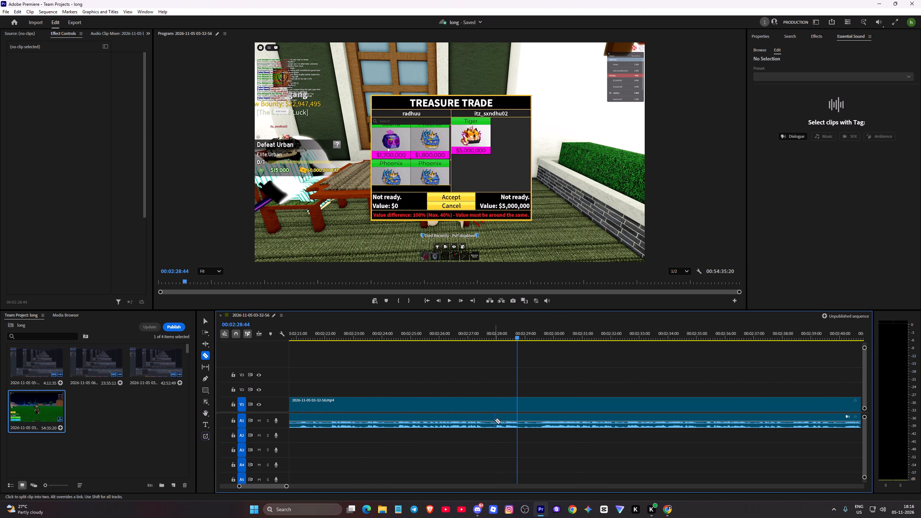
click(495, 420)
click(496, 408)
key(c)
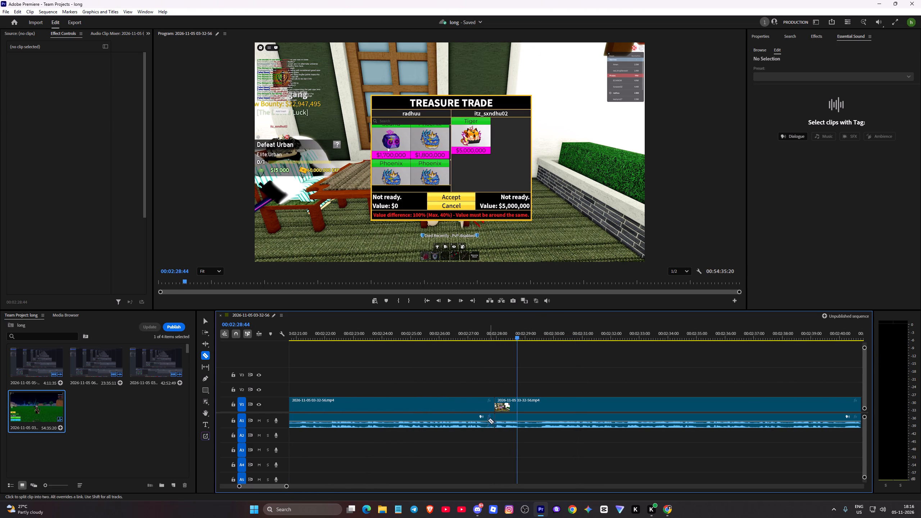
Delete the audio and video segments that end at the 00:02:27:55 cut and close the gap.
key(v)
click(481, 424)
key(Delete)
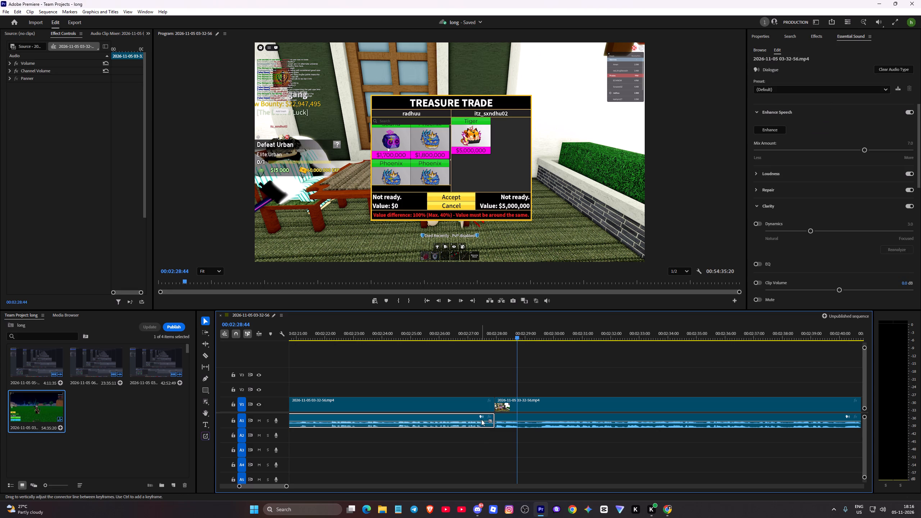
click(477, 402)
key(Delete)
click(477, 402)
key(Delete)
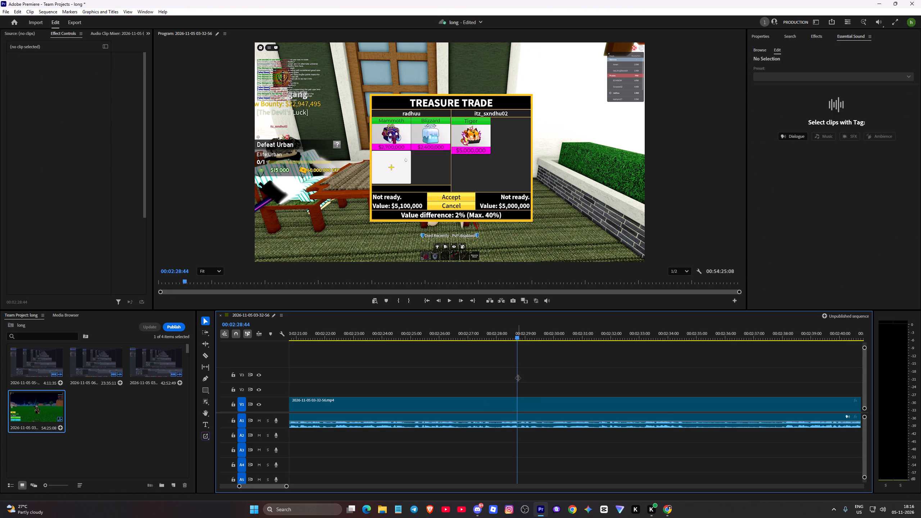
Scrub back through the edited sequence and replay the night-time running footage around 00:01:14.
drag(518, 378, 786, 400)
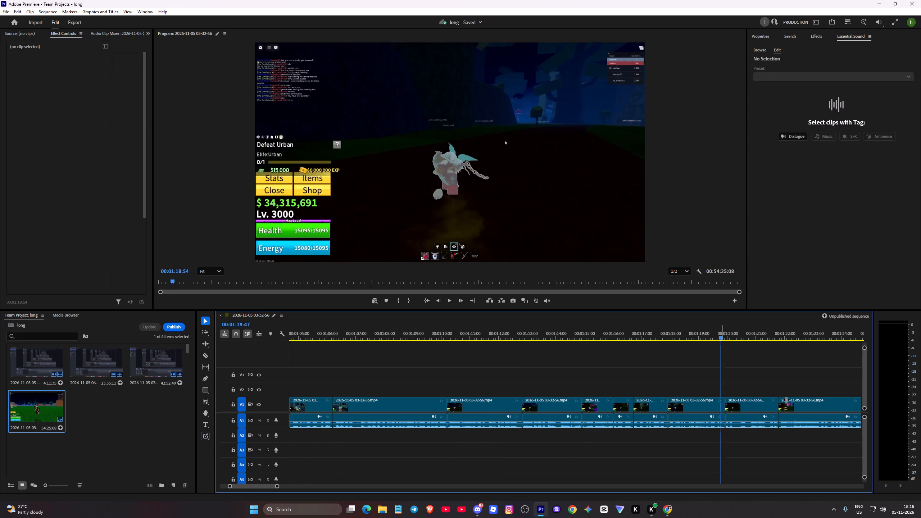
drag(786, 400, 272, 372)
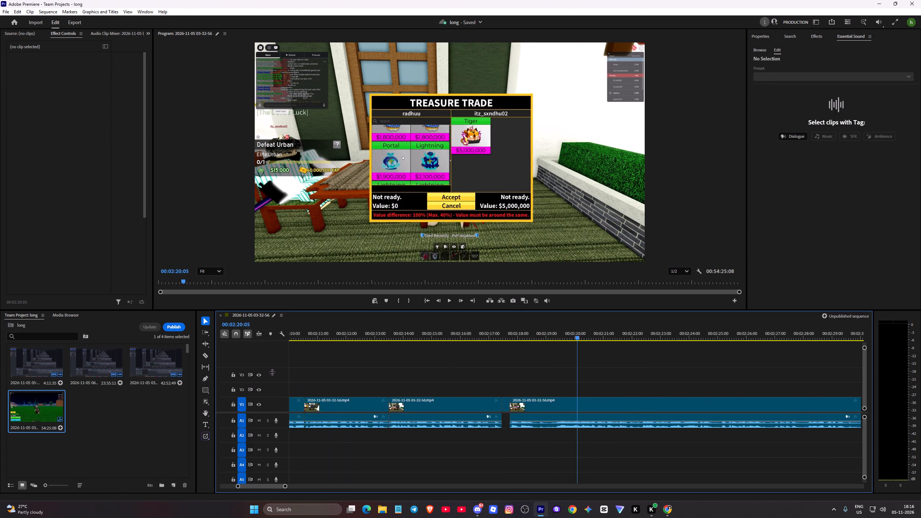
drag(272, 372, 766, 387)
key(space)
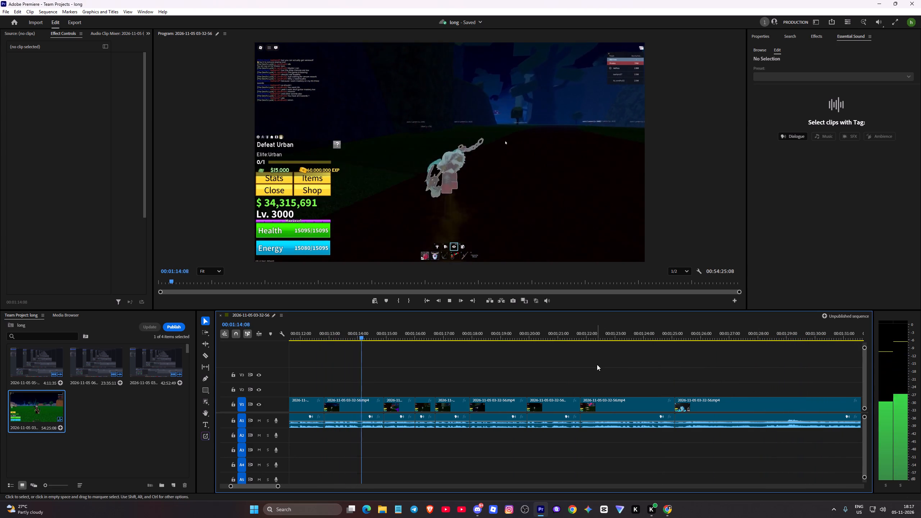
click(585, 353)
Review the edit from 00:01:21:07, through the Yeti transformation and fight, to the treasure trade at about 00:02:18.
click(562, 337)
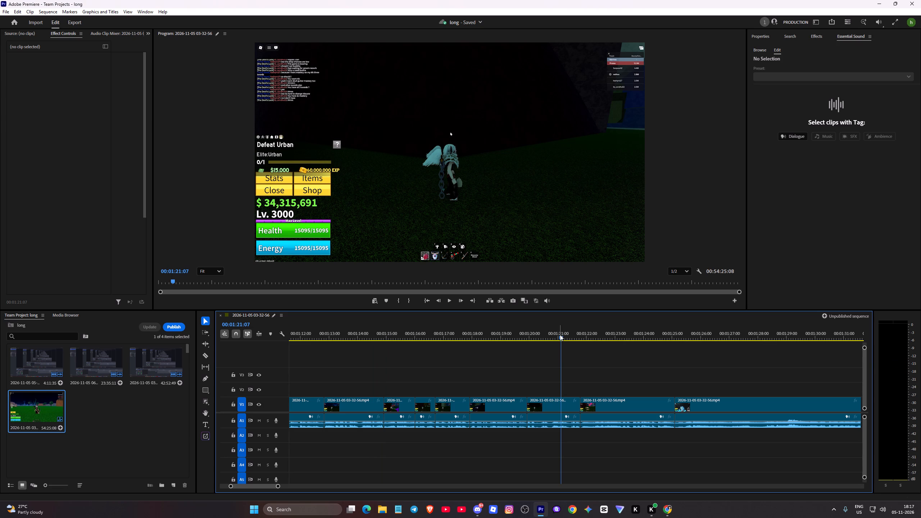
key(space)
key(space)
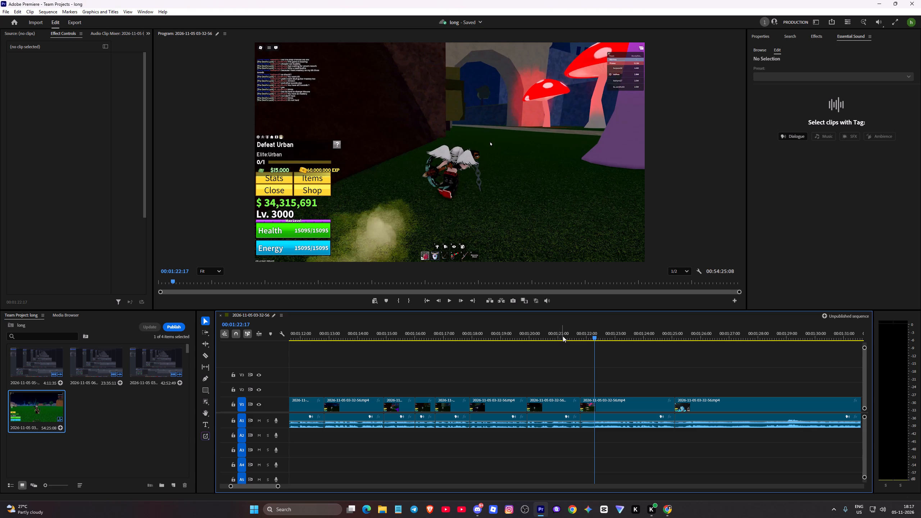
key(space)
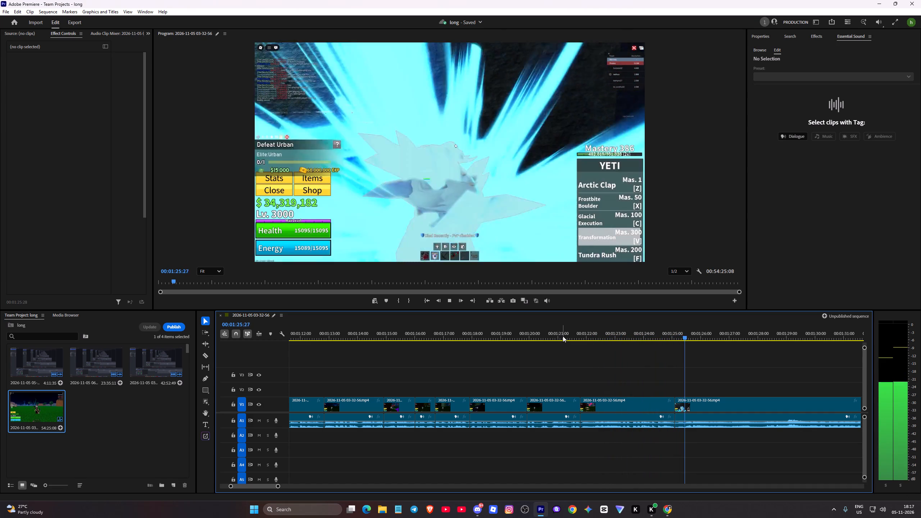
key(space)
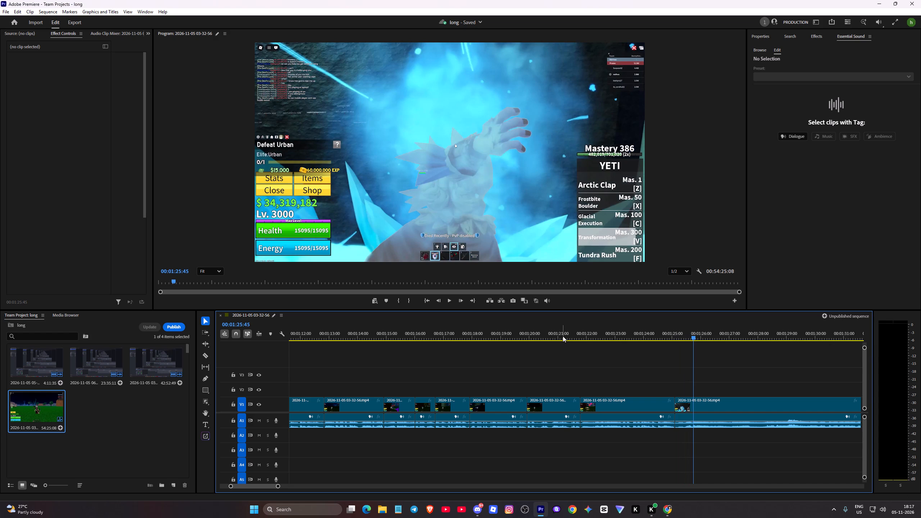
key(space)
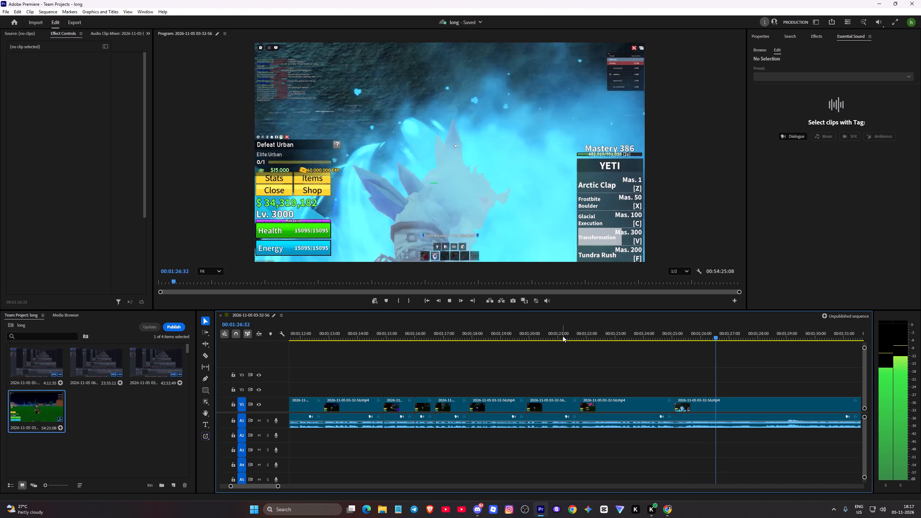
key(space)
key(space)
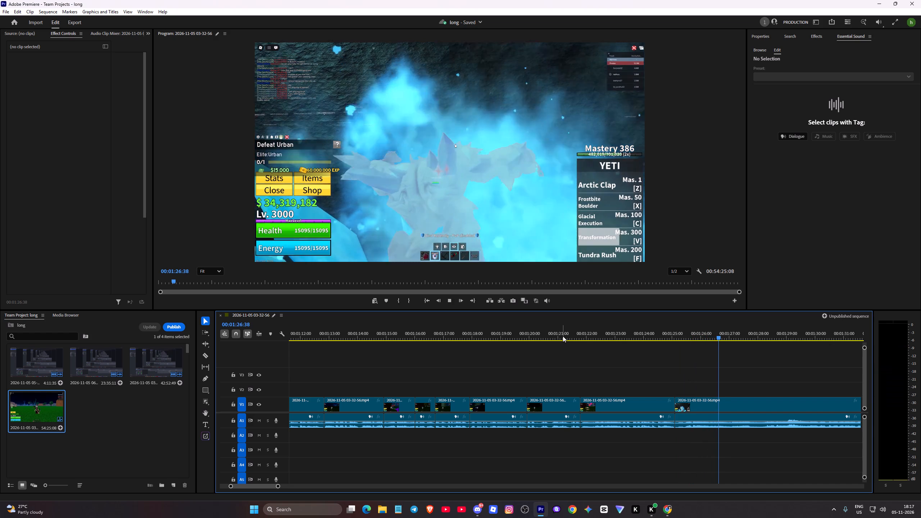
key(space)
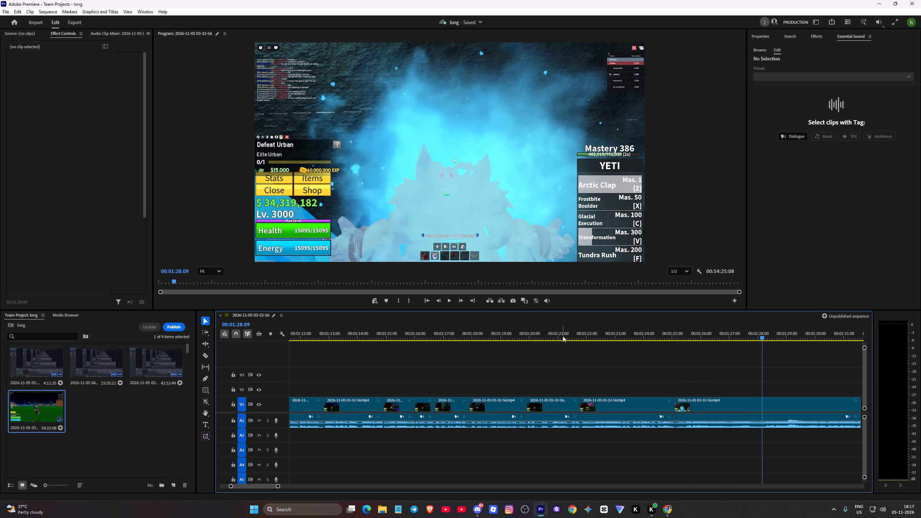
key(space)
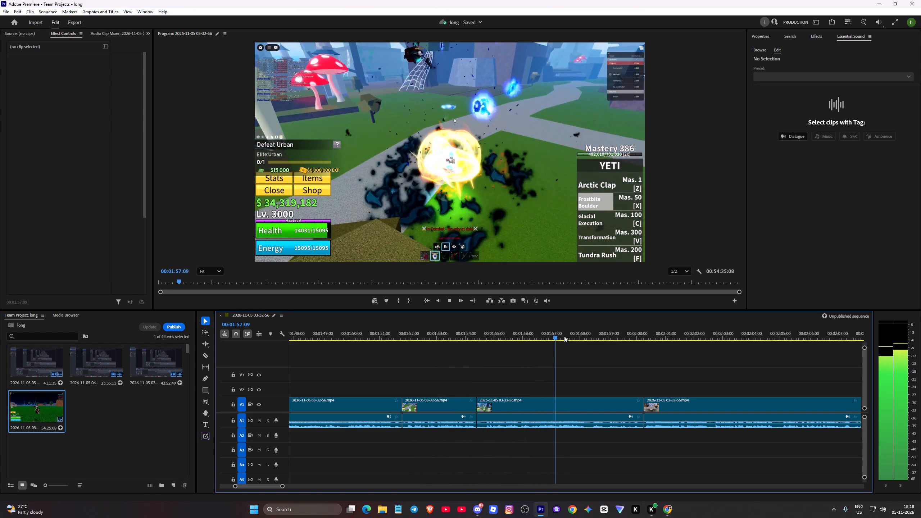
key(space)
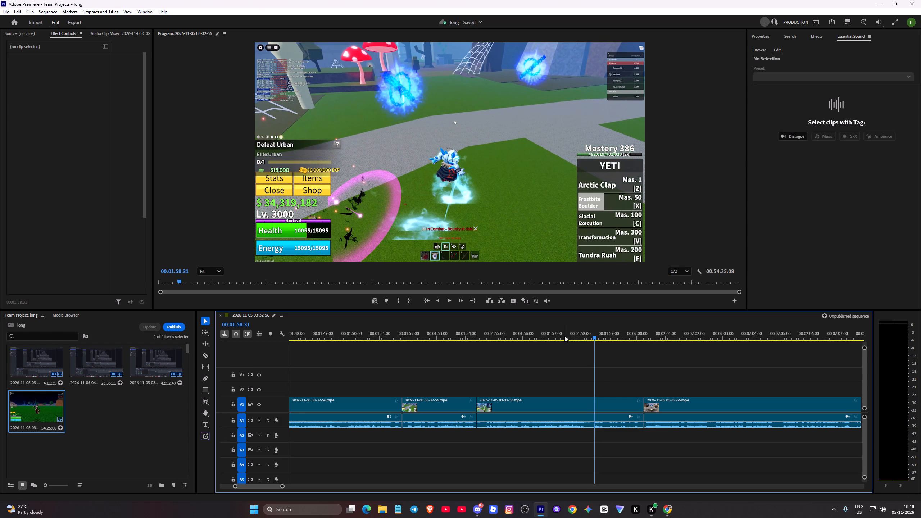
key(space)
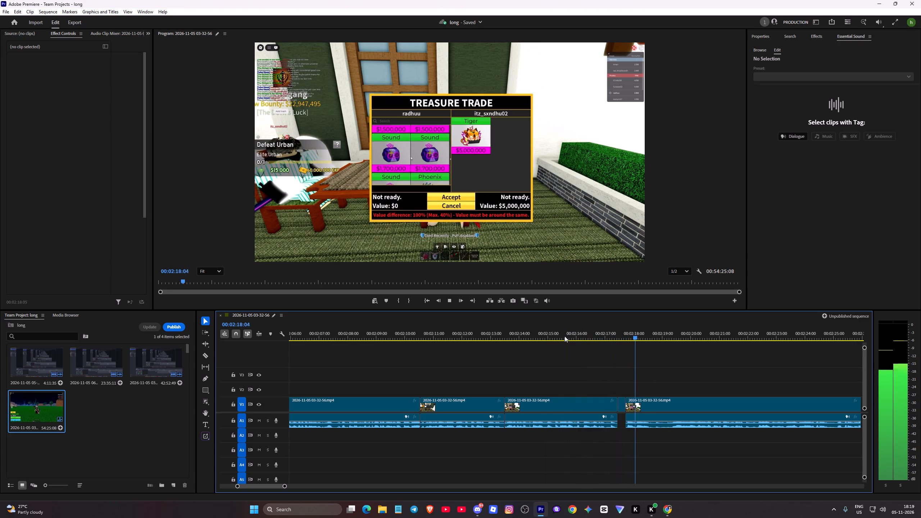
key(space)
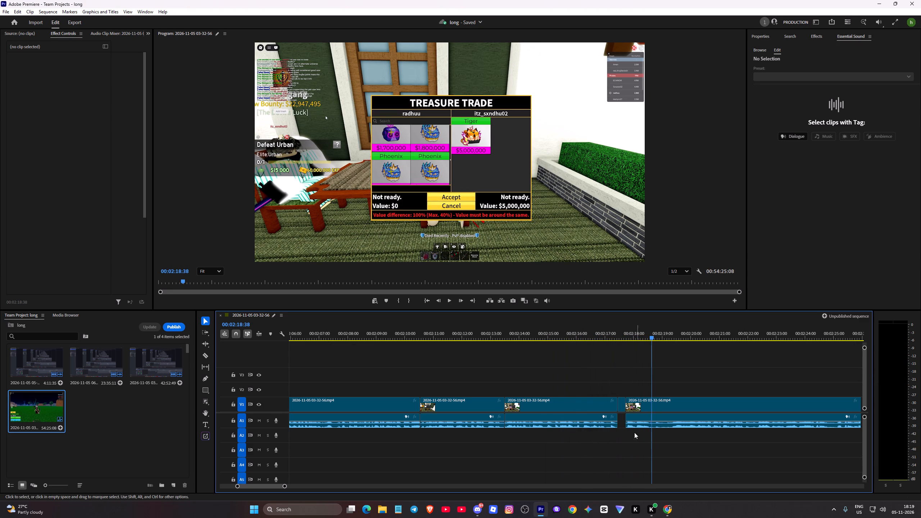
Delete the leftover video piece between 00:02:17:27 and 00:02:17:44 above the audio gap and close the gap.
click(622, 405)
key(Delete)
click(622, 405)
key(Delete)
Replay from about 00:02:16:40 to review the join at 00:02:17:27 and the trade footage following it.
click(595, 334)
key(space)
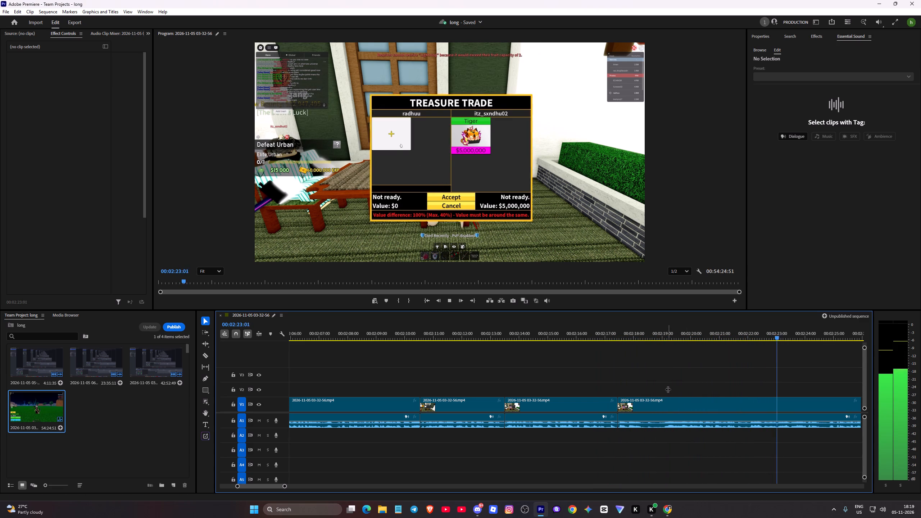
key(space)
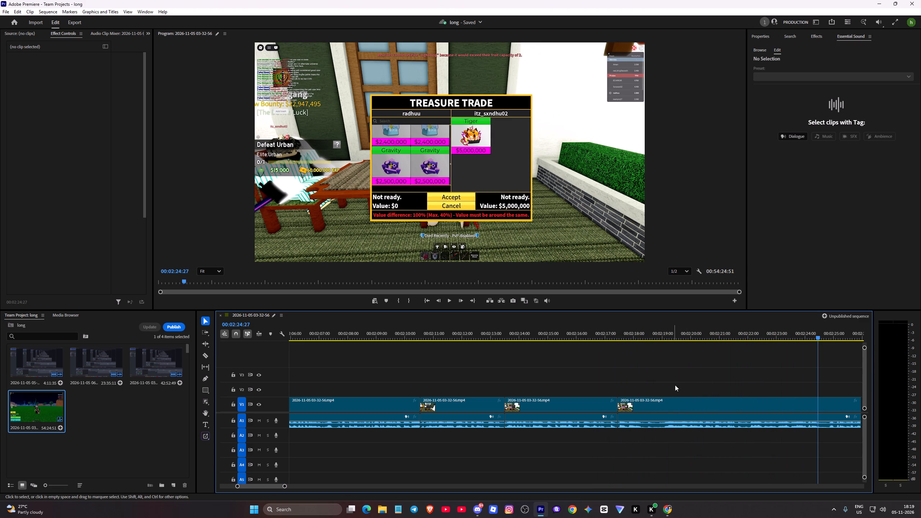
Replay from about 00:02:18:00 and split the video and audio at about 00:02:18:20 and 00:02:18:49.
click(632, 332)
key(space)
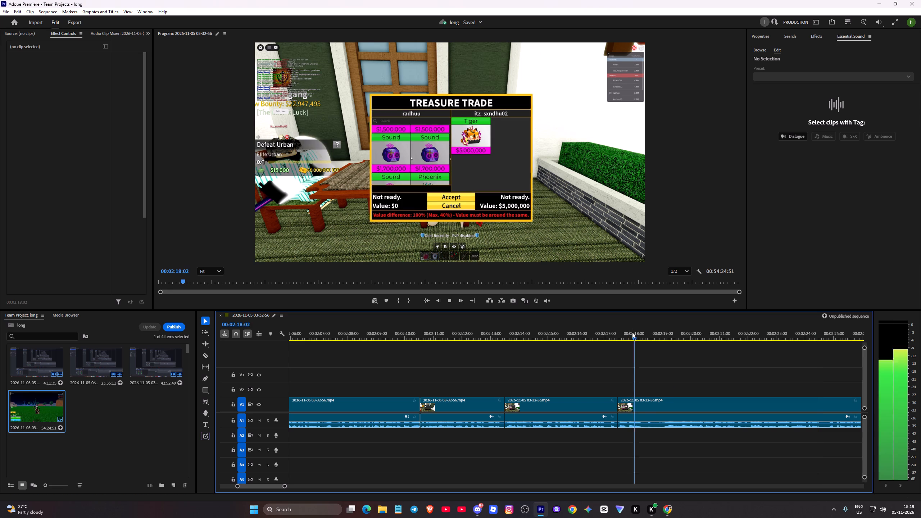
key(space)
key(c)
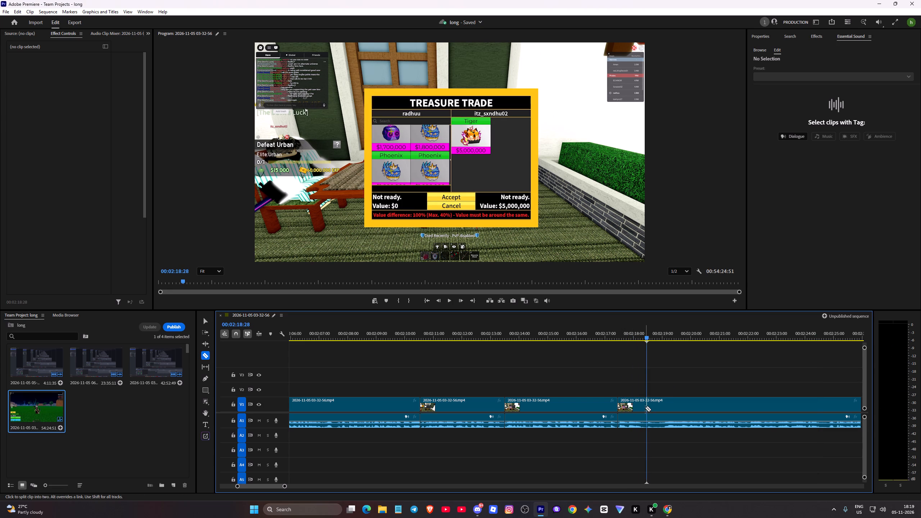
click(643, 406)
click(642, 419)
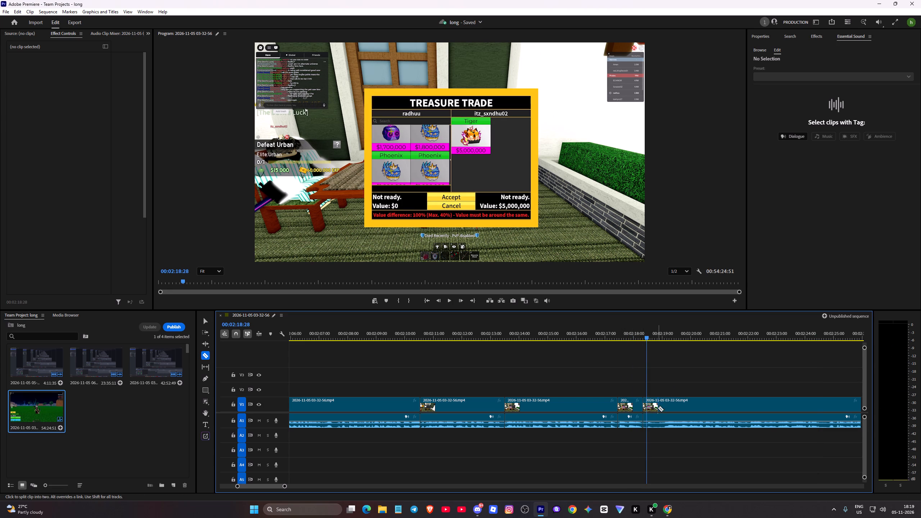
click(657, 404)
click(655, 421)
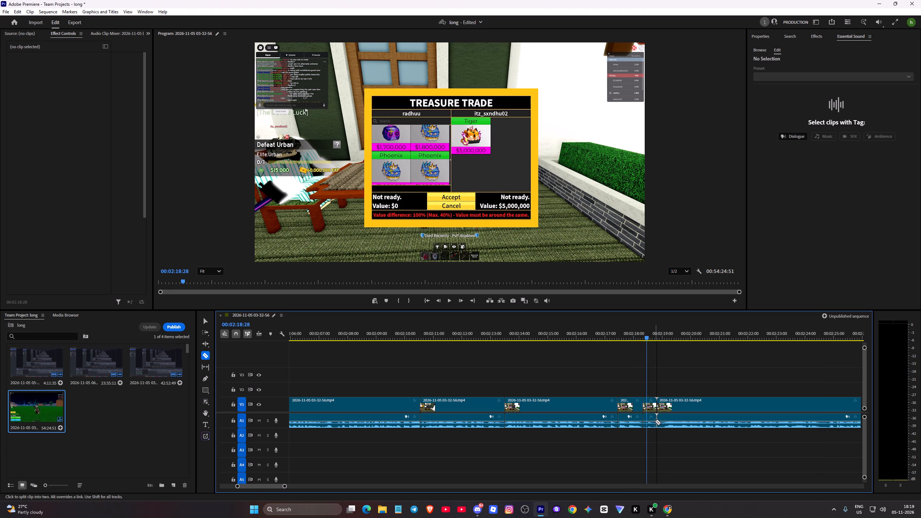
Delete the audio and video between the 00:02:18:20 and 00:02:18:49 cuts and close the gap.
key(v)
click(653, 422)
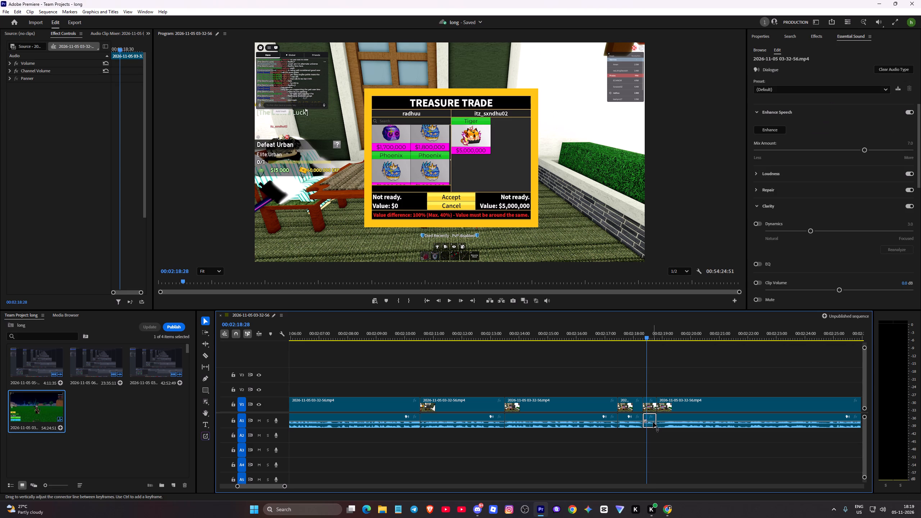
key(Delete)
click(653, 407)
key(Delete)
click(653, 407)
key(Delete)
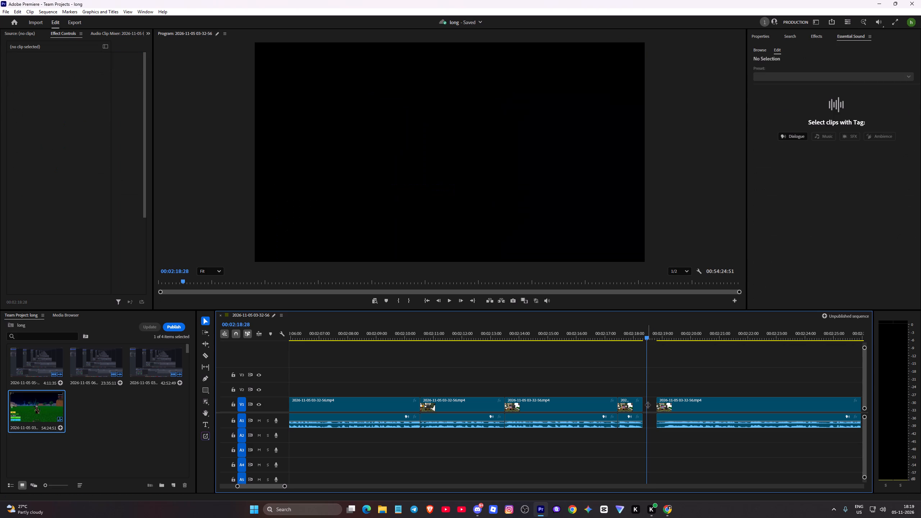
click(648, 405)
click(650, 404)
key(Delete)
Replay from about 00:02:18:05 to review the join at 00:02:18:20 and the trade footage up to about 00:02:25.
drag(647, 390, 636, 392)
key(space)
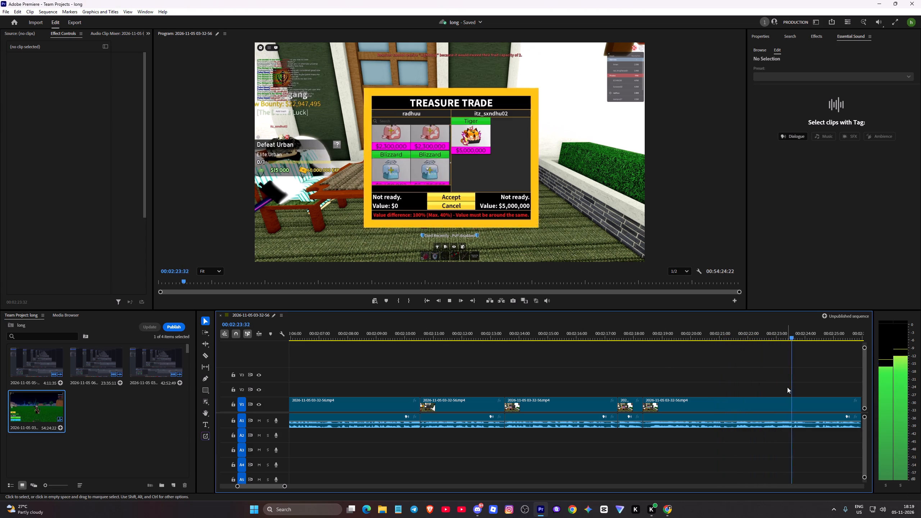
key(space)
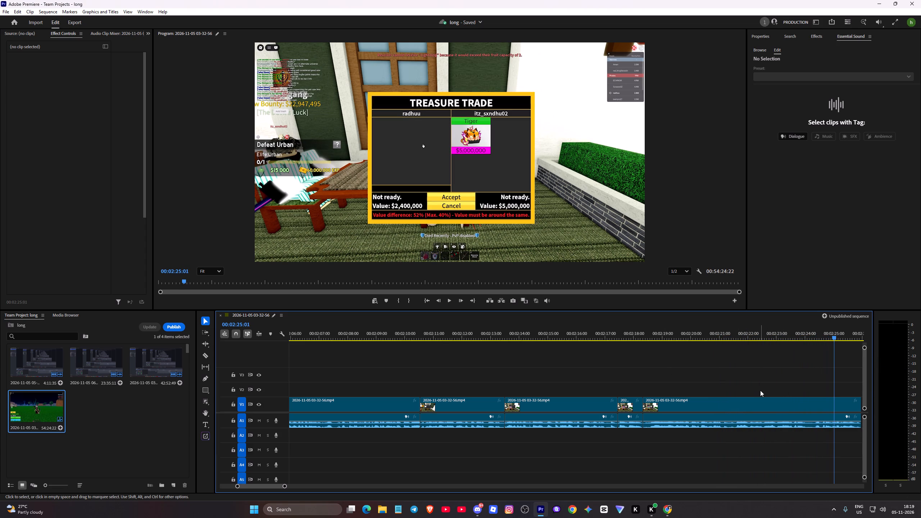
Split the video and audio of the trade footage at about 00:02:24:02 and 00:02:24:20.
key(c)
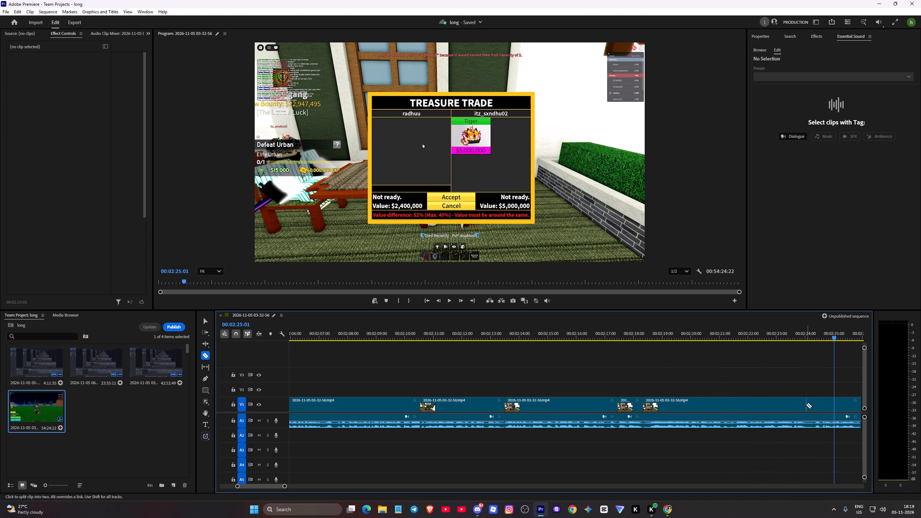
click(806, 405)
click(815, 400)
click(807, 415)
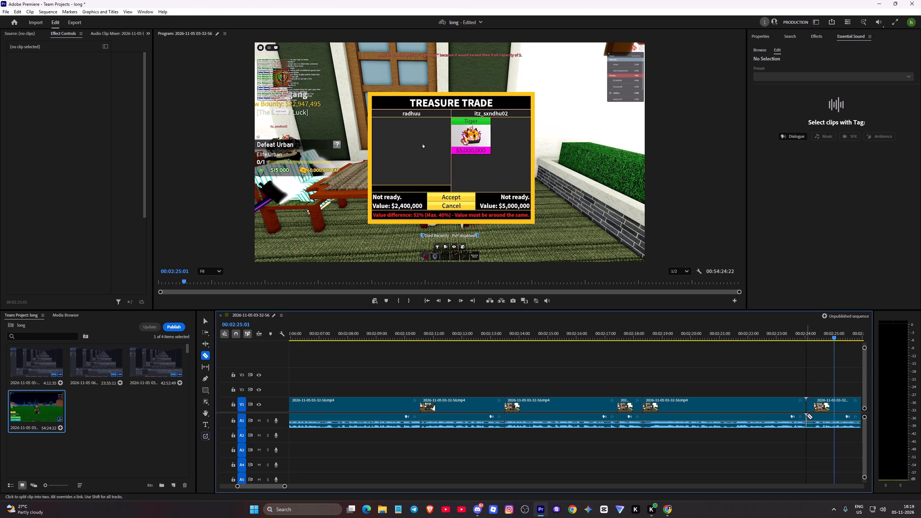
click(814, 414)
key(c)
Delete the audio and video between the 00:02:24:02 and 00:02:24:20 cuts and close the gap.
key(v)
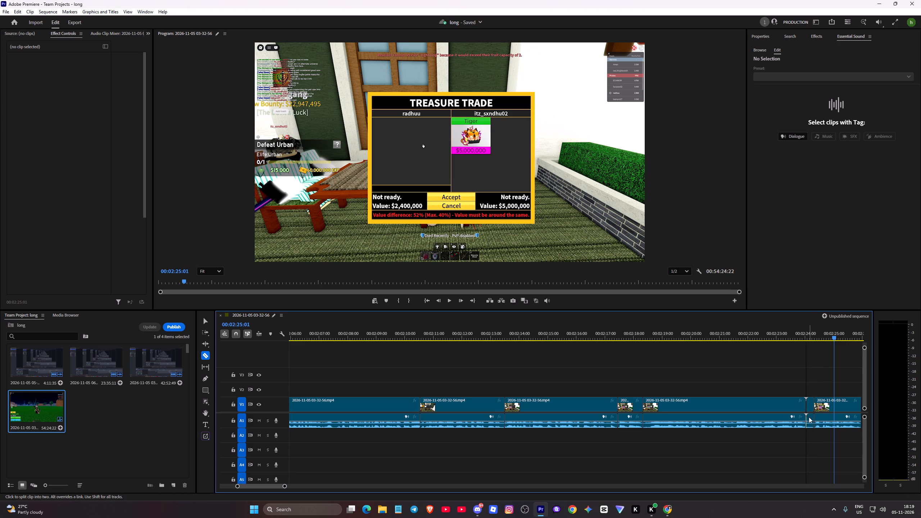
click(811, 419)
key(Delete)
click(812, 407)
key(Delete)
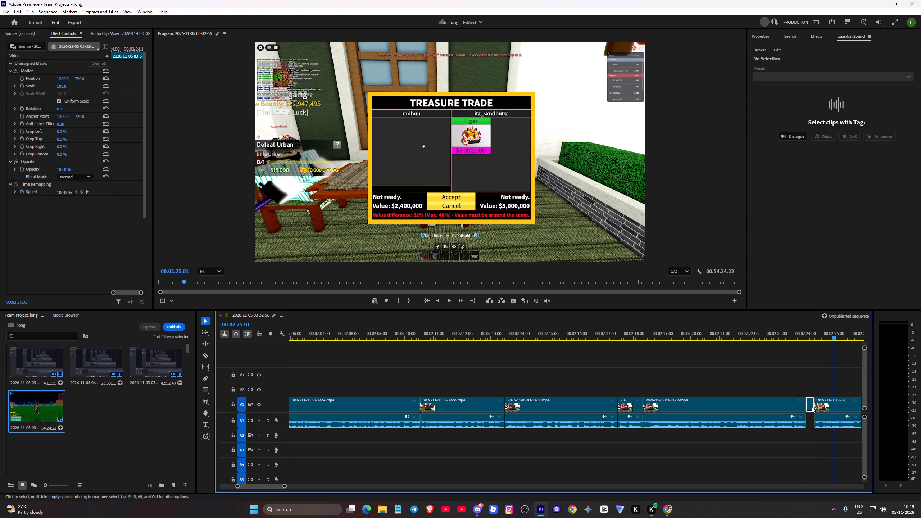
click(812, 407)
key(Delete)
Replay from about 00:02:23:14 to review the join at 00:02:24:02 and the trade footage up to about 00:02:33:35.
click(783, 336)
key(space)
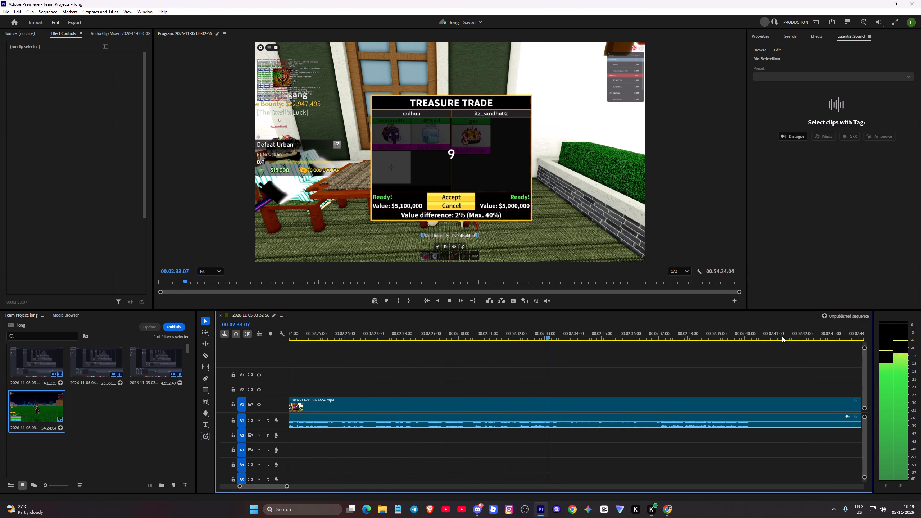
key(space)
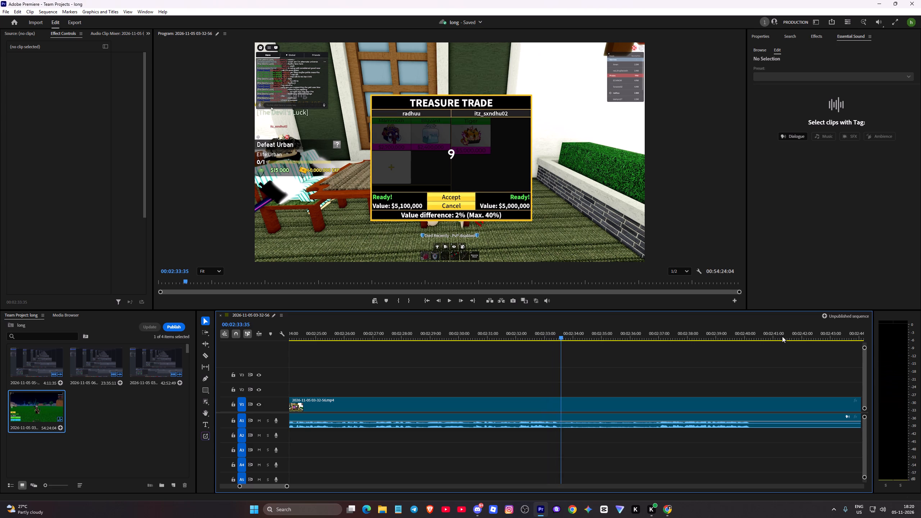
Split the audio and video at about 00:02:32:04 and 00:02:33:35.
key(c)
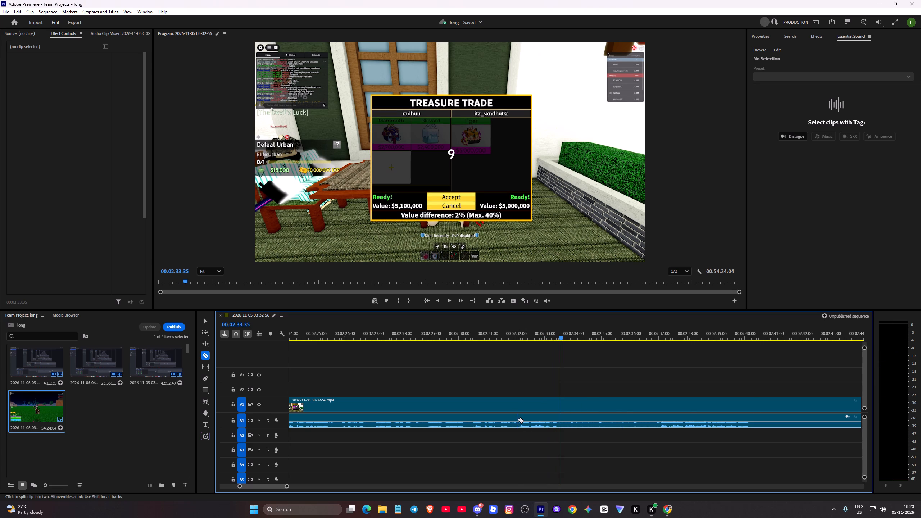
click(518, 419)
click(518, 406)
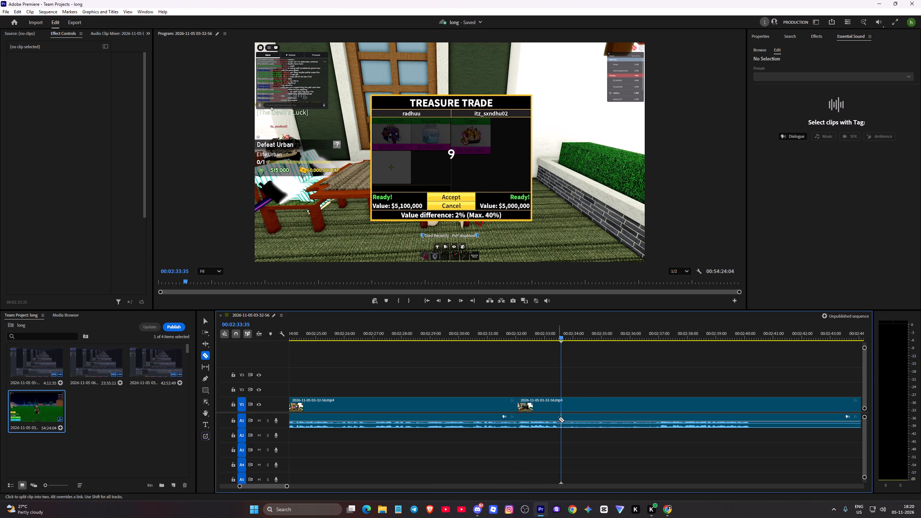
click(558, 419)
click(561, 405)
key(c)
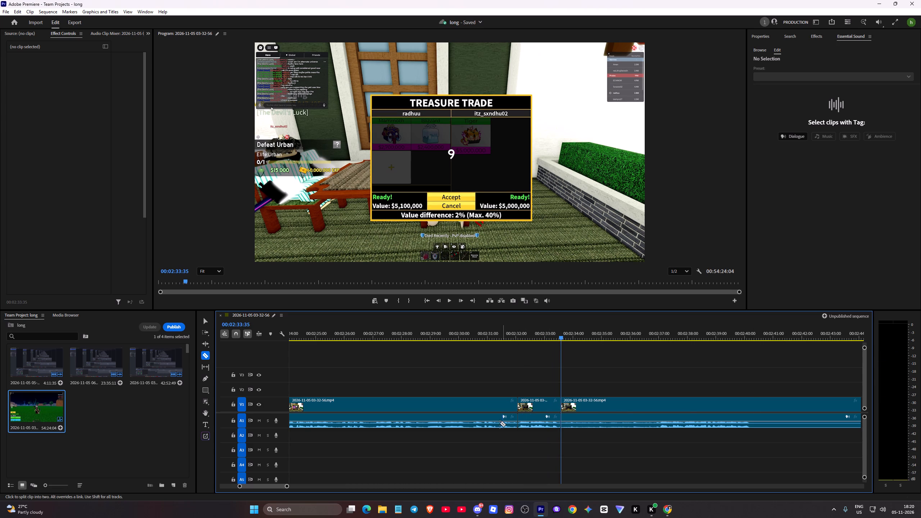
Delete the audio and video between the 00:02:24:02 join and the 00:02:32:04 cut and close the gap.
key(v)
click(495, 424)
key(Delete)
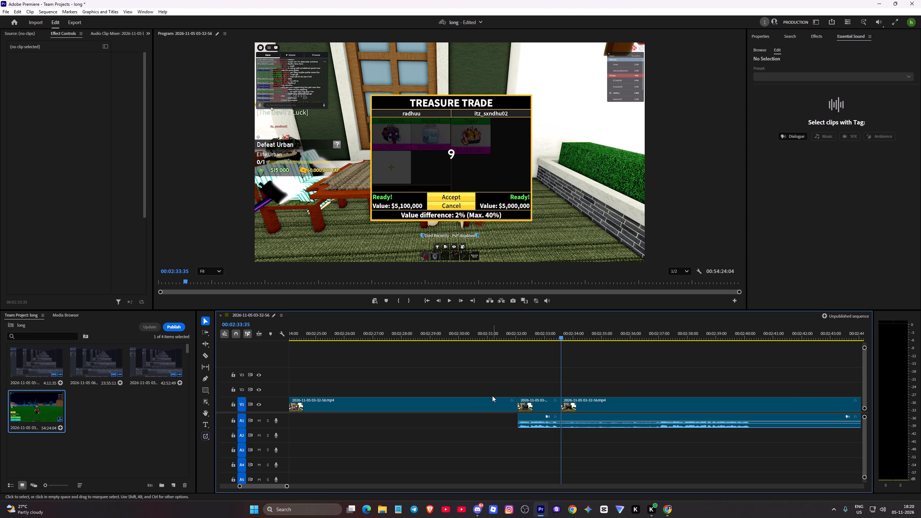
click(491, 404)
key(Delete)
click(494, 405)
key(Delete)
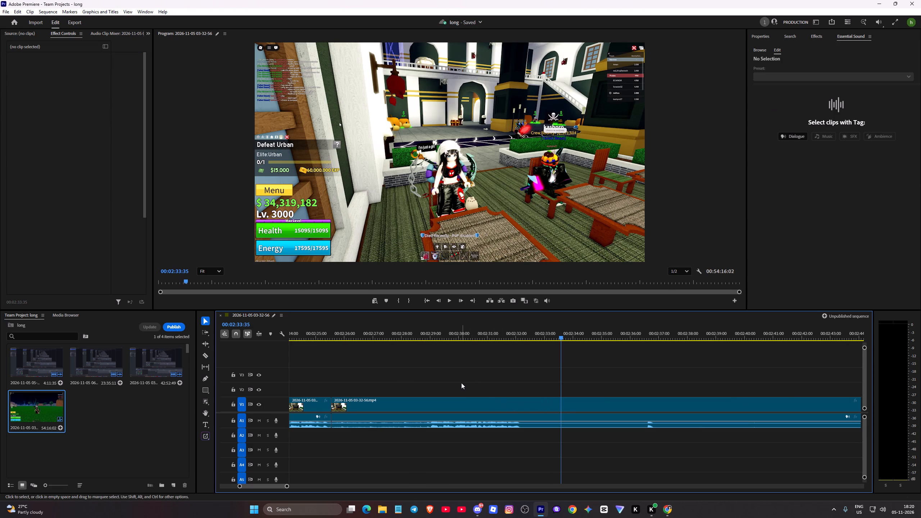
Replay from about 00:02:25:00 to review the join at 00:02:25:33 and the footage up to about 00:02:32:13.
click(315, 337)
key(space)
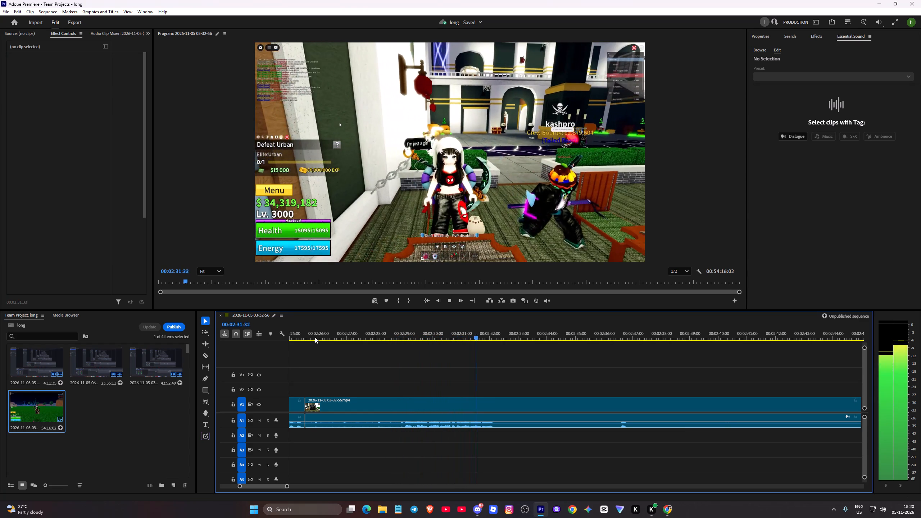
key(space)
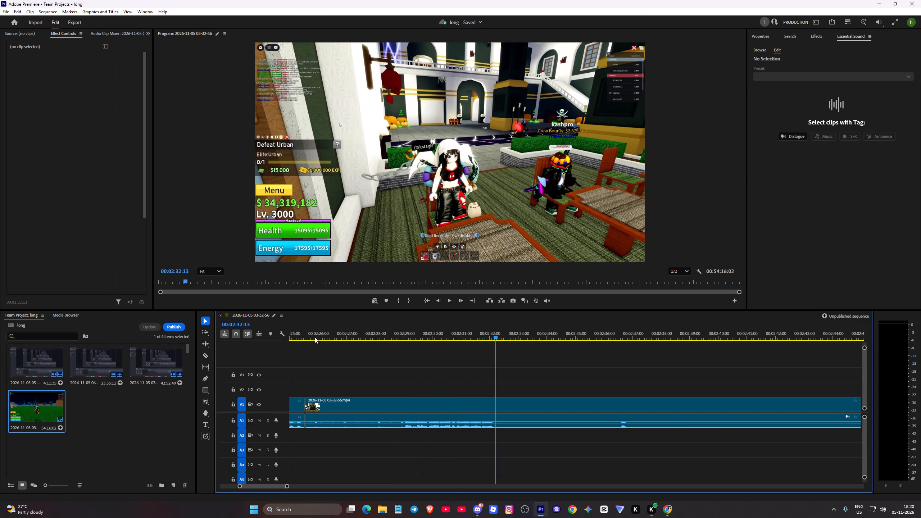
Split the audio and video at about 00:02:28:53 and 00:02:32:13.
key(c)
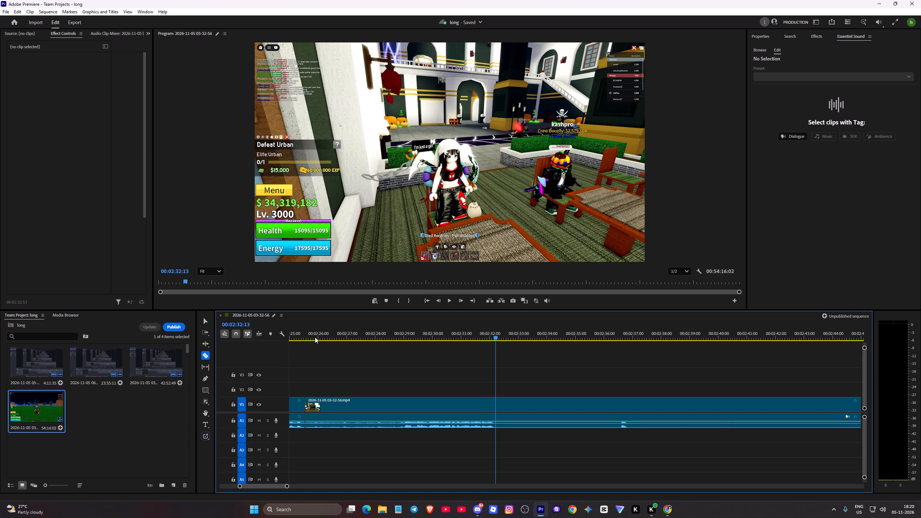
click(401, 420)
click(400, 407)
click(494, 421)
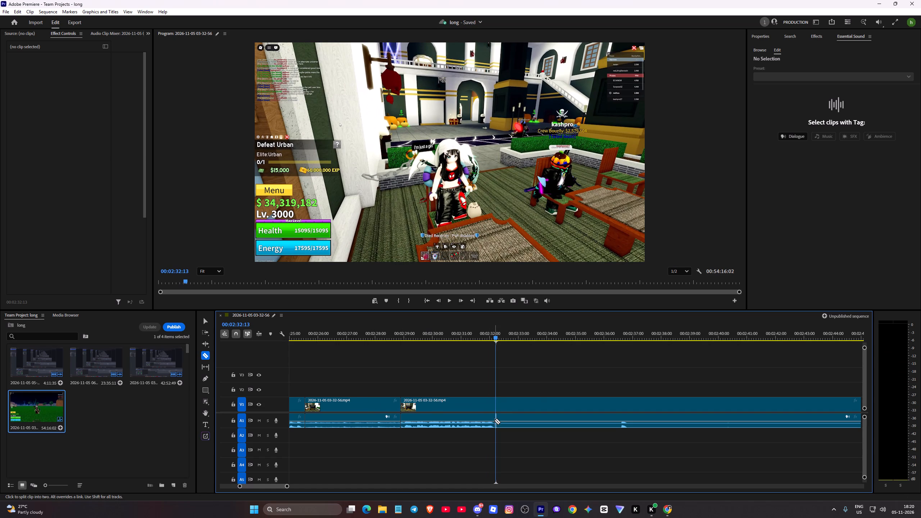
click(494, 406)
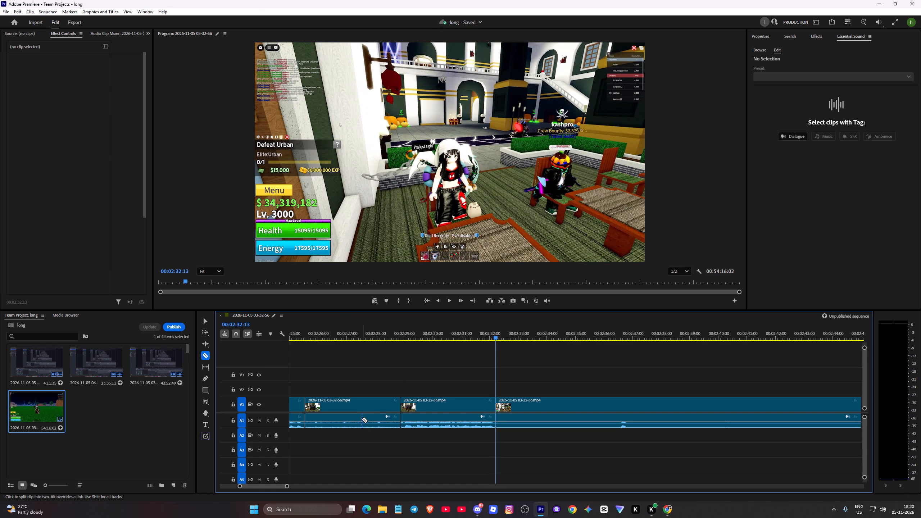
Delete the audio and video between the 00:02:25:33 and 00:02:28:53 cuts and close the gap.
key(v)
click(360, 420)
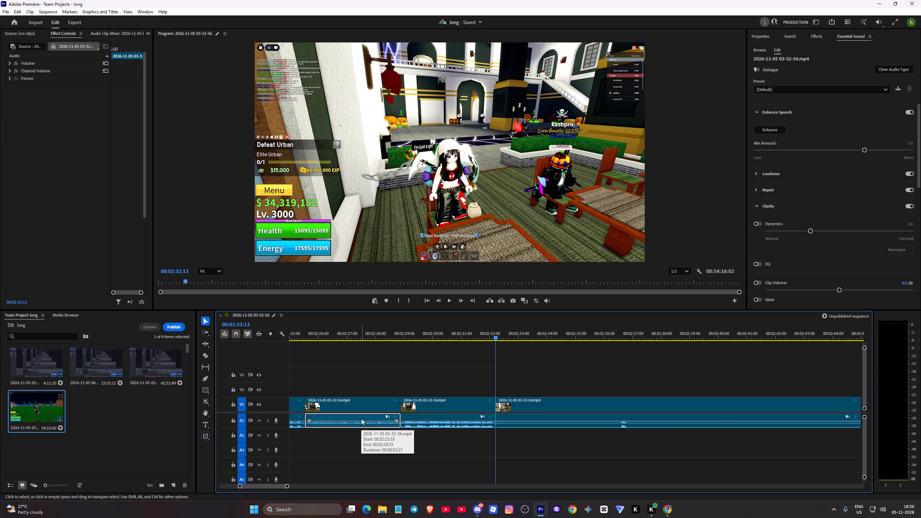
key(Delete)
click(373, 404)
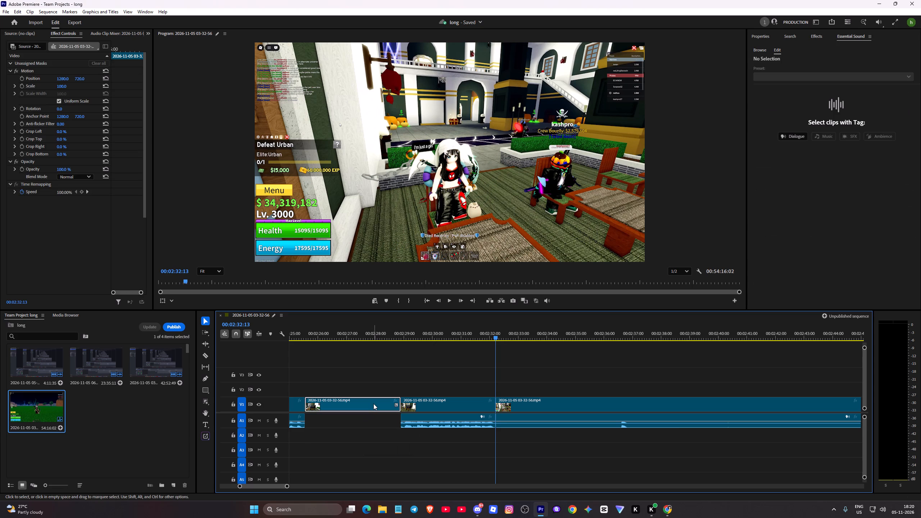
key(Delete)
click(373, 404)
key(Delete)
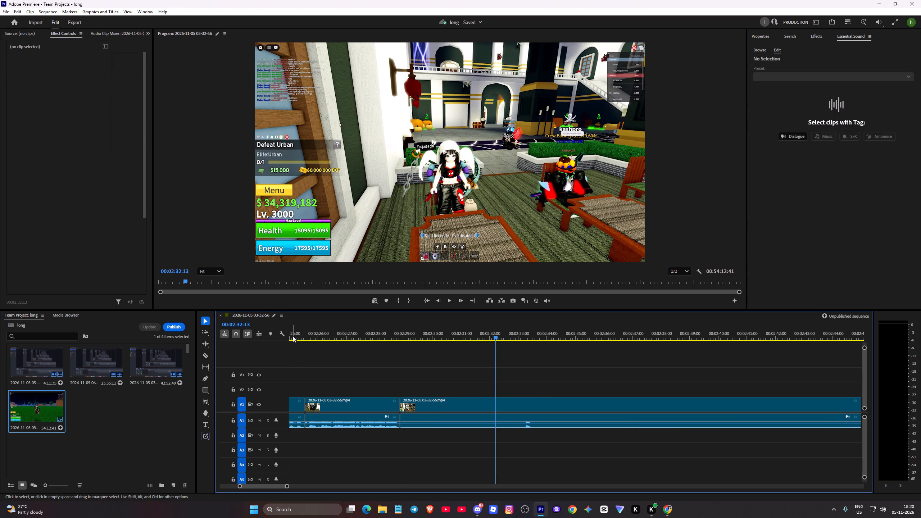
Move back to 00:02:08:24 and replay the edited trade section with its joins up to about 00:02:29:01.
click(293, 336)
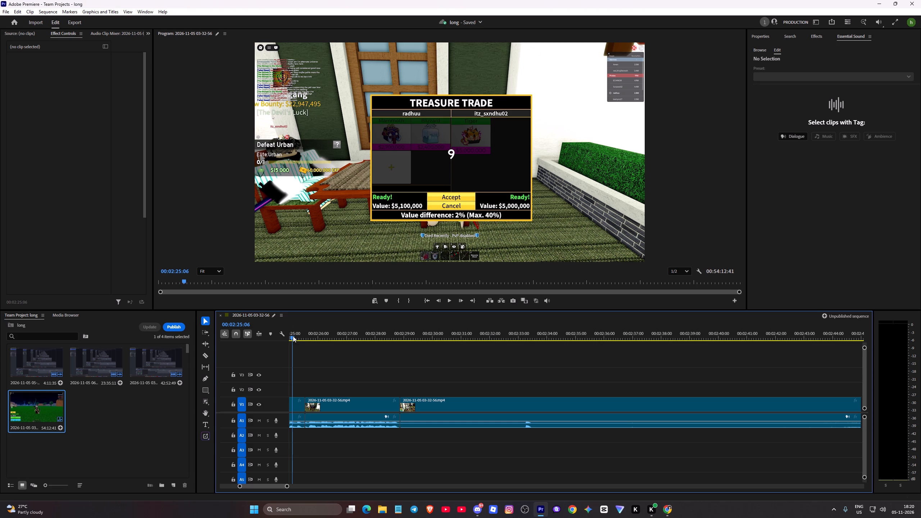
drag(292, 337, 275, 340)
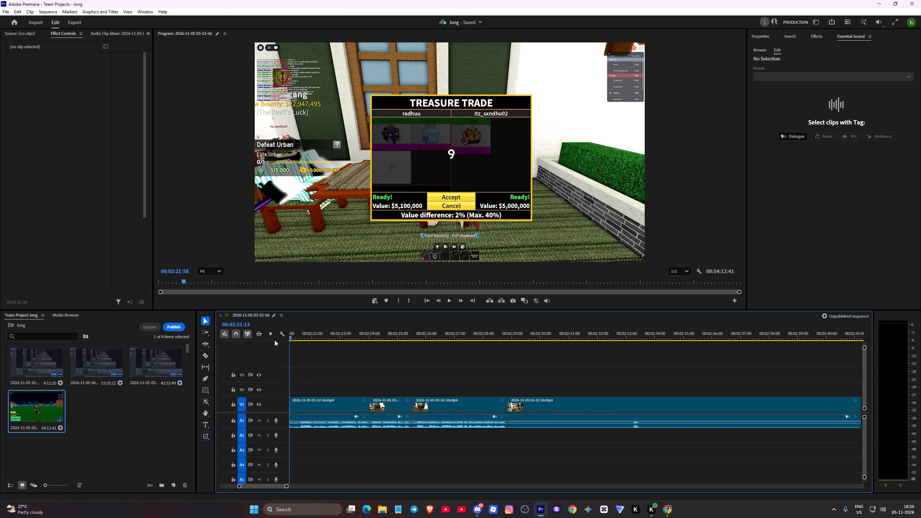
drag(275, 340, 354, 353)
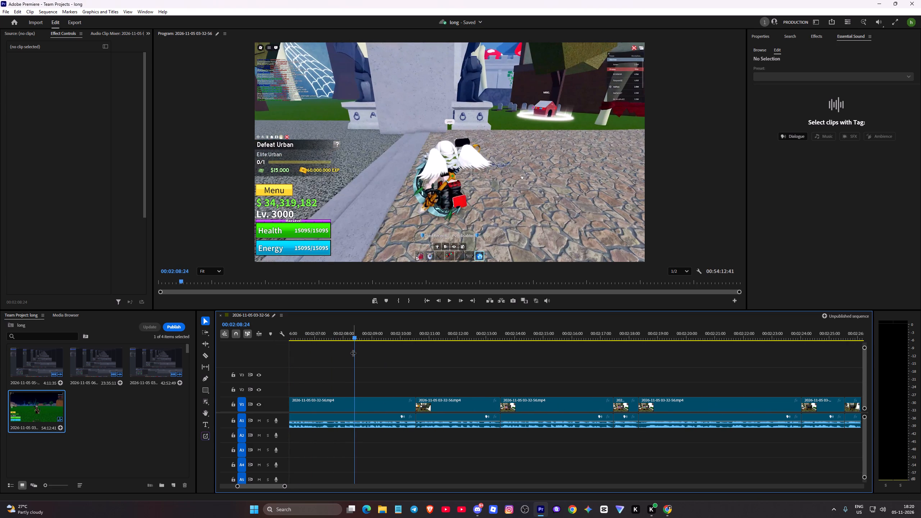
key(space)
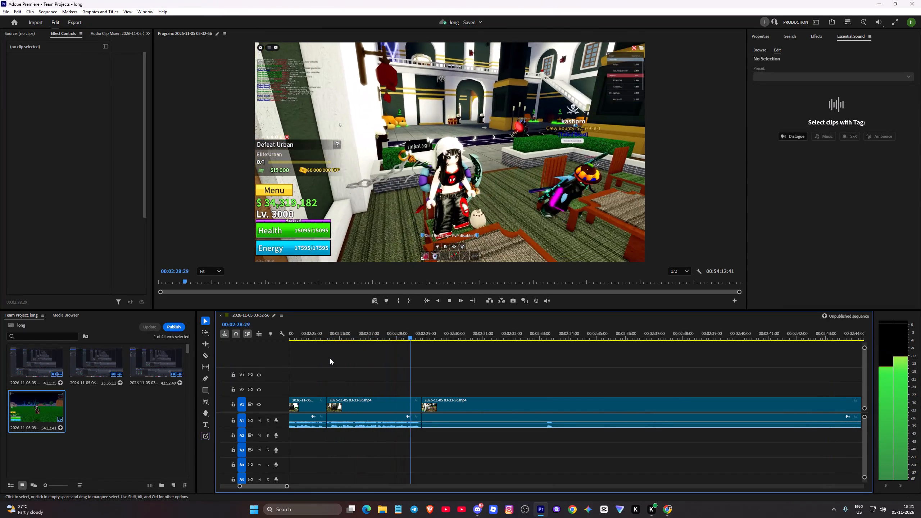
key(space)
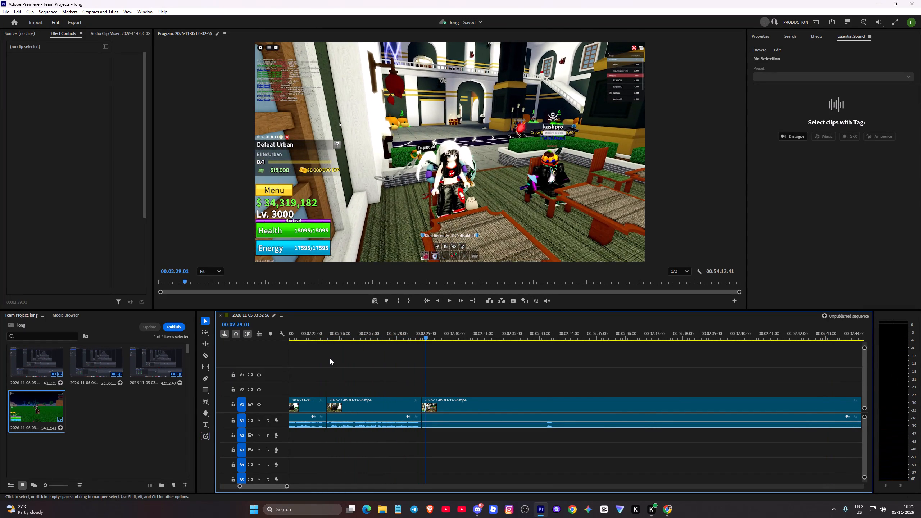
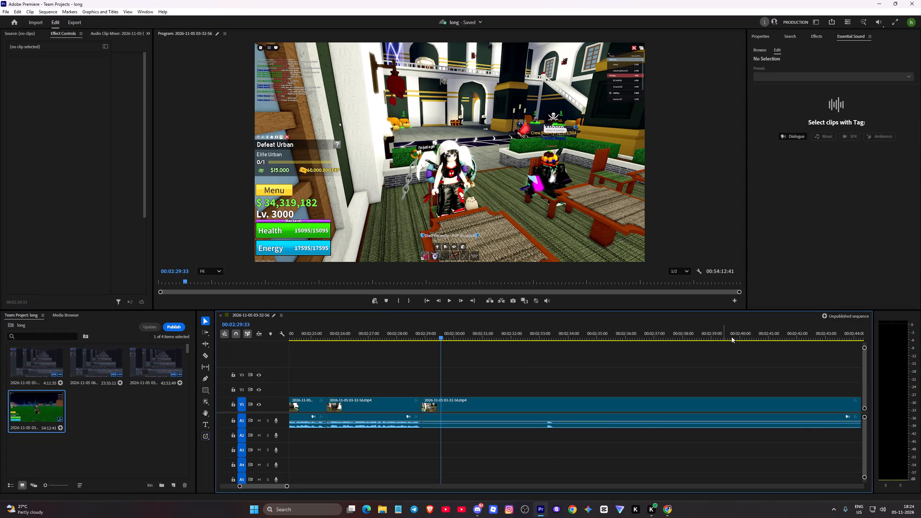
Skim and play the footage from about 00:02:43:31 to 00:03:32:46, looking for where the trade scene should resume.
click(841, 336)
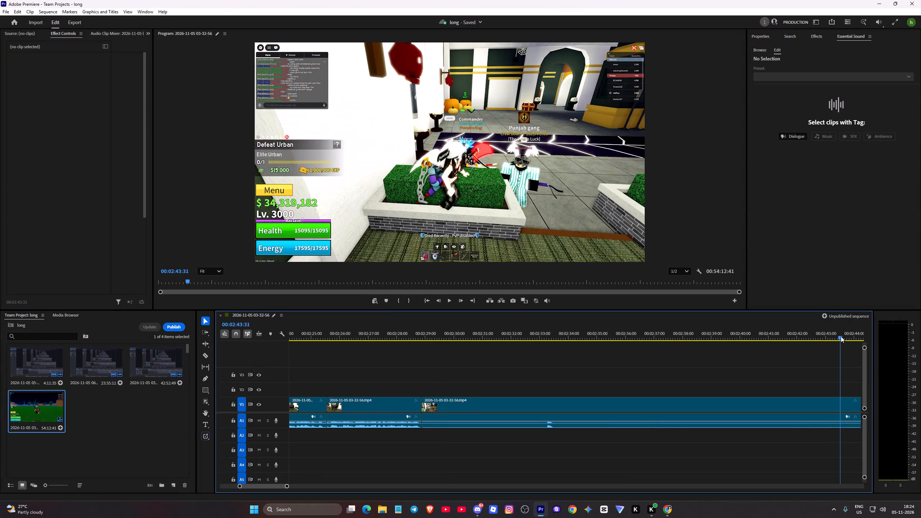
key(space)
key(space)
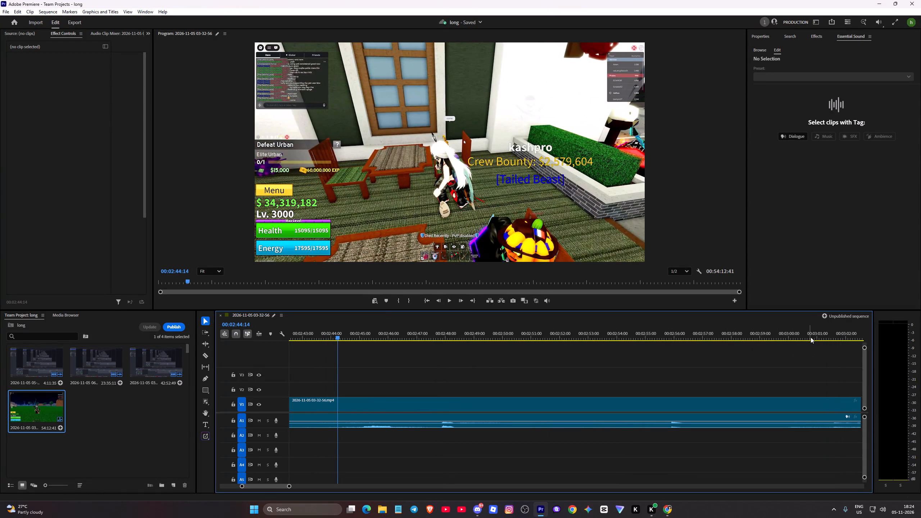
click(842, 334)
key(space)
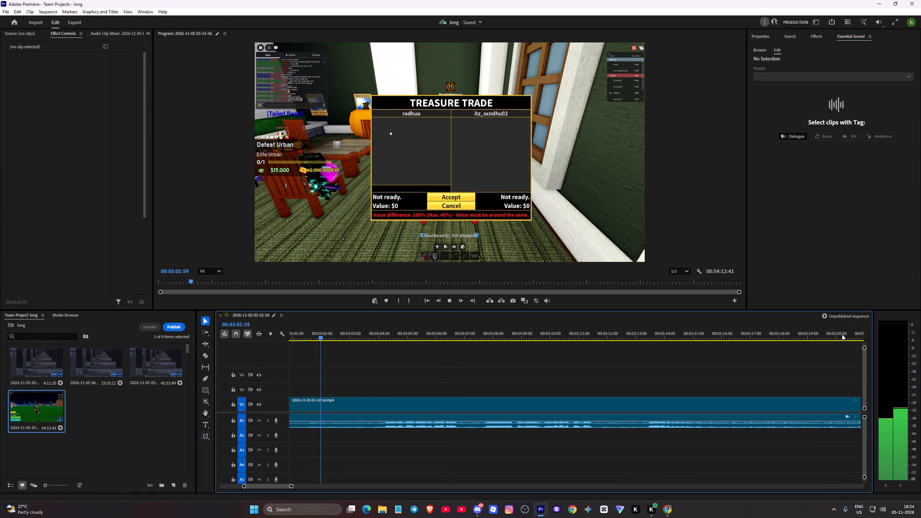
key(space)
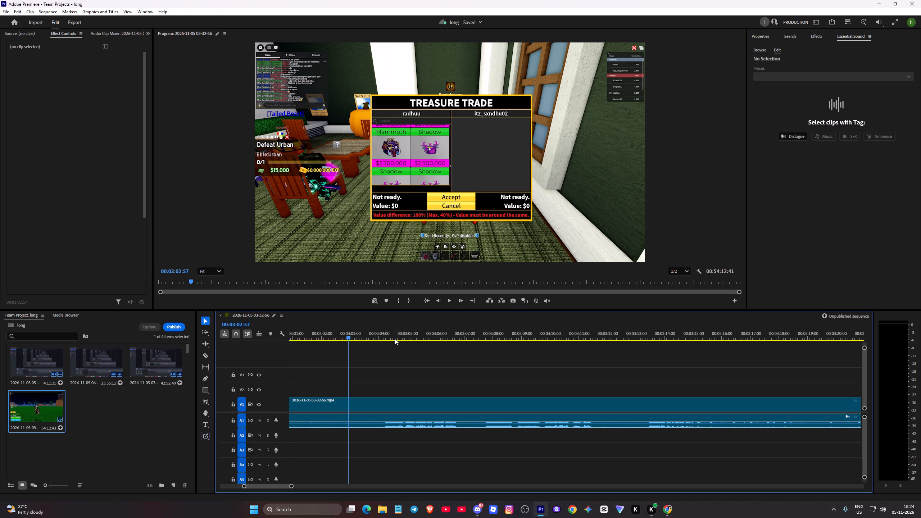
key(space)
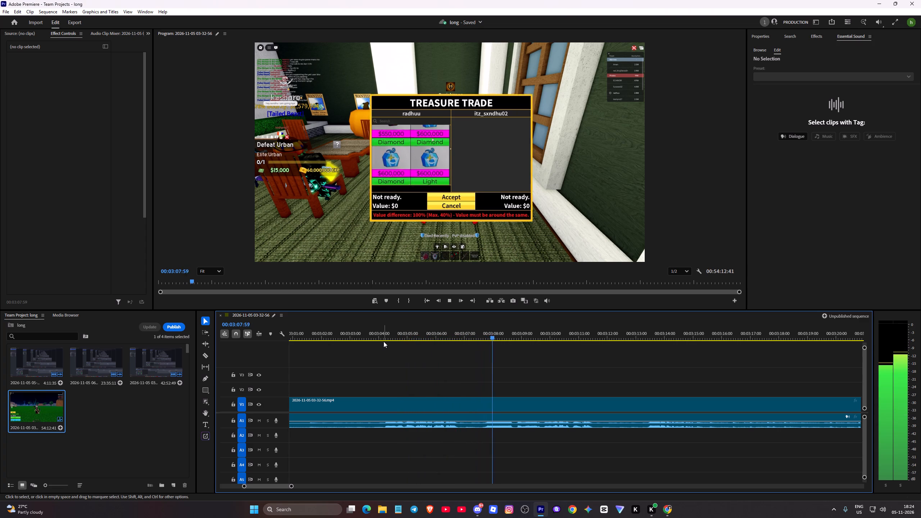
key(space)
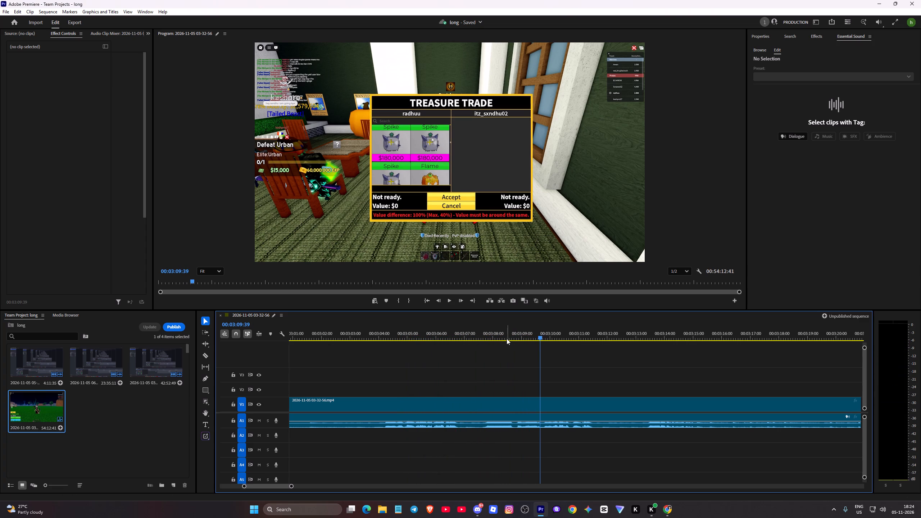
click(305, 335)
key(space)
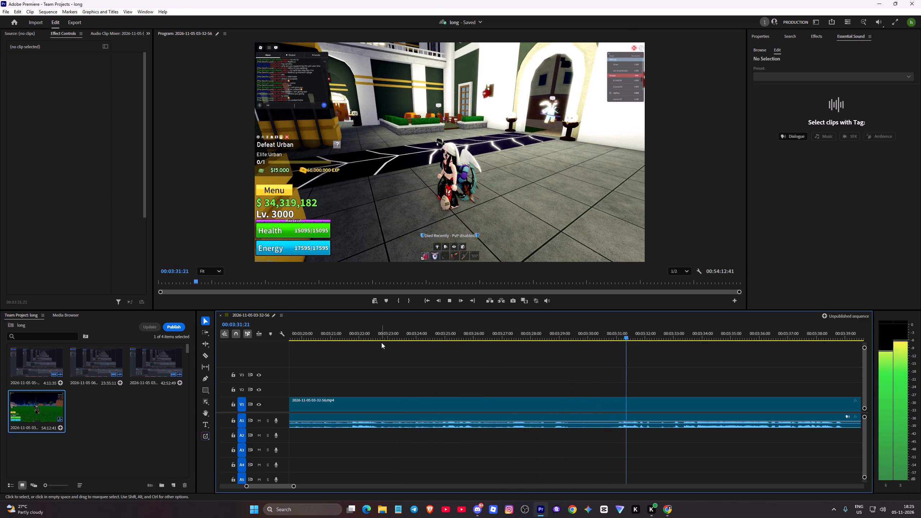
key(space)
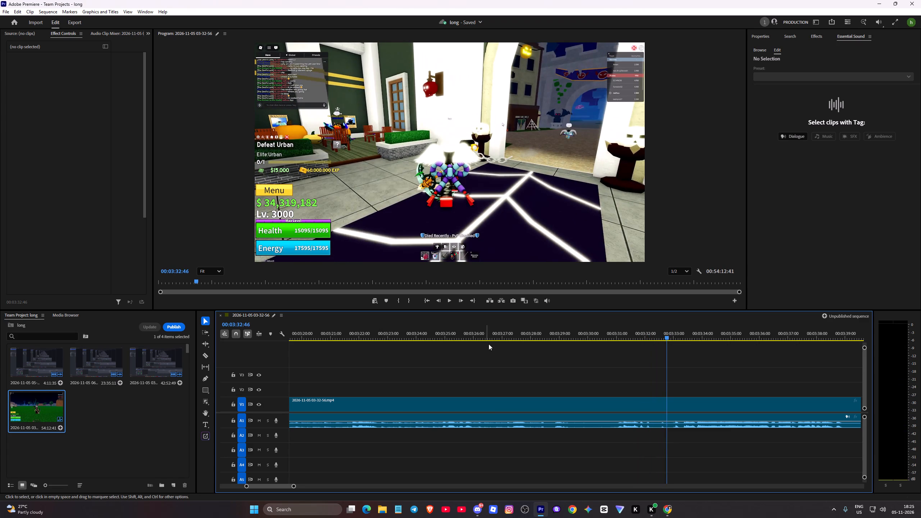
Replay from 00:03:21:37 and split the audio and video at about 00:03:21:40, during the trade countdown.
click(349, 331)
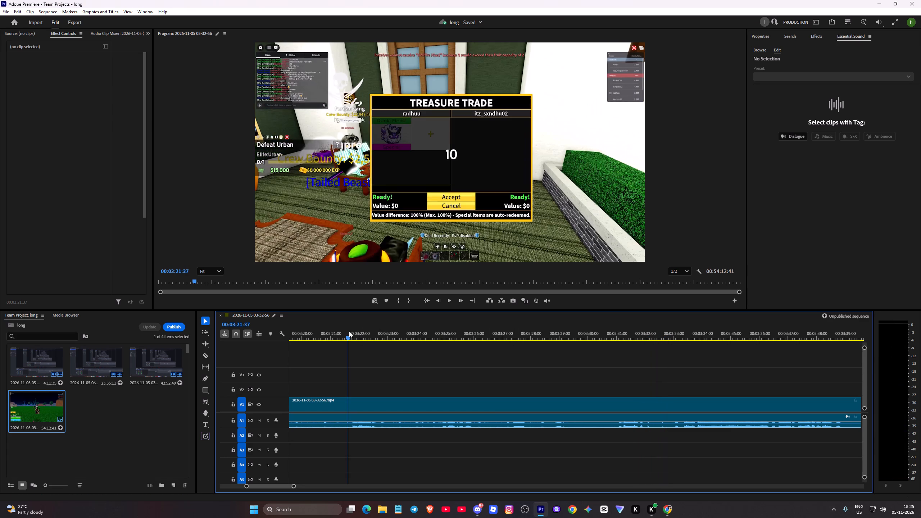
key(space)
key(space)
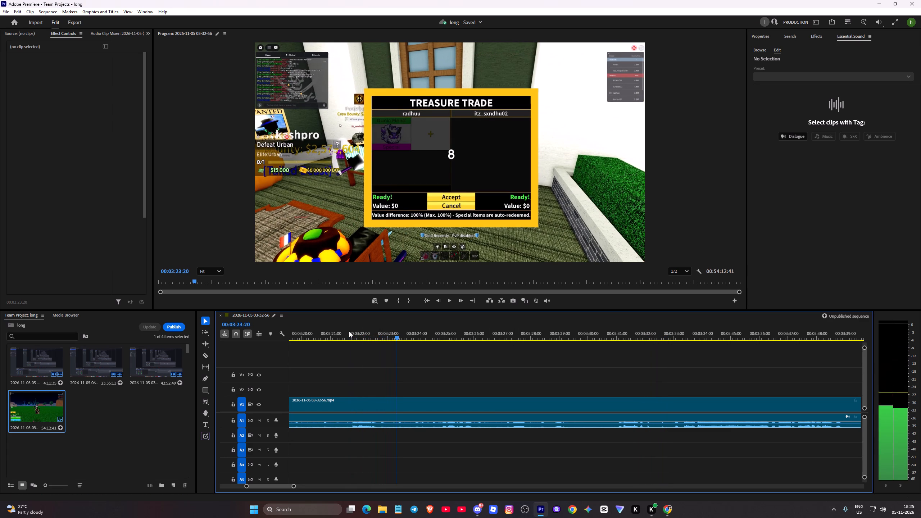
key(c)
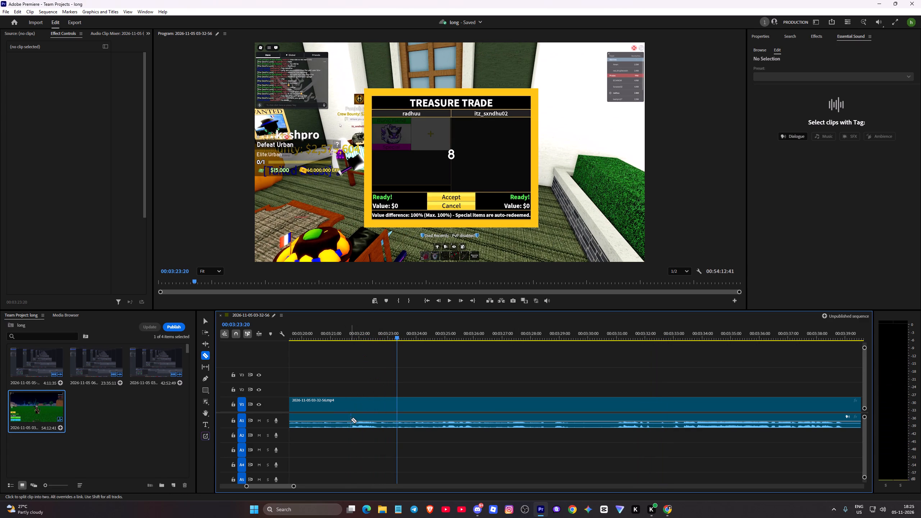
click(351, 419)
click(349, 404)
Delete the audio and video between the 00:02:28:50 join and the 00:03:21:40 cut and close the gap.
key(v)
click(340, 421)
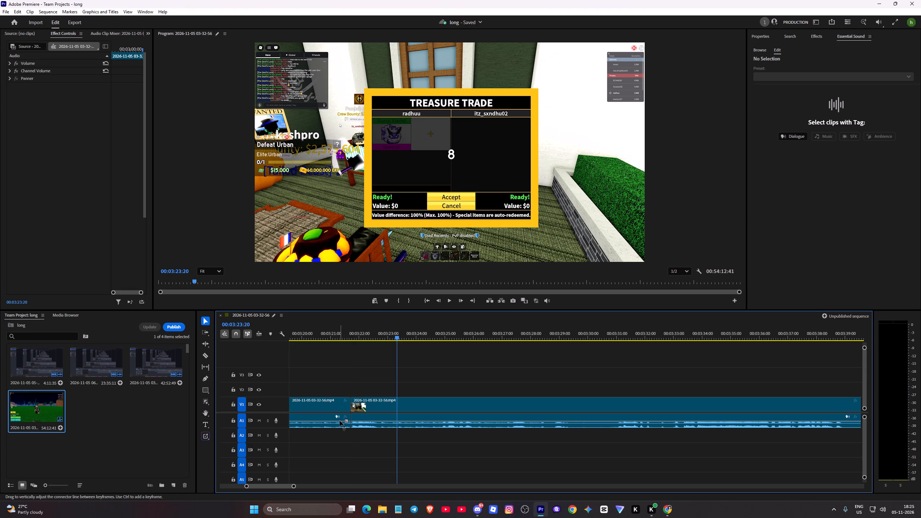
key(Delete)
click(338, 403)
key(Delete)
click(338, 403)
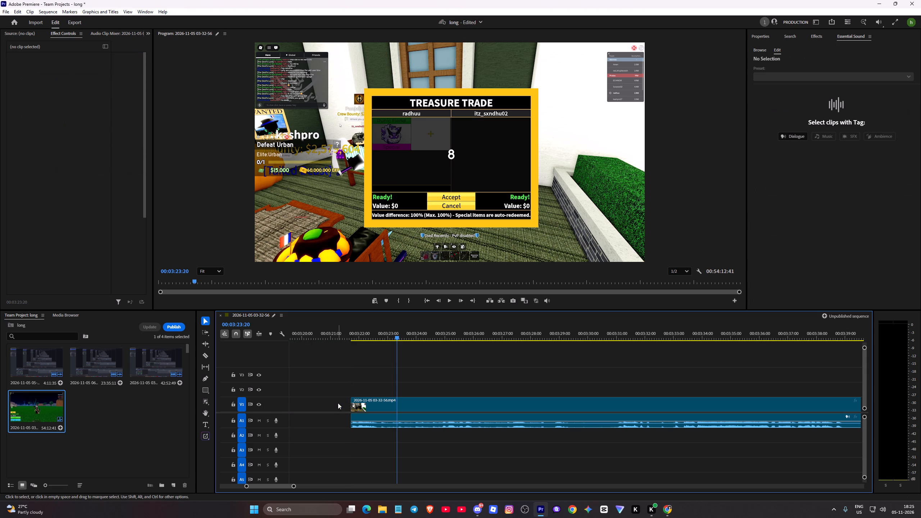
click(330, 405)
click(329, 405)
key(Delete)
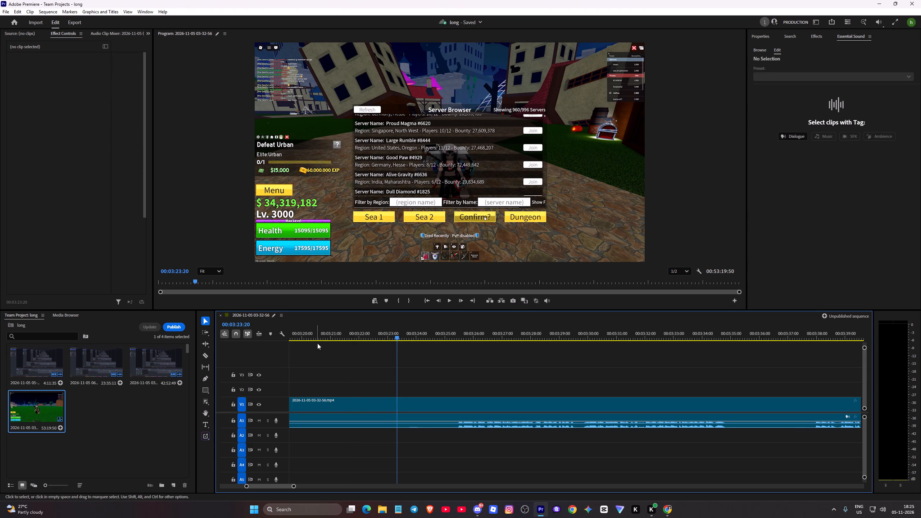
Go back to about 00:02:28:05 and replay the new join up to about 00:02:30:21.
click(319, 331)
drag(317, 336, 293, 344)
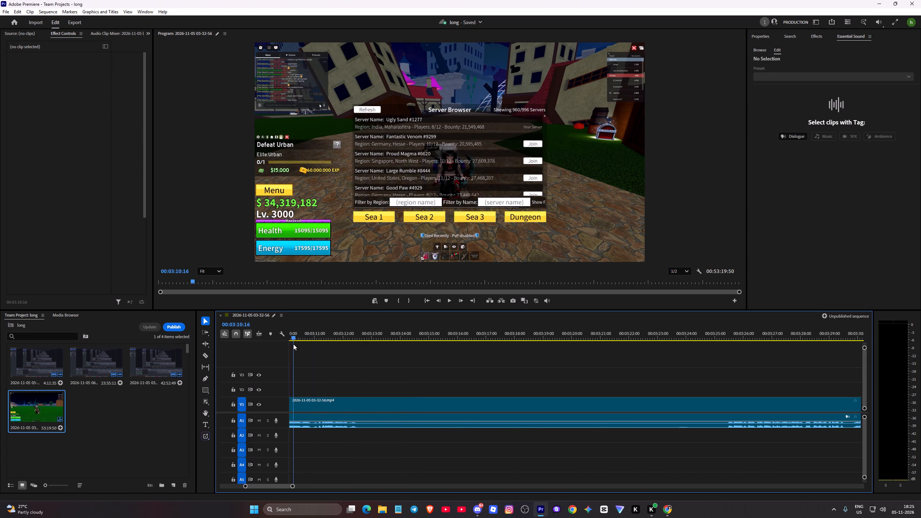
drag(293, 344, 295, 359)
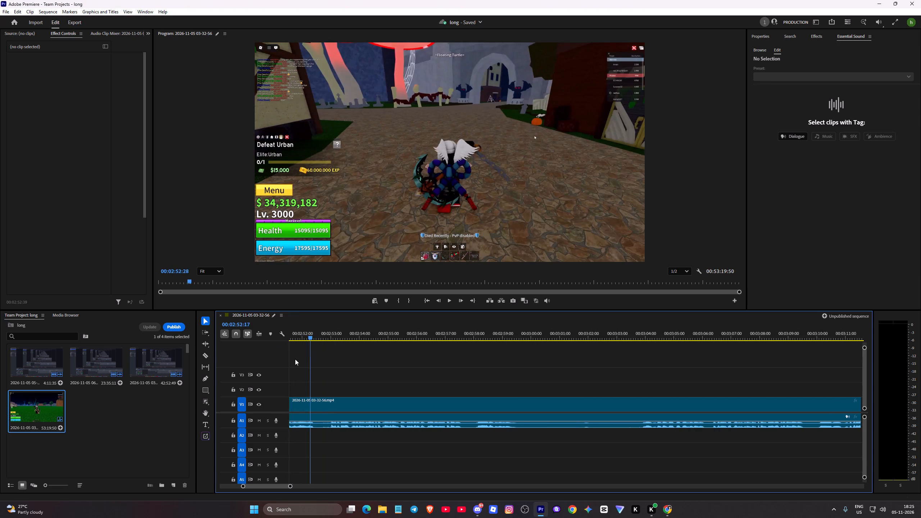
drag(295, 359, 277, 364)
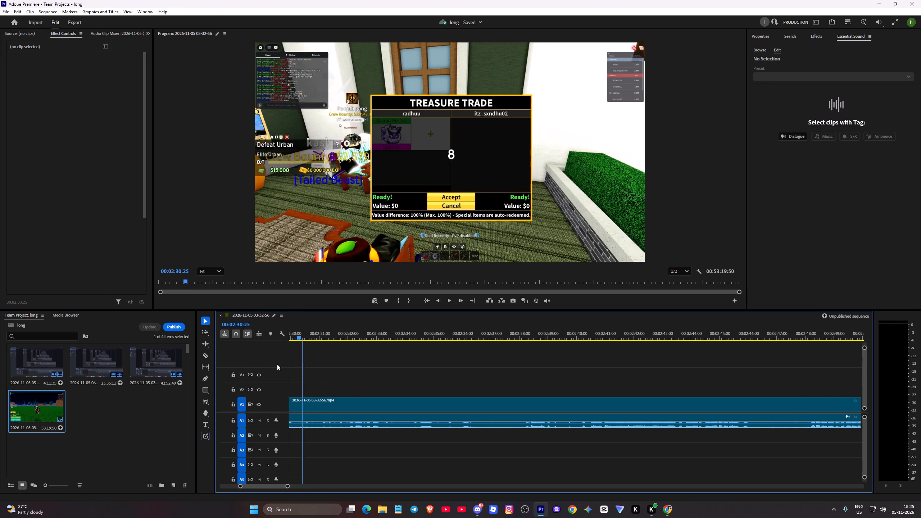
drag(277, 364, 458, 377)
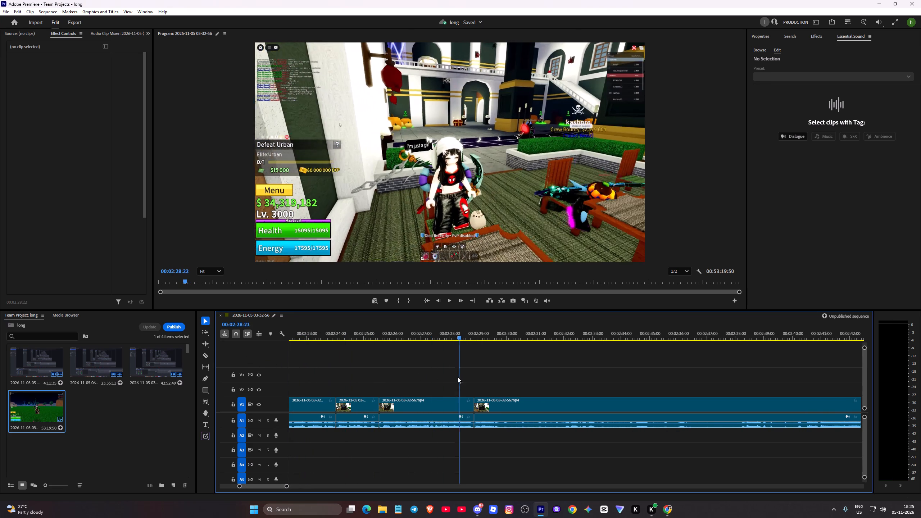
drag(458, 377, 451, 377)
key(space)
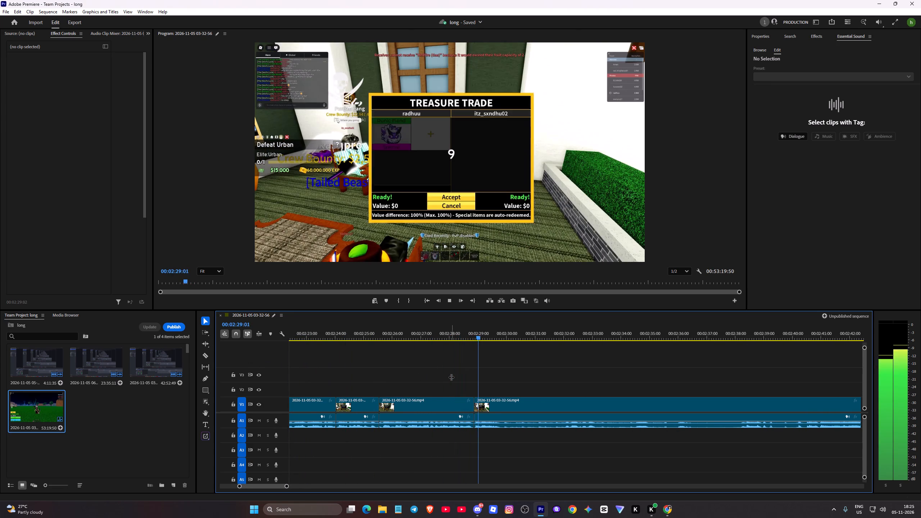
key(space)
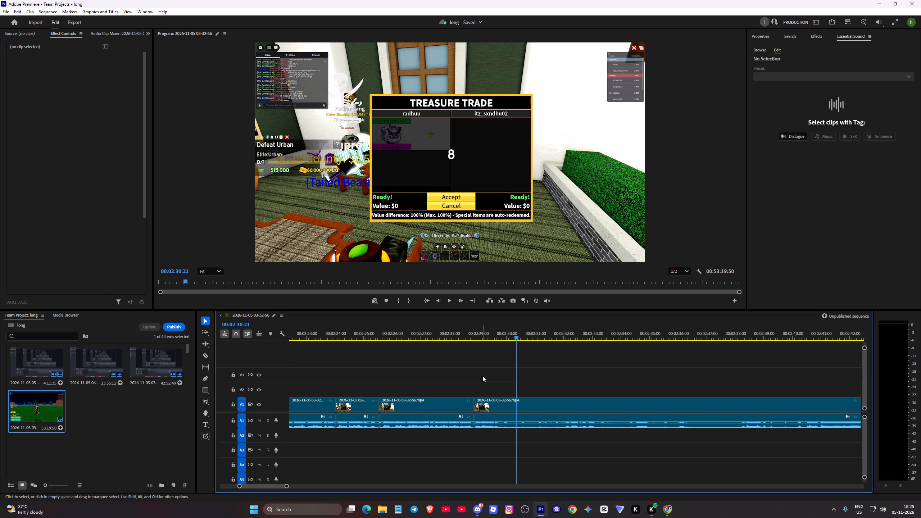
Split the audio and video at about 00:02:30:11 and 00:02:31:50, playing the countdown footage up to 00:02:36:36.
key(c)
click(512, 401)
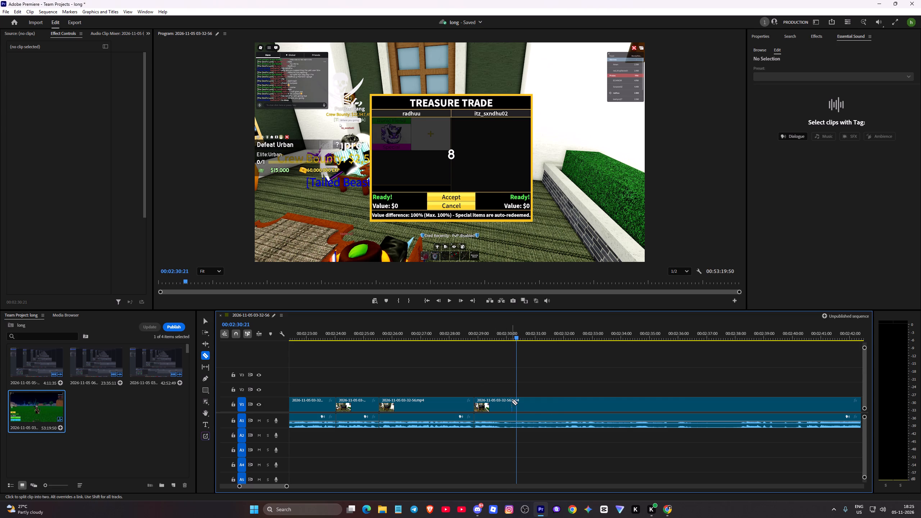
click(512, 415)
key(space)
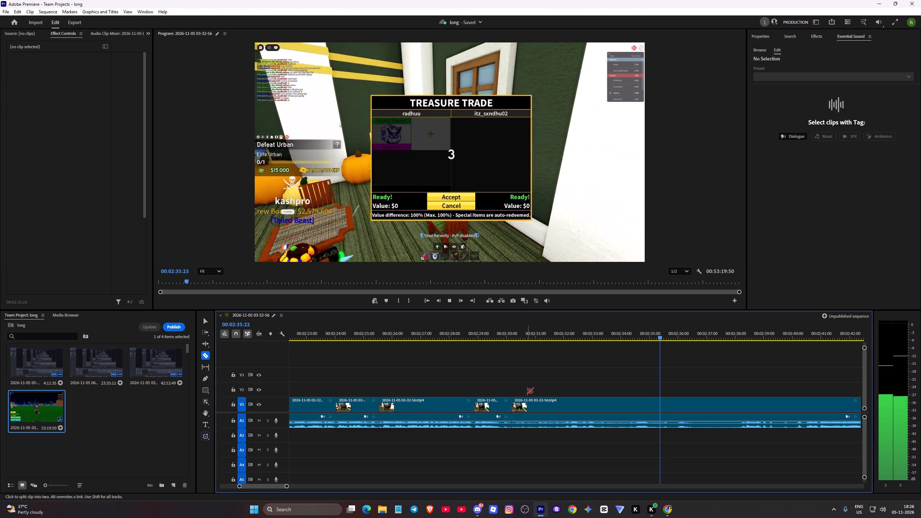
key(space)
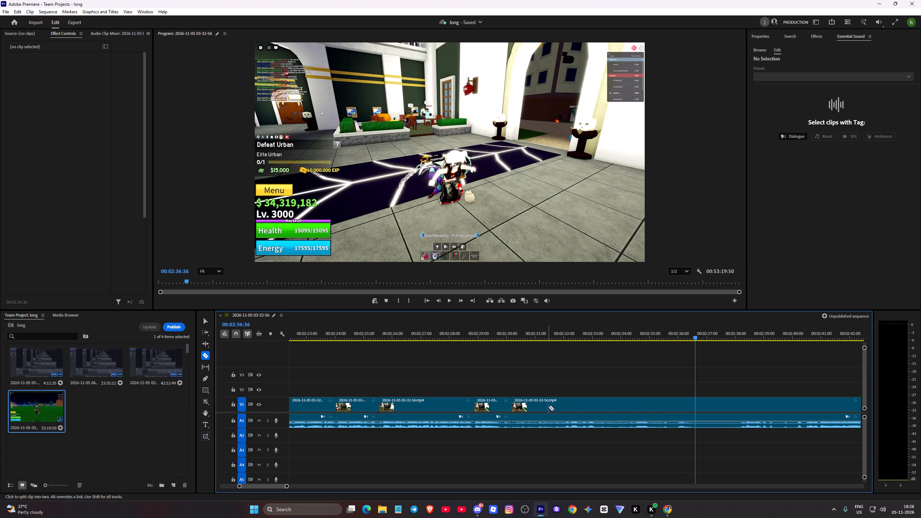
click(559, 407)
click(561, 419)
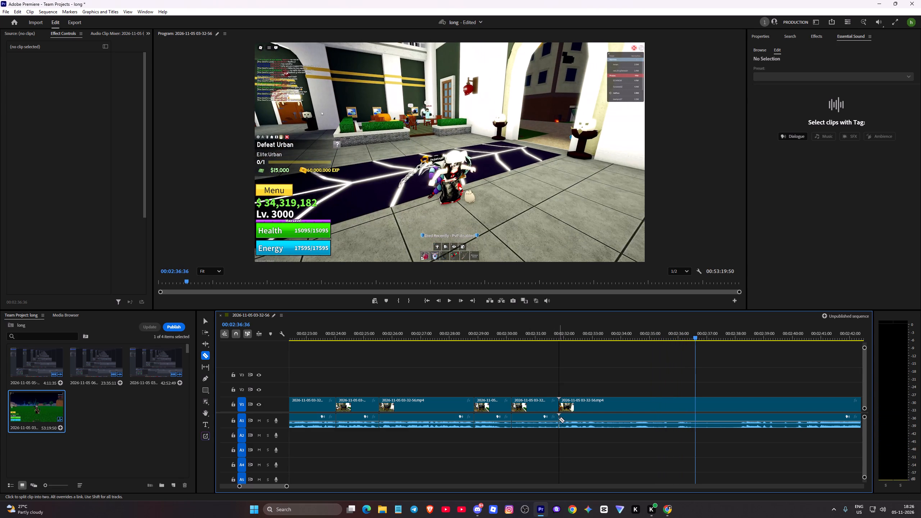
Delete the audio and video between the 00:02:30:11 and 00:02:31:50 cuts and close the gap.
key(v)
click(549, 421)
key(Delete)
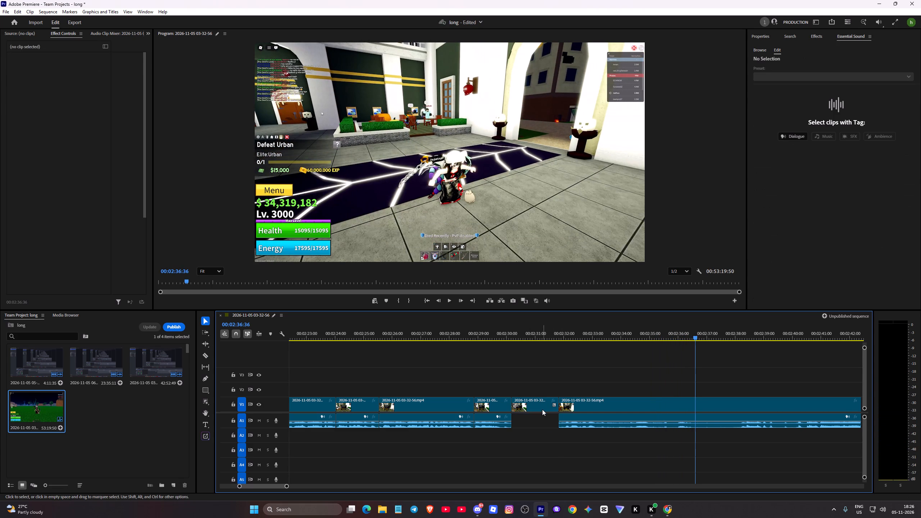
click(542, 409)
key(Delete)
click(542, 409)
click(542, 409)
click(533, 401)
key(Delete)
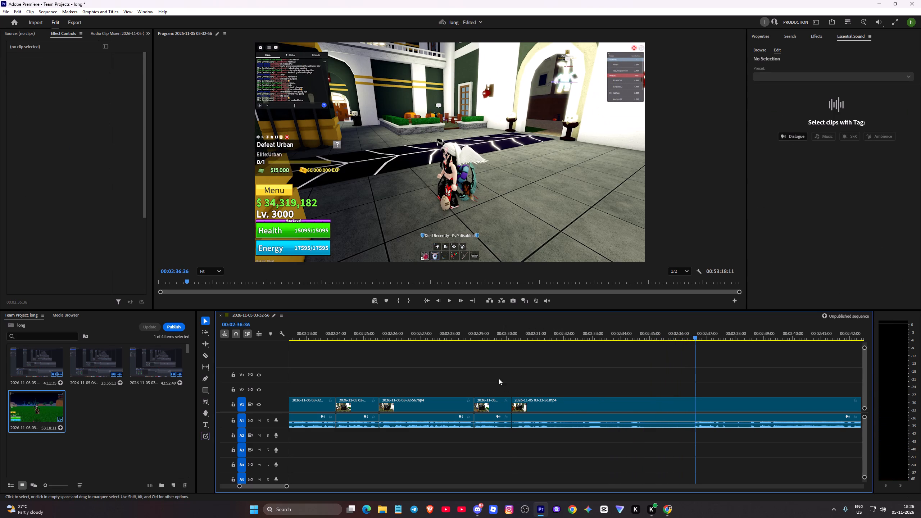
Replay from about 00:02:29:38 to review the join at 00:02:30:11 and the footage up to 00:02:37:46.
click(496, 340)
click(496, 332)
key(space)
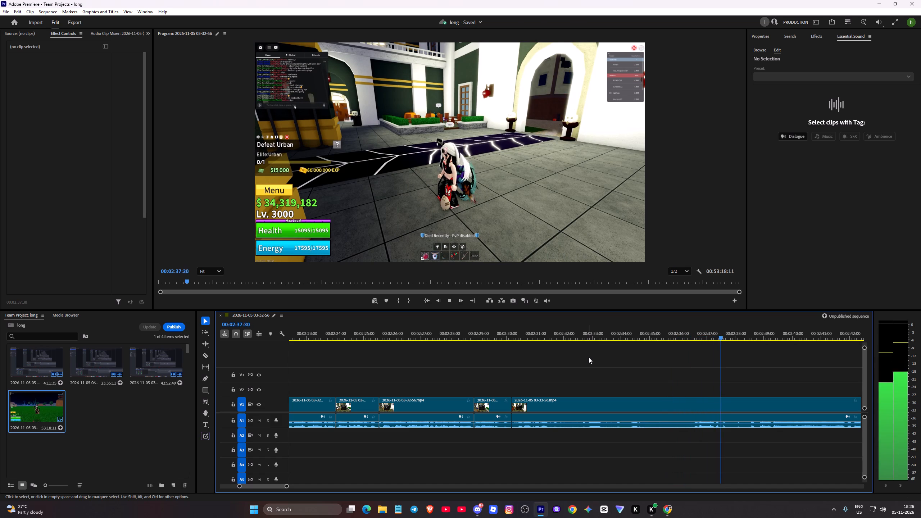
key(space)
Split the audio and video at about 00:02:31:47 and 00:02:34:17, undoing misplaced cuts near the second point.
key(c)
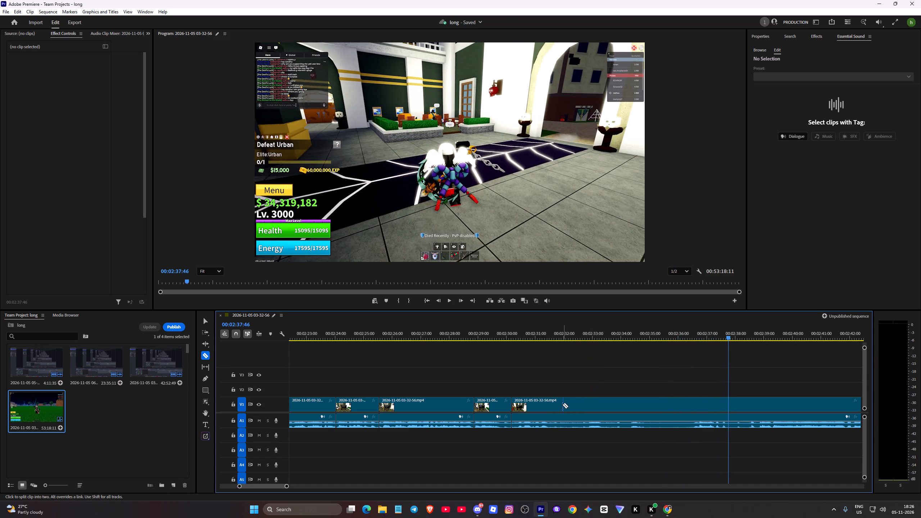
click(558, 418)
click(559, 403)
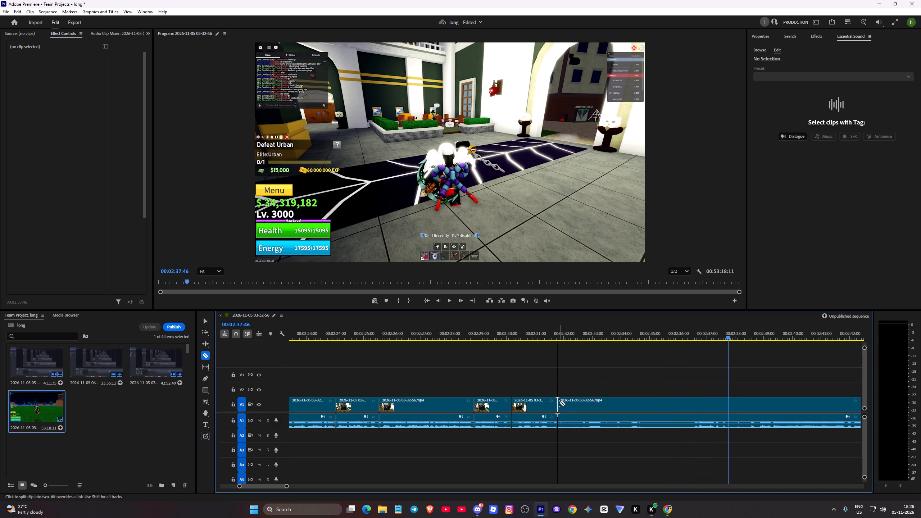
click(632, 419)
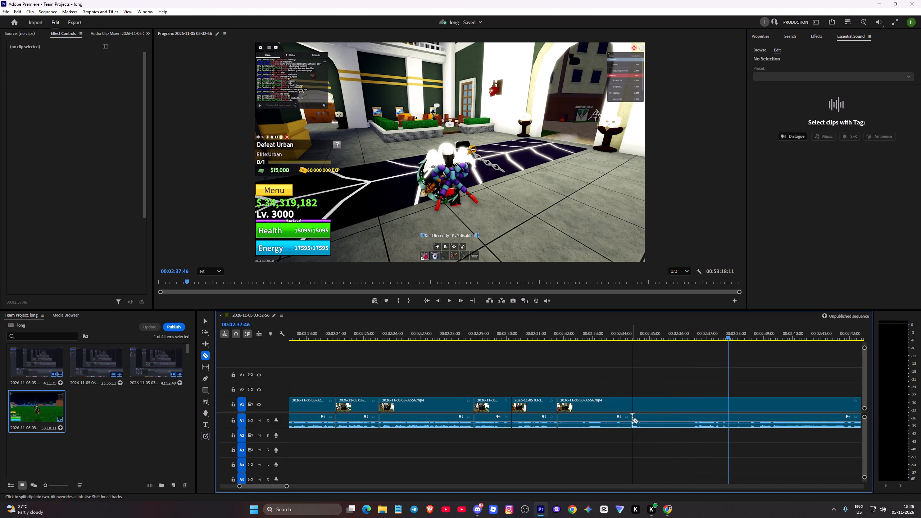
key(ctrl+z)
click(629, 421)
click(623, 399)
key(ctrl+z)
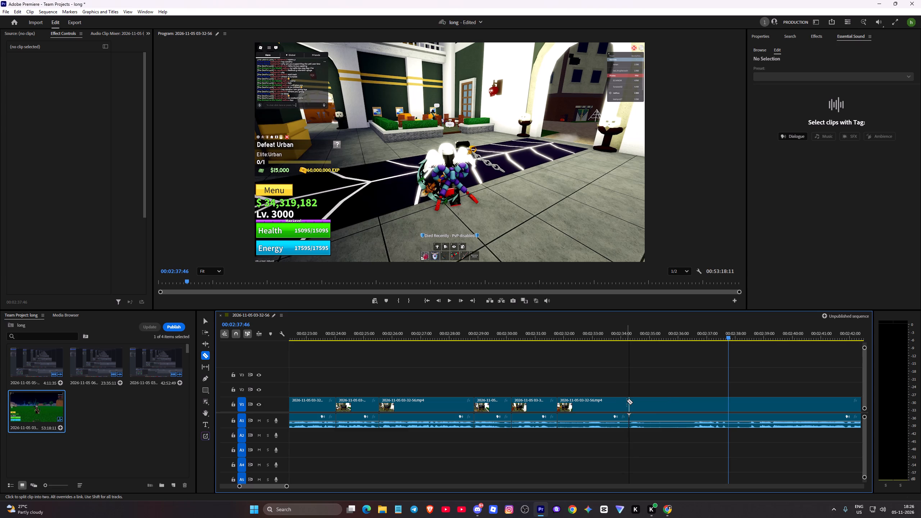
click(627, 401)
Delete the audio and video between the 00:02:31:47 and 00:02:34:17 cuts and close the gap.
key(v)
click(603, 418)
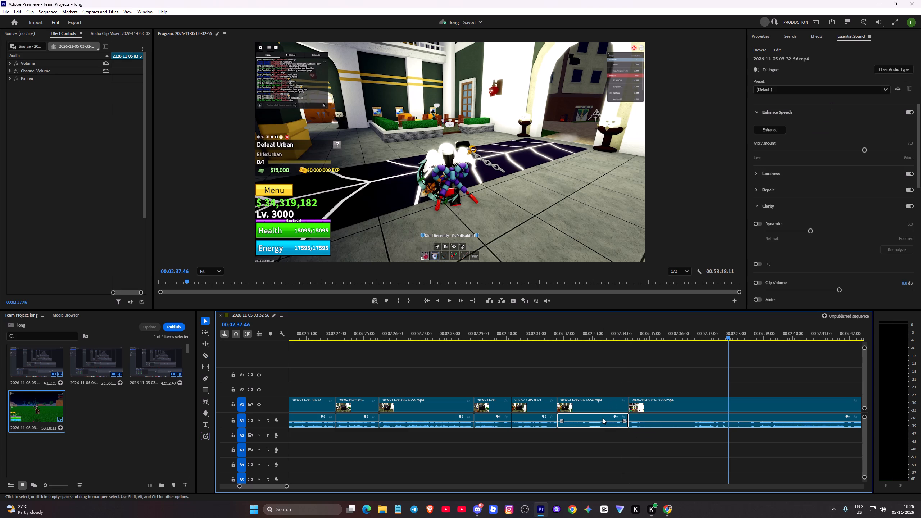
key(Delete)
click(601, 409)
key(Delete)
click(601, 409)
key(Delete)
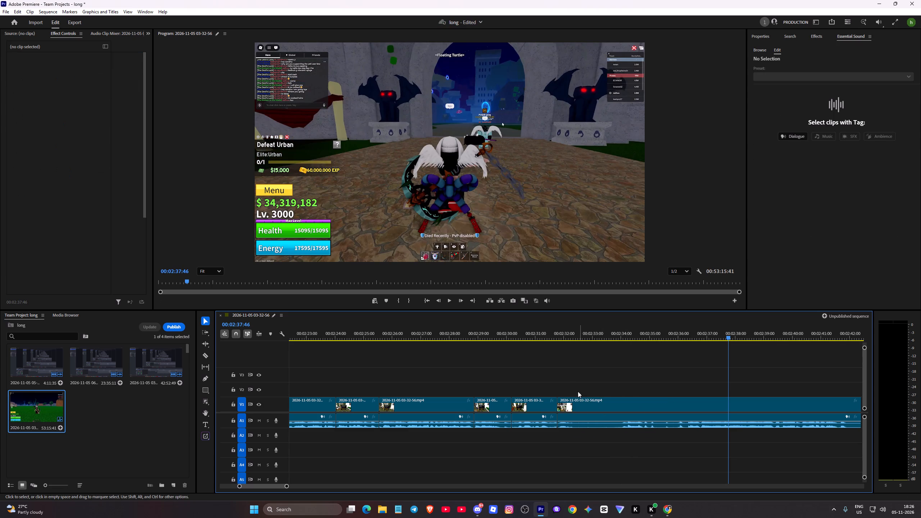
Replay from about 00:02:31:00 to review the join at 00:02:31:47, stopping at about 00:02:32:48.
click(535, 337)
key(space)
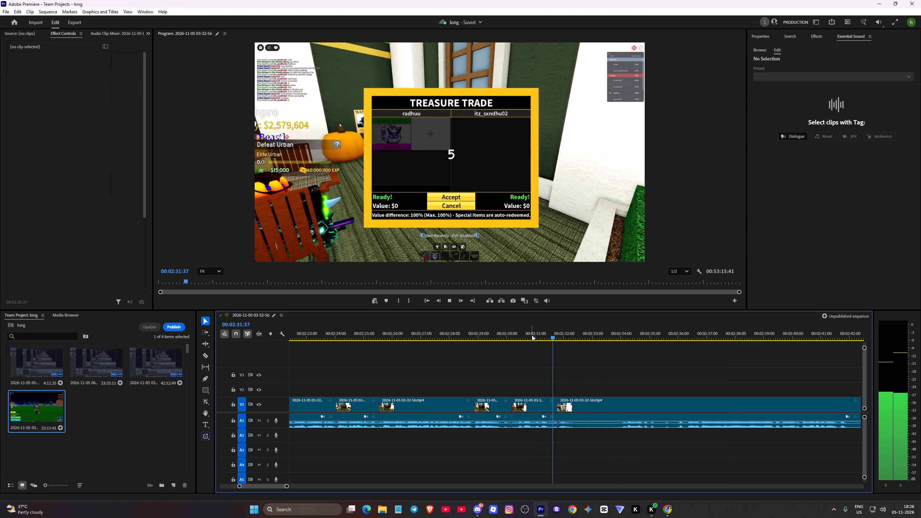
key(space)
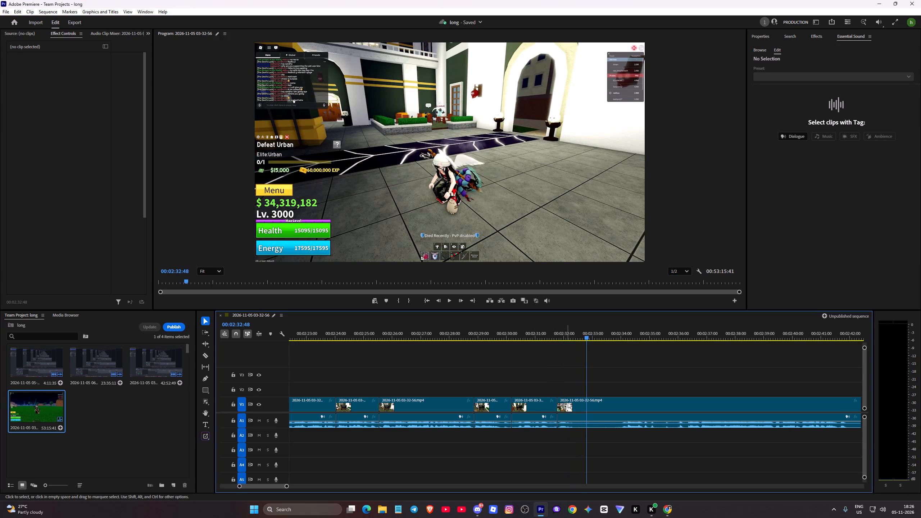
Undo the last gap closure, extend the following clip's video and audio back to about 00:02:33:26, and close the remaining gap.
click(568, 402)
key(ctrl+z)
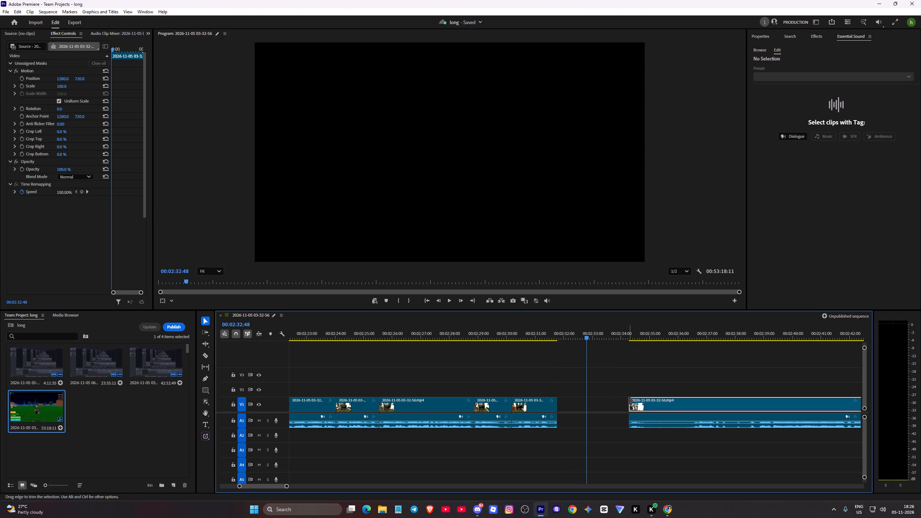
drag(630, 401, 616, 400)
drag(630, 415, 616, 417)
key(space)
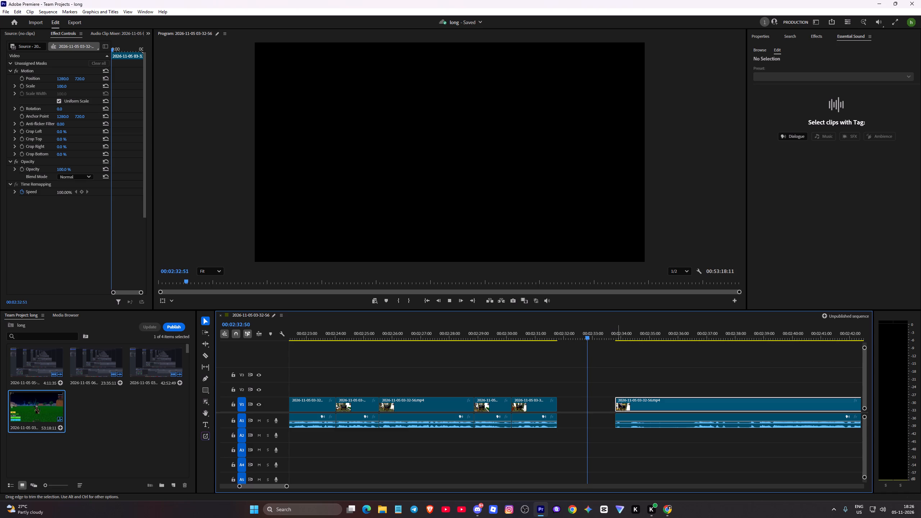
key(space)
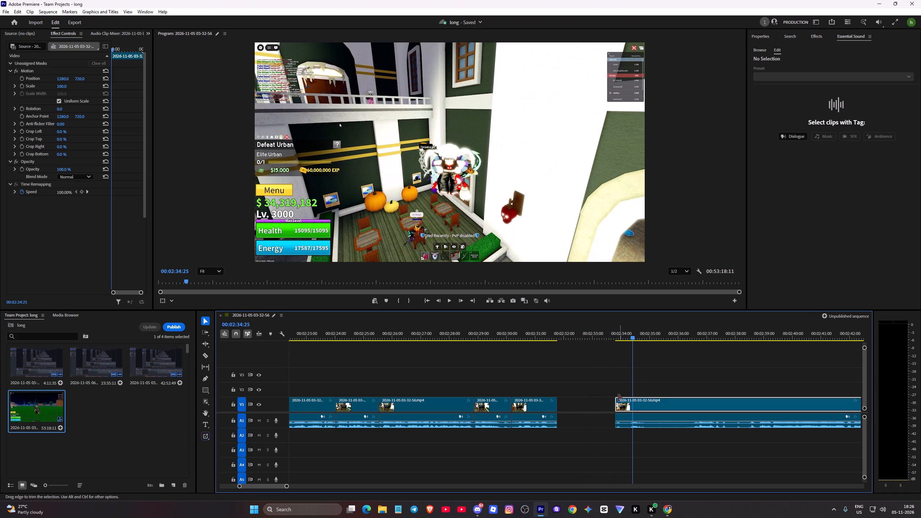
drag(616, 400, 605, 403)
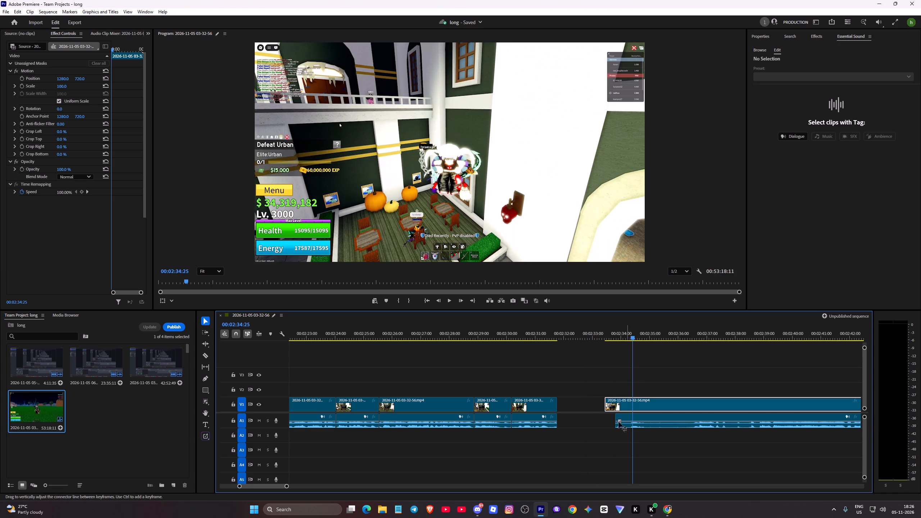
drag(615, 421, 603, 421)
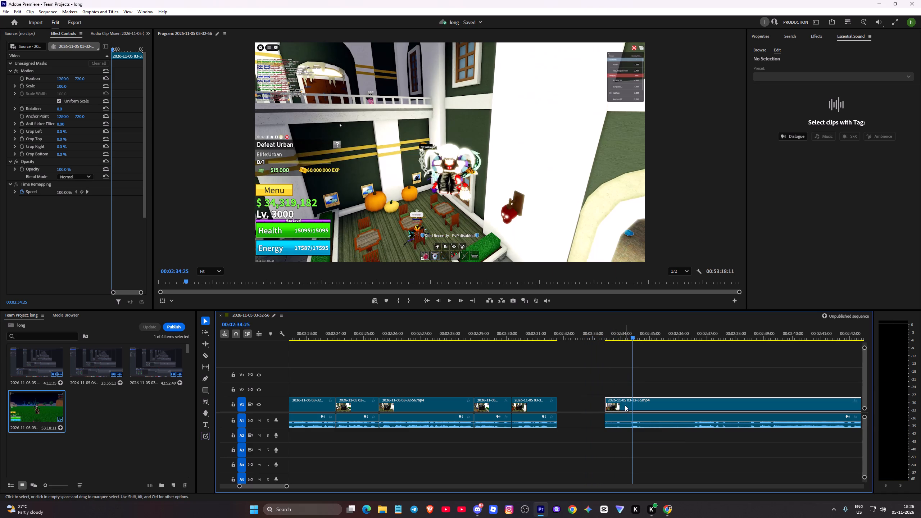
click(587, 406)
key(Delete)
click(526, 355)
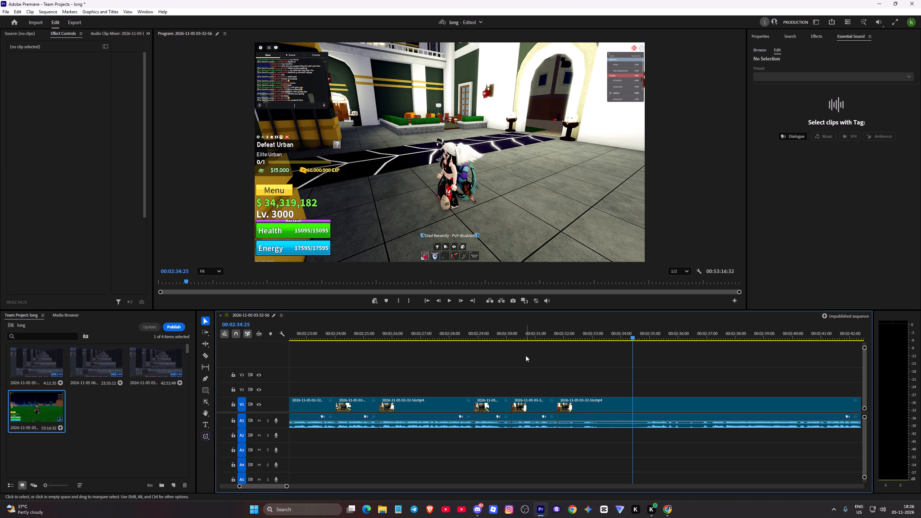
Replay from about 00:02:30:43 to review the join at 00:02:31:47, stopping at about 00:02:36:11.
click(527, 335)
key(space)
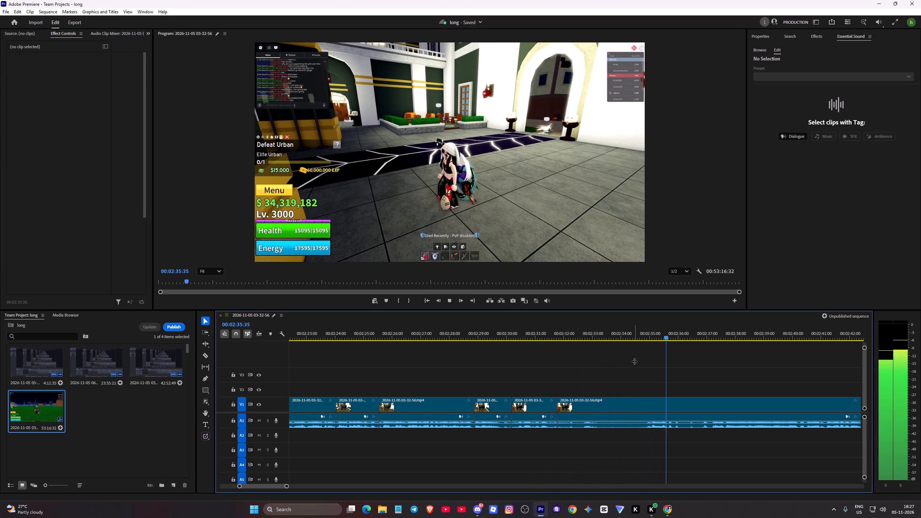
key(space)
Split the audio and video at about 00:02:33:13 and 00:02:34:50.
key(c)
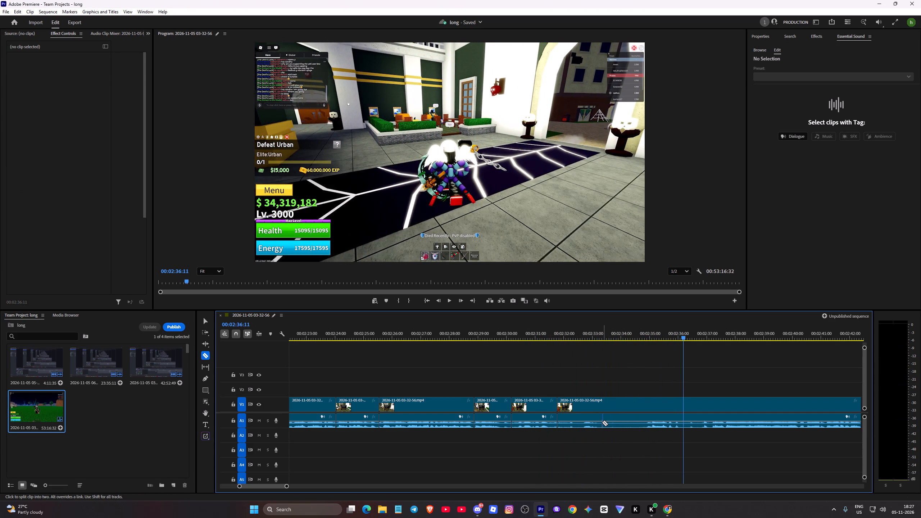
click(598, 422)
click(597, 407)
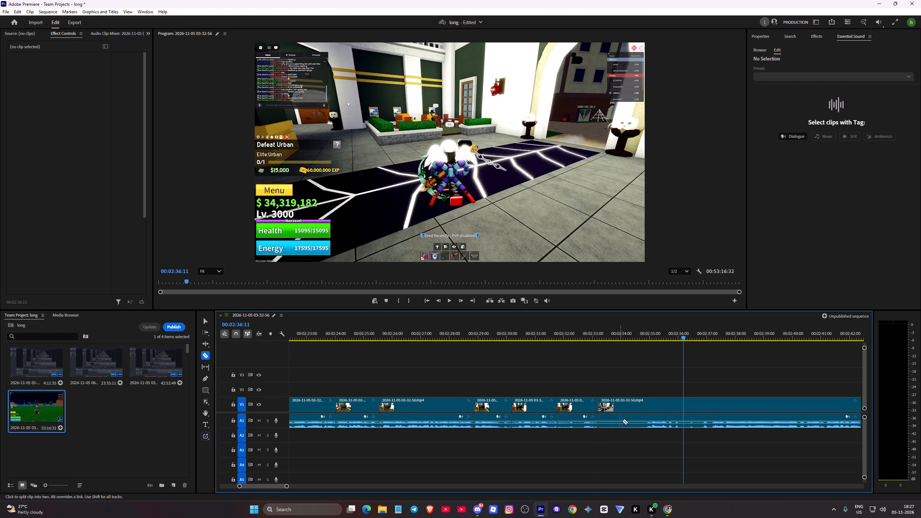
click(645, 421)
click(645, 406)
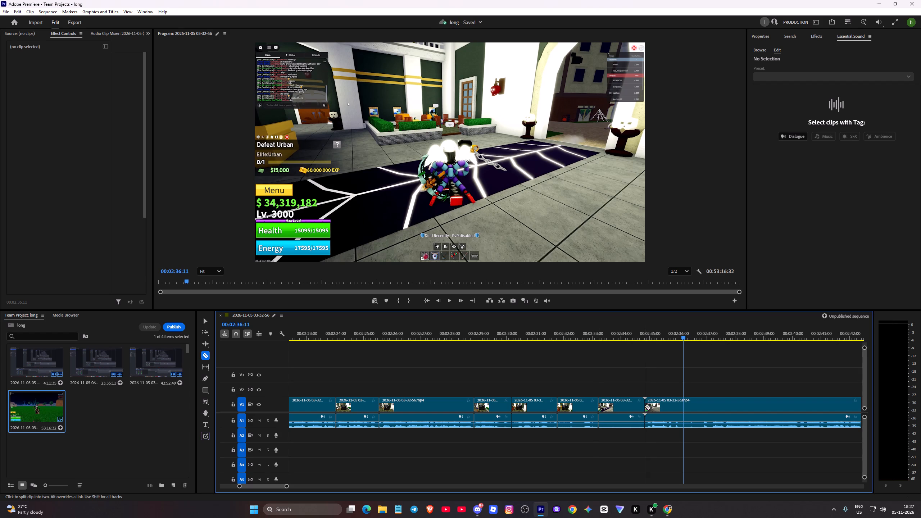
Delete the audio and video between the 00:02:33:13 and 00:02:34:50 cuts and close the gap.
key(v)
click(627, 421)
key(Delete)
click(625, 402)
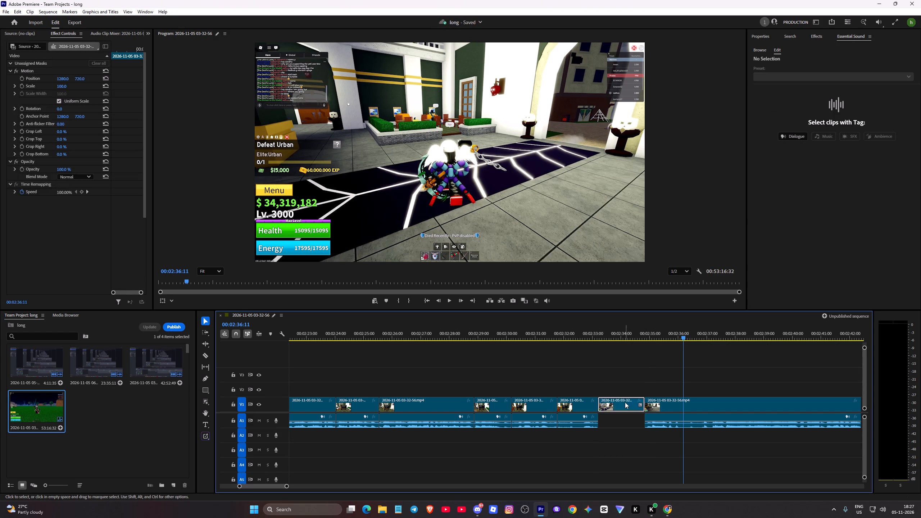
key(Delete)
click(625, 402)
triple_click(616, 404)
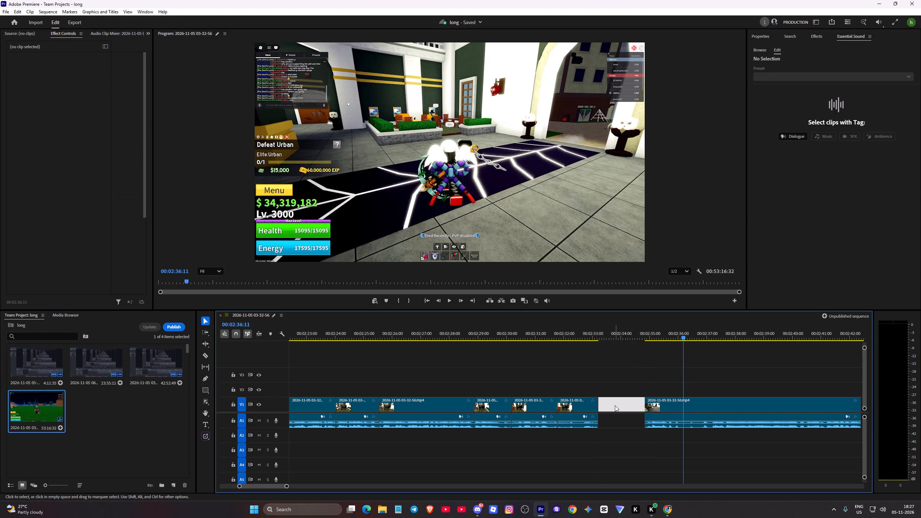
key(Delete)
Replay from about 00:02:32:29 to review the join at 00:02:33:13 and the footage up to 00:02:54:30.
click(577, 325)
key(space)
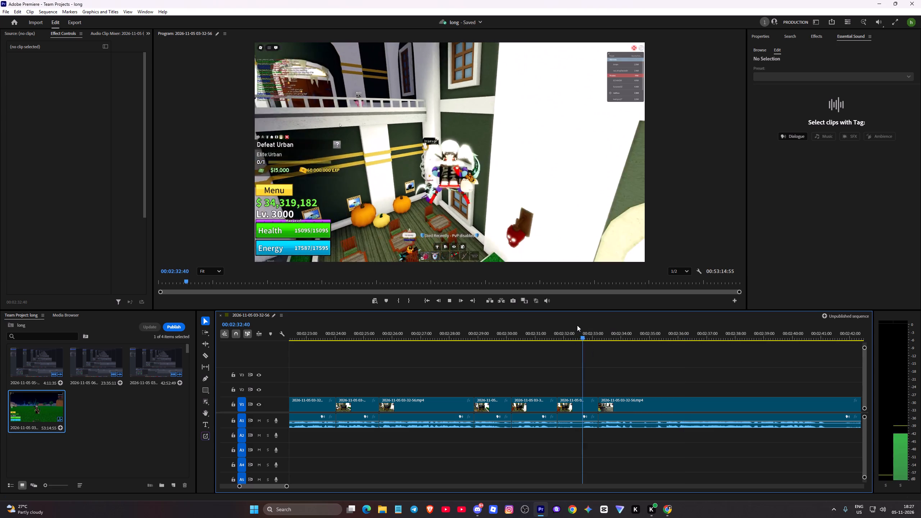
key(space)
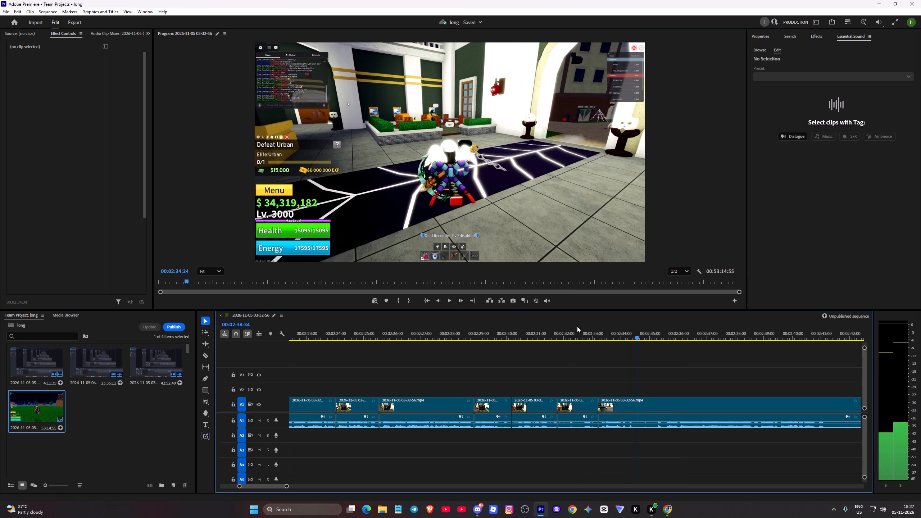
key(space)
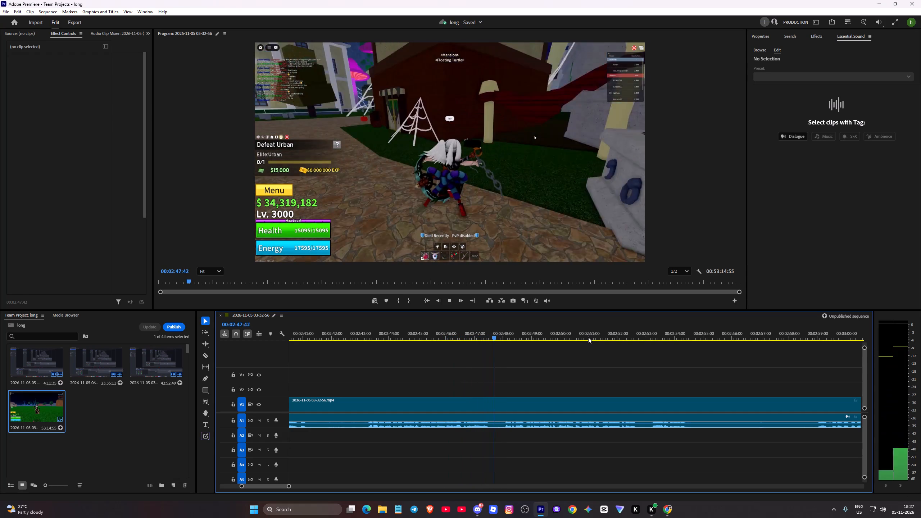
key(space)
key(space)
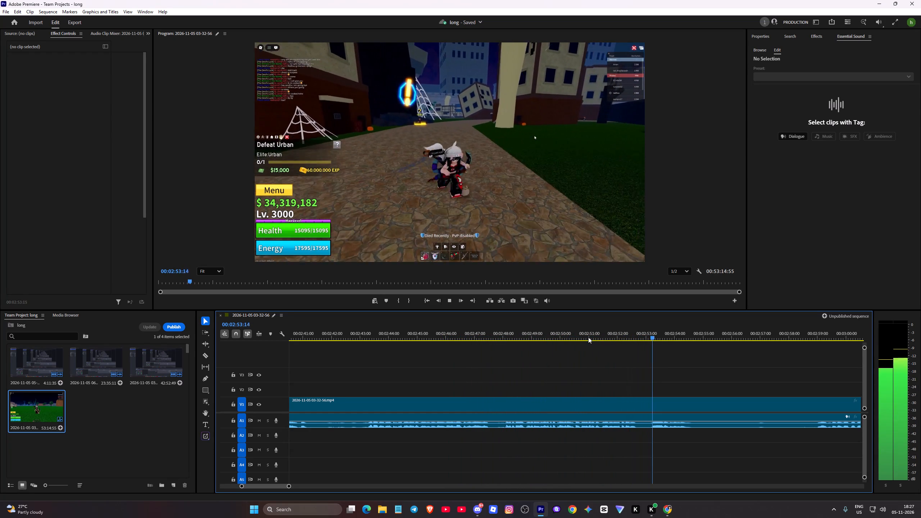
key(space)
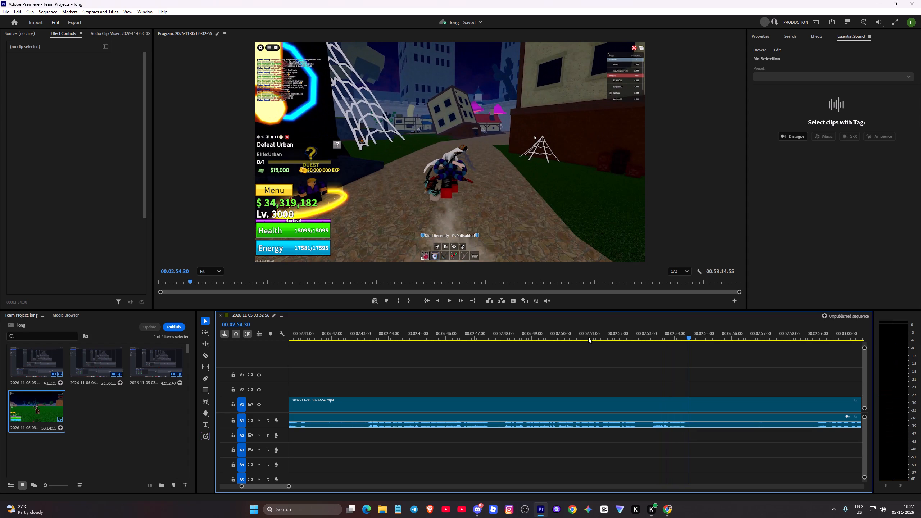
Replay the footage from about 00:02:43:20 to 00:02:47:40.
click(369, 339)
key(space)
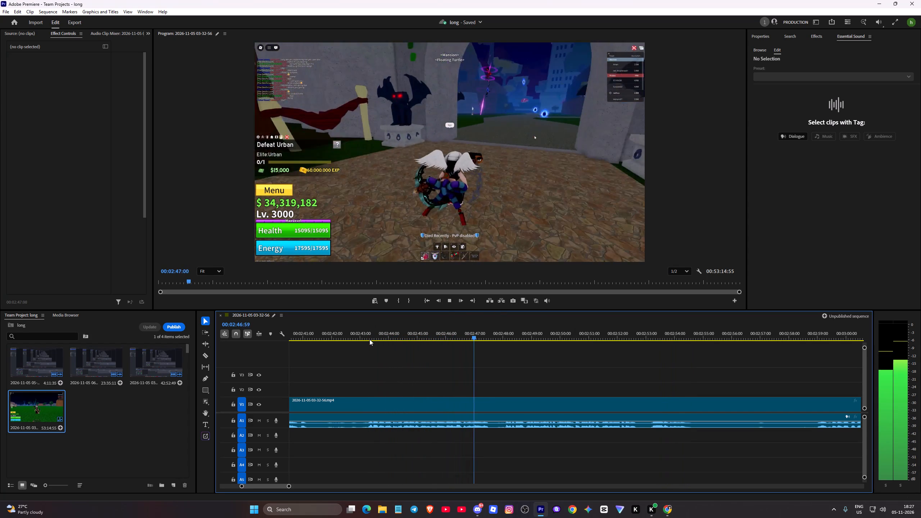
key(space)
Split the audio and video at about 00:02:43:14 and 00:02:47:32.
key(v)
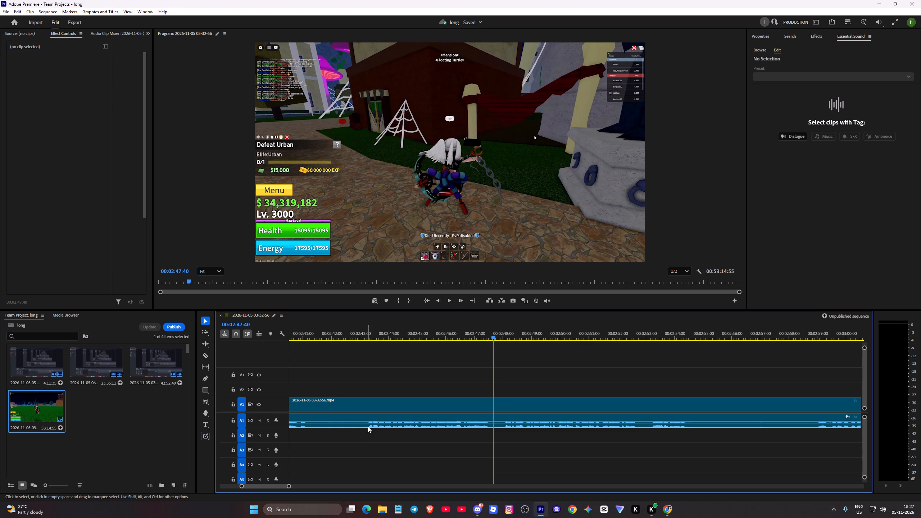
key(c)
click(367, 420)
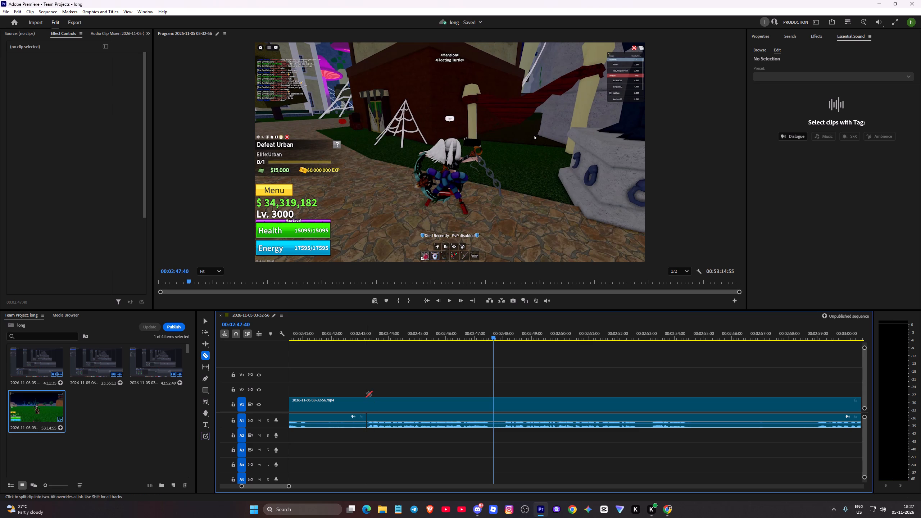
click(366, 401)
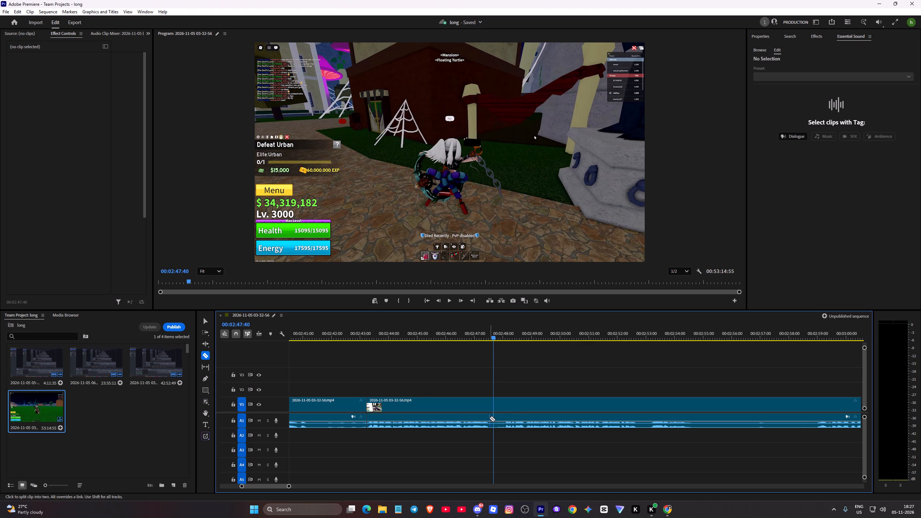
click(489, 418)
click(489, 408)
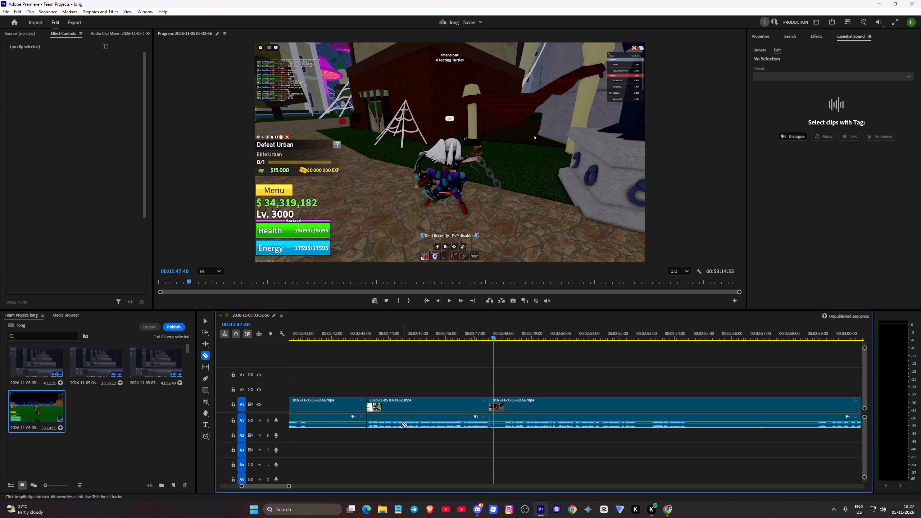
Delete the audio and video from the 00:02:33:13 join up to the 00:02:43:14 cut and close the gap.
key(v)
click(350, 420)
key(Delete)
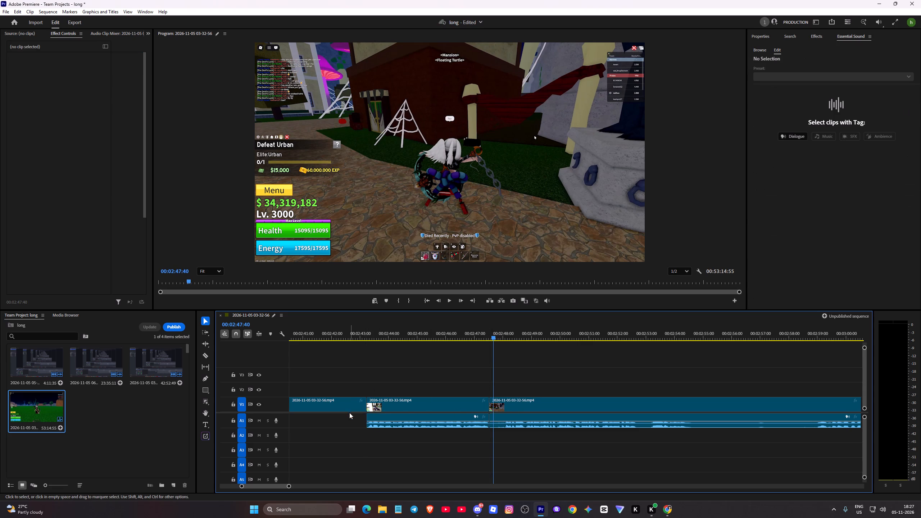
click(349, 408)
key(Delete)
click(349, 408)
key(Delete)
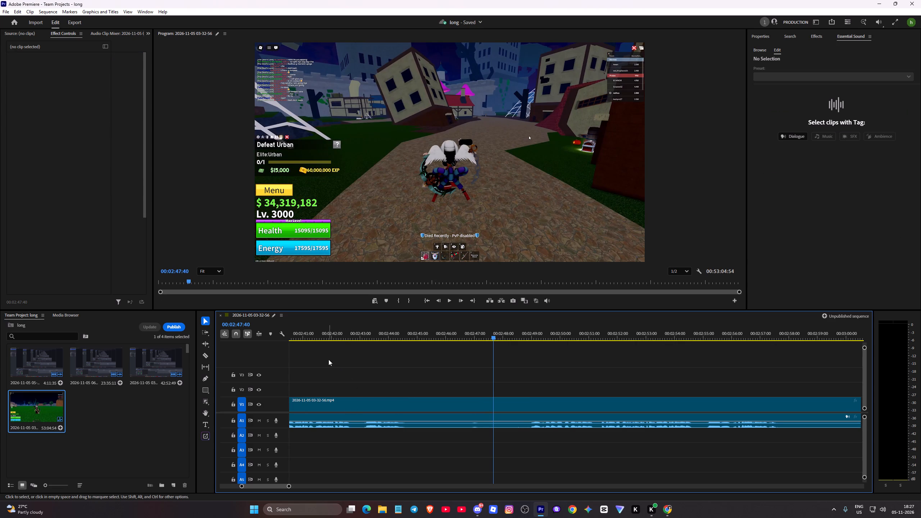
Go back and play across the join at 00:02:33:13, stopping at about 00:02:34:05.
click(331, 339)
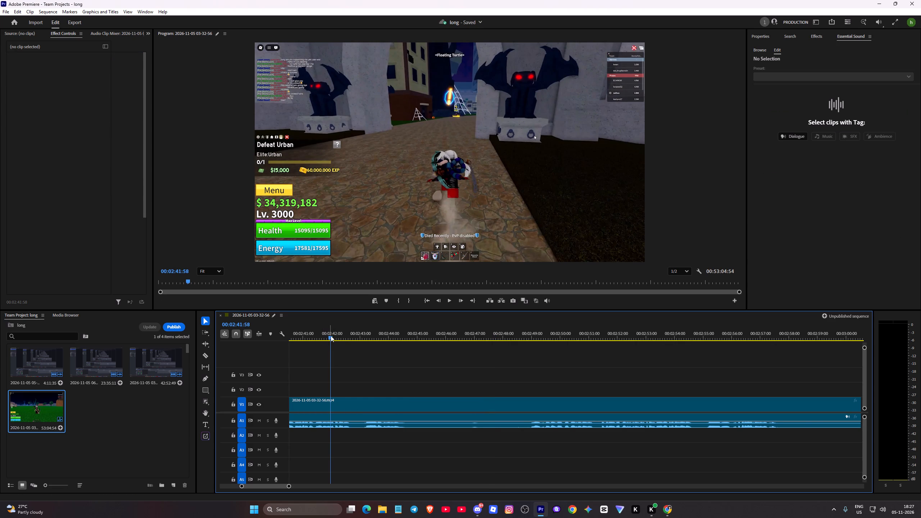
drag(331, 336, 297, 336)
key(space)
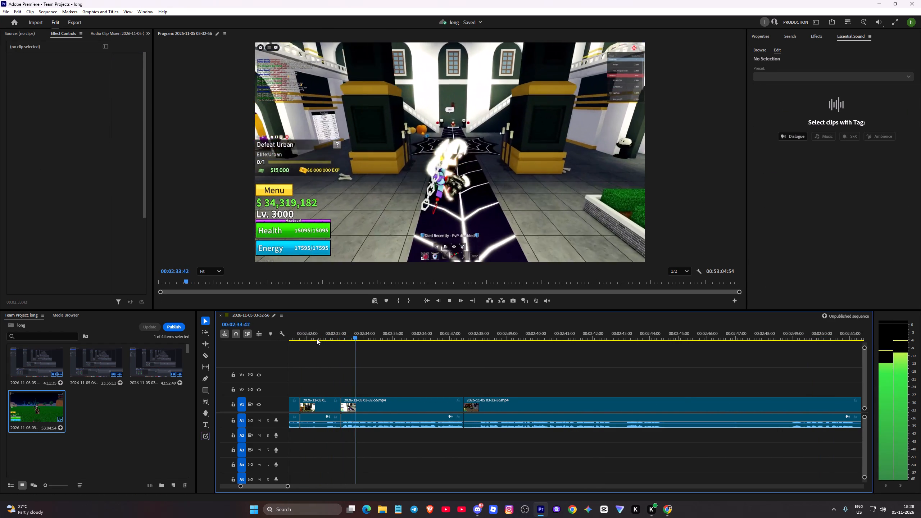
key(space)
Delete the short video and audio segment between 00:02:31:47 and 00:02:33:13 and close the gap.
click(325, 401)
key(Delete)
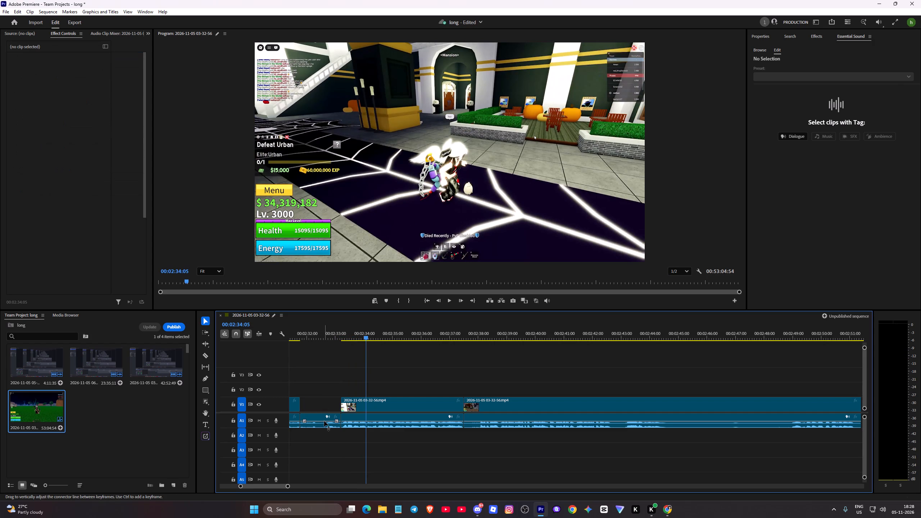
click(324, 421)
key(Delete)
click(317, 410)
key(Delete)
Replay from 00:02:31:33 to review the join at 00:02:31:47 and the footage up to about 00:02:36:42.
click(295, 336)
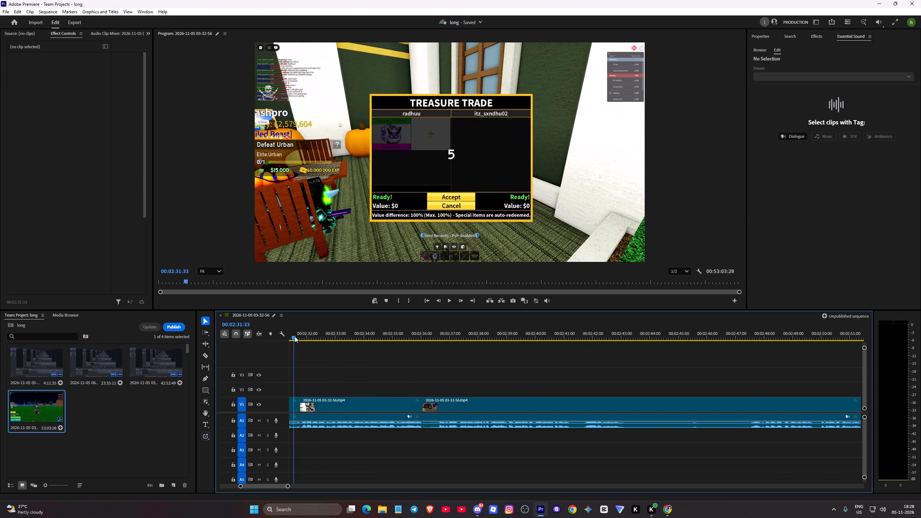
key(space)
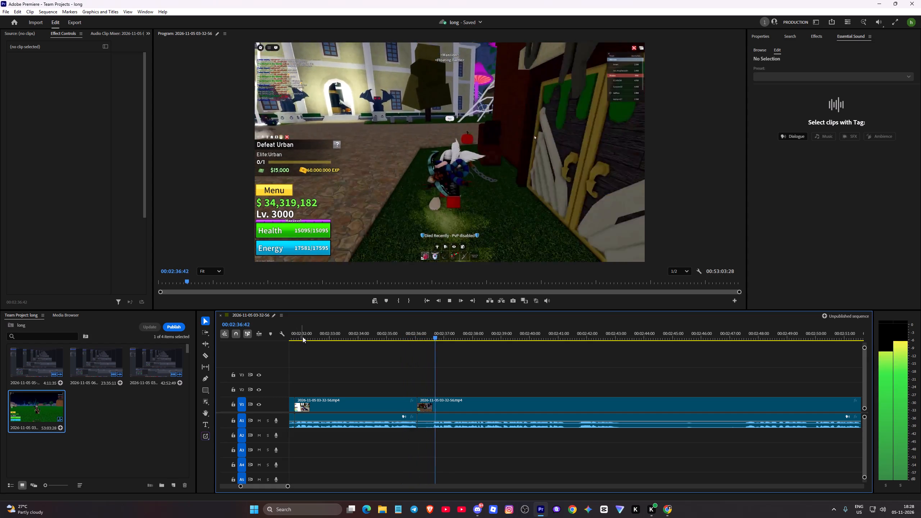
Skim the footage from about 00:02:49:38 to 00:03:25:43, skipping ahead to about 00:03:08:39, and replay from about 00:03:22:20 to 00:03:23:18.
click(805, 330)
key(space)
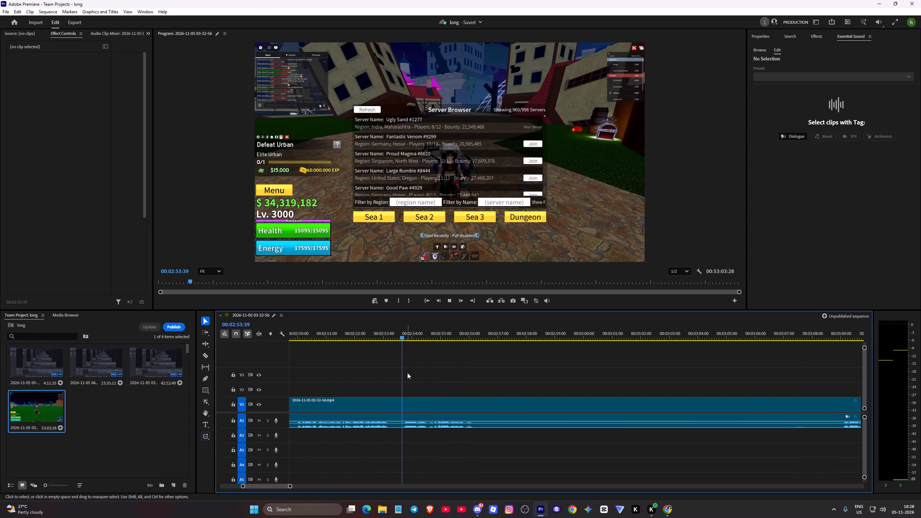
click(831, 337)
key(space)
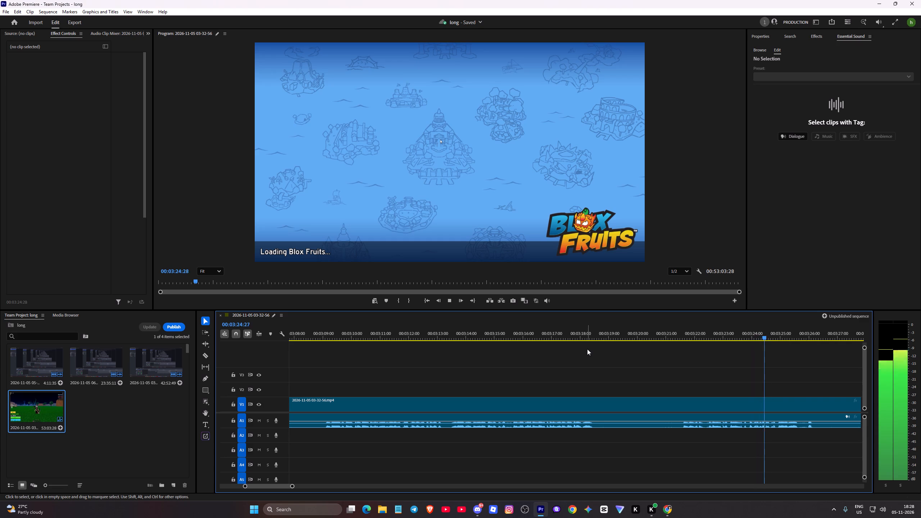
key(space)
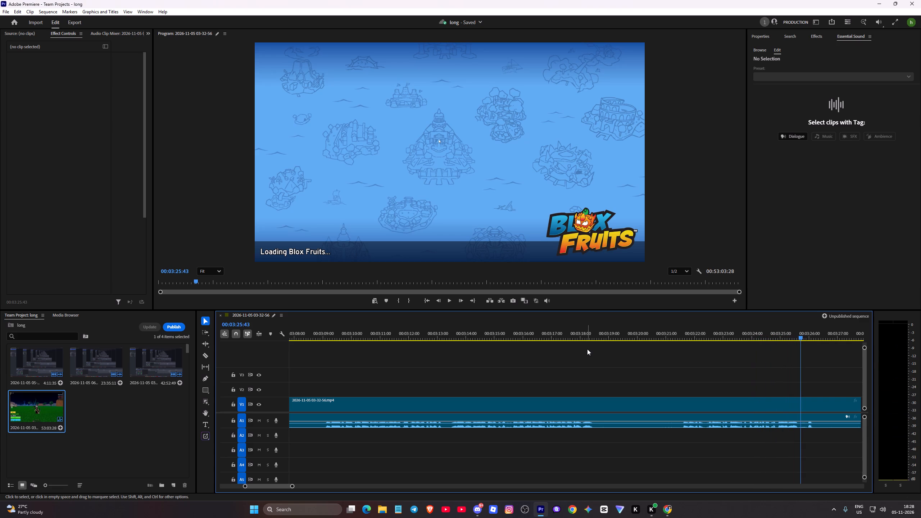
click(704, 332)
key(space)
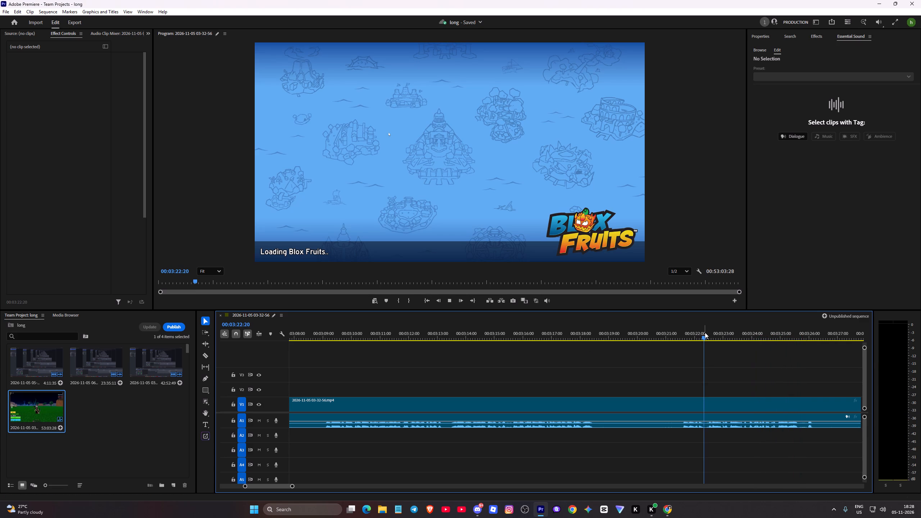
key(space)
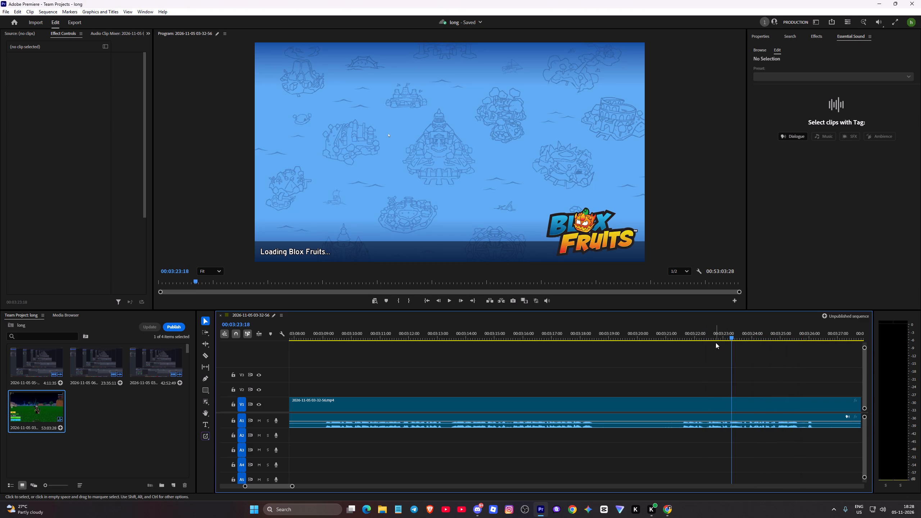
Split the video and audio at about 00:03:23:14, delete the segment before the cut from about 00:02:36:04, and close the gap.
key(c)
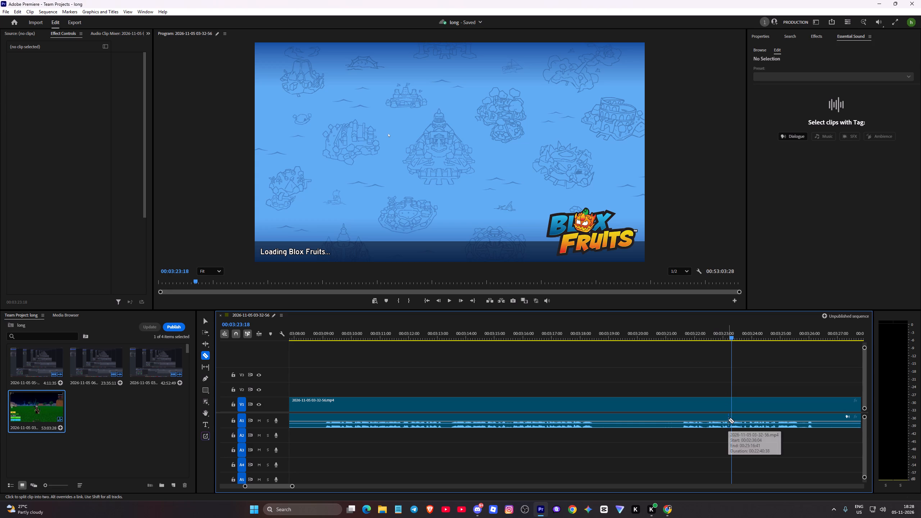
drag(732, 391, 727, 389)
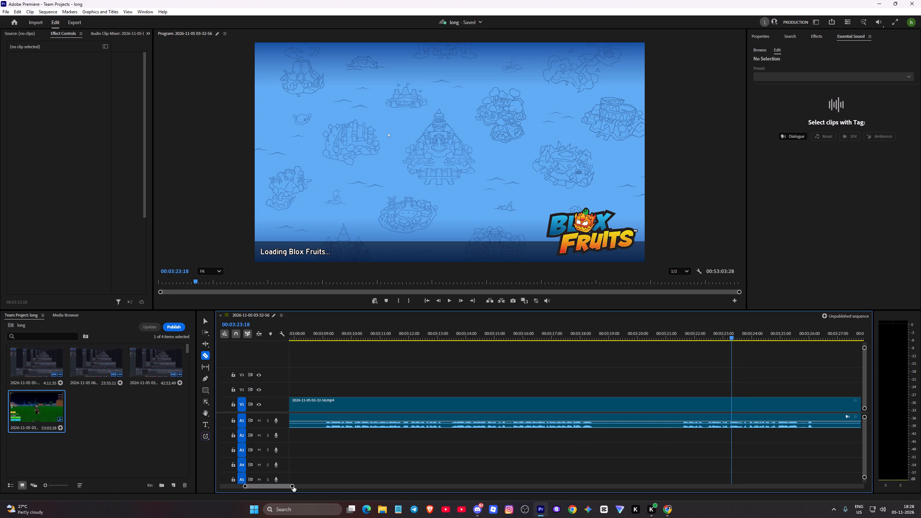
drag(293, 486, 264, 486)
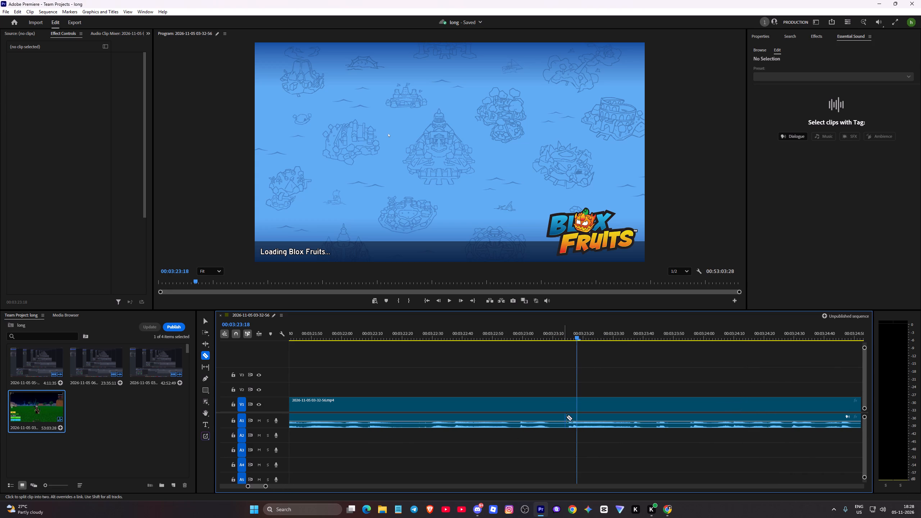
click(566, 418)
click(564, 409)
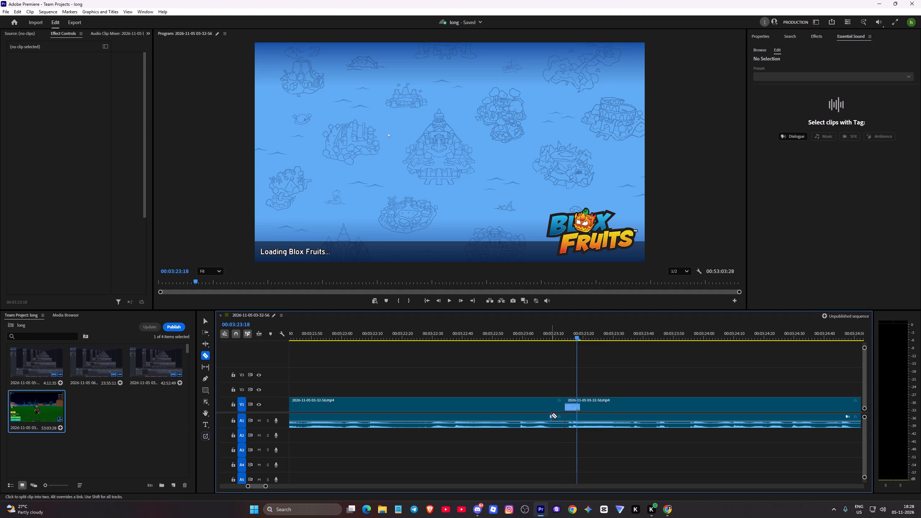
key(v)
click(541, 419)
key(Delete)
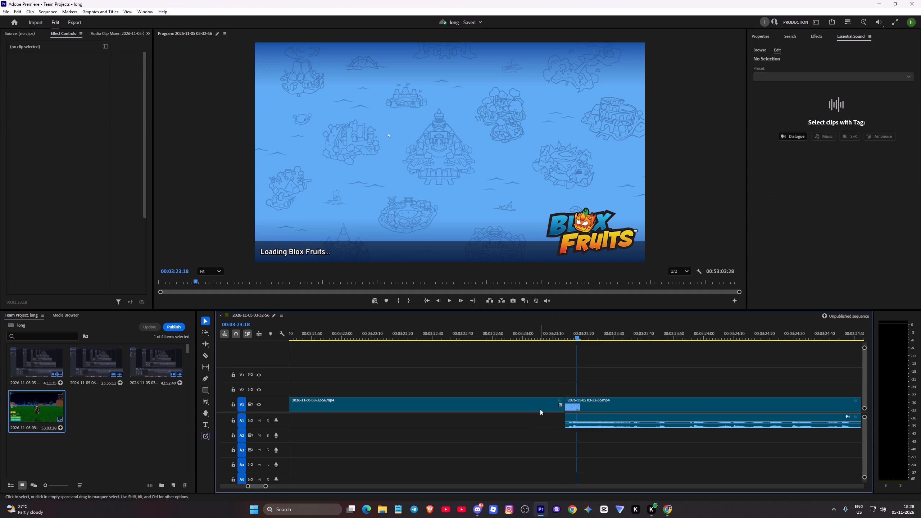
click(540, 409)
key(Delete)
click(540, 409)
key(Delete)
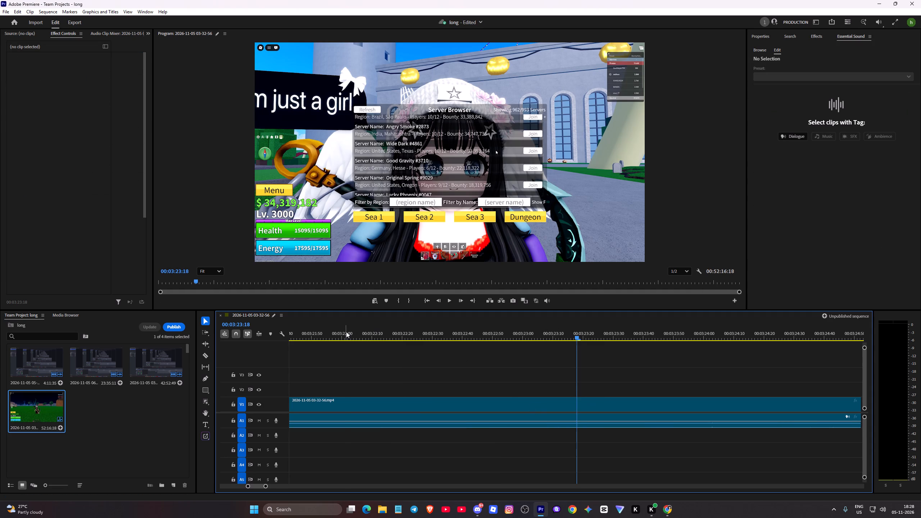
Go back to the new join at about 00:02:36:04 and play the footage from there to 00:02:51:52.
click(344, 335)
drag(342, 337, 270, 343)
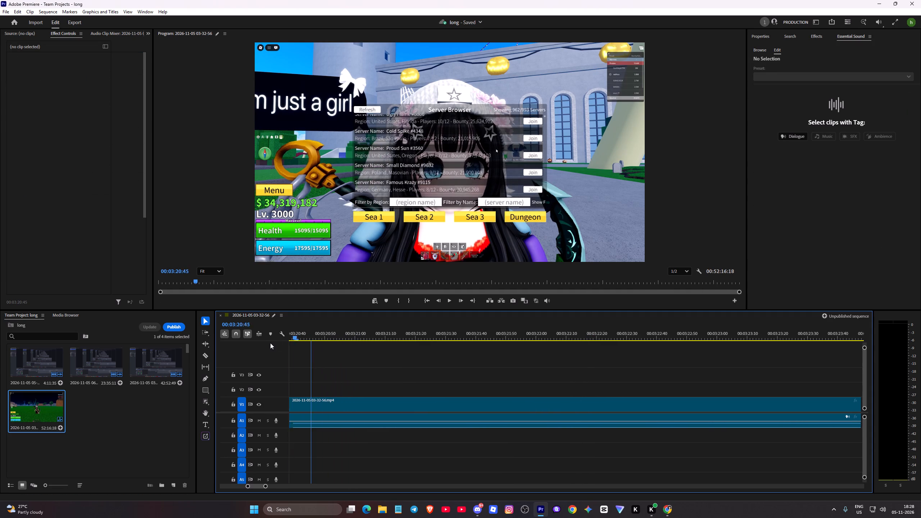
drag(270, 343, 272, 342)
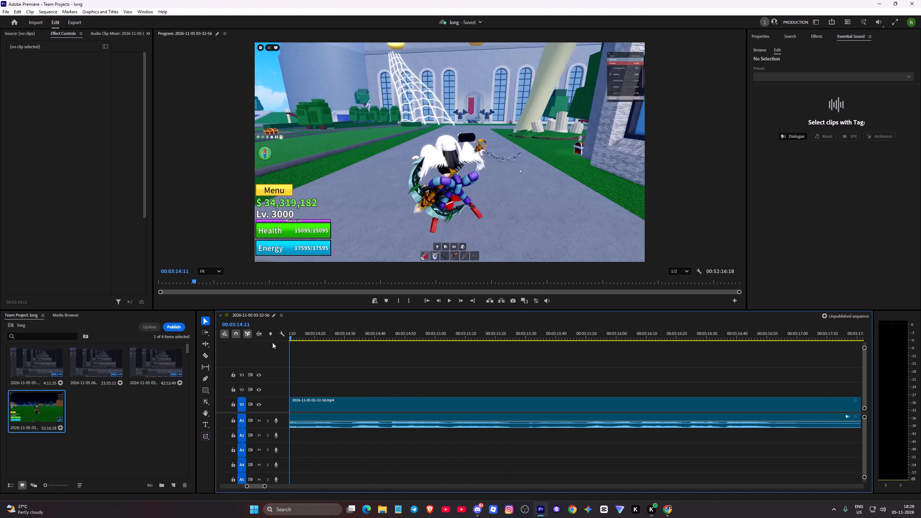
drag(272, 342, 272, 342)
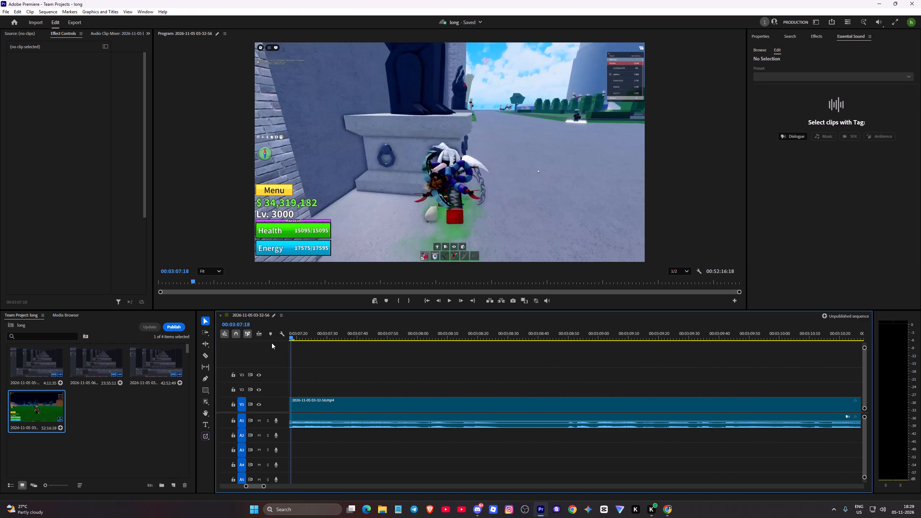
drag(264, 488, 325, 491)
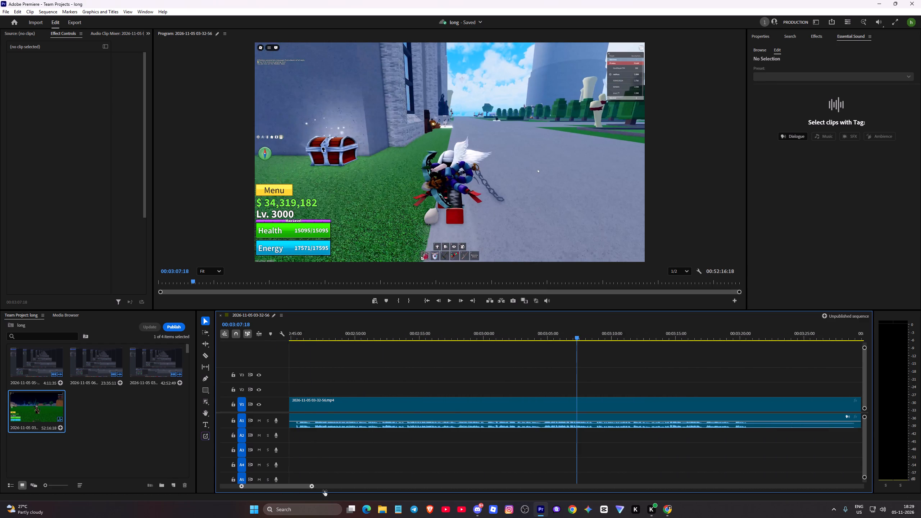
drag(325, 491, 440, 508)
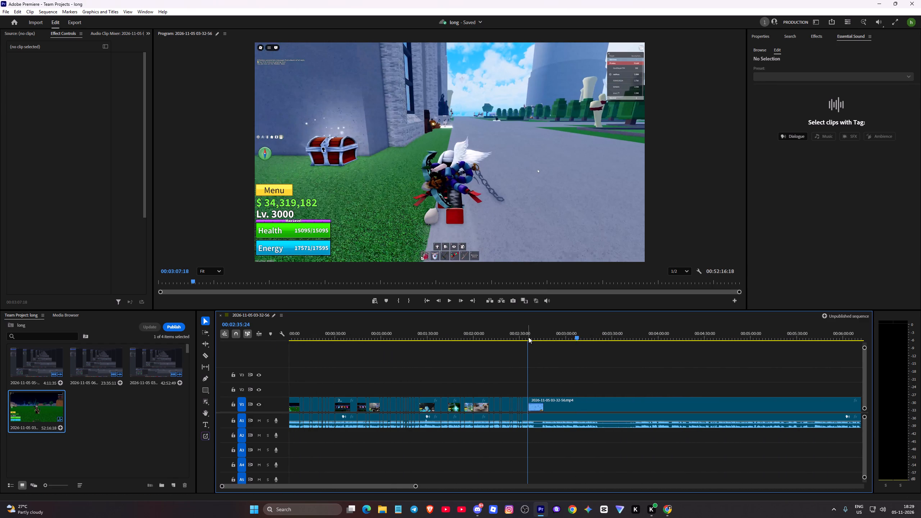
click(528, 337)
key(space)
drag(416, 485, 389, 487)
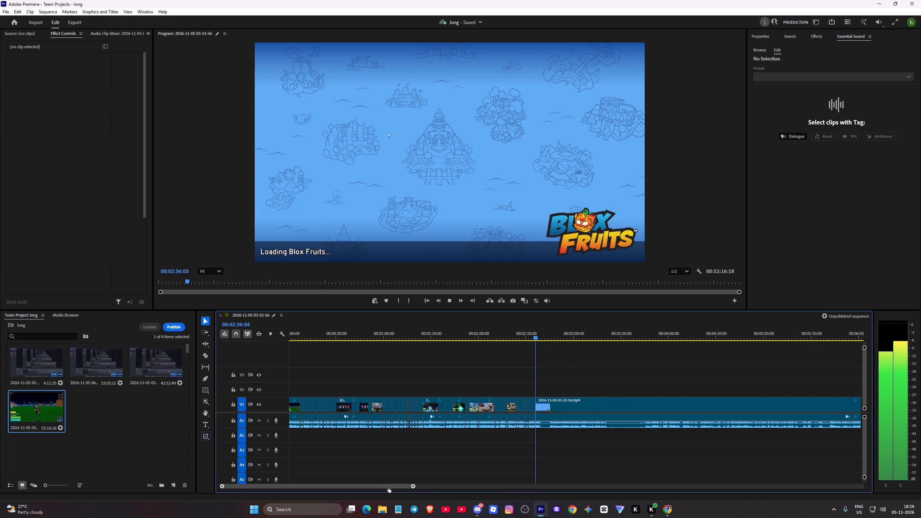
drag(389, 487, 264, 509)
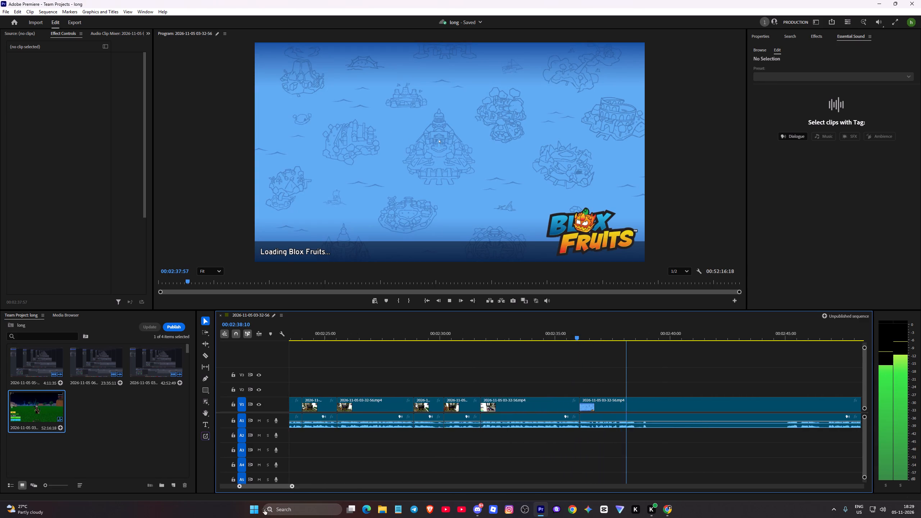
drag(264, 509, 263, 509)
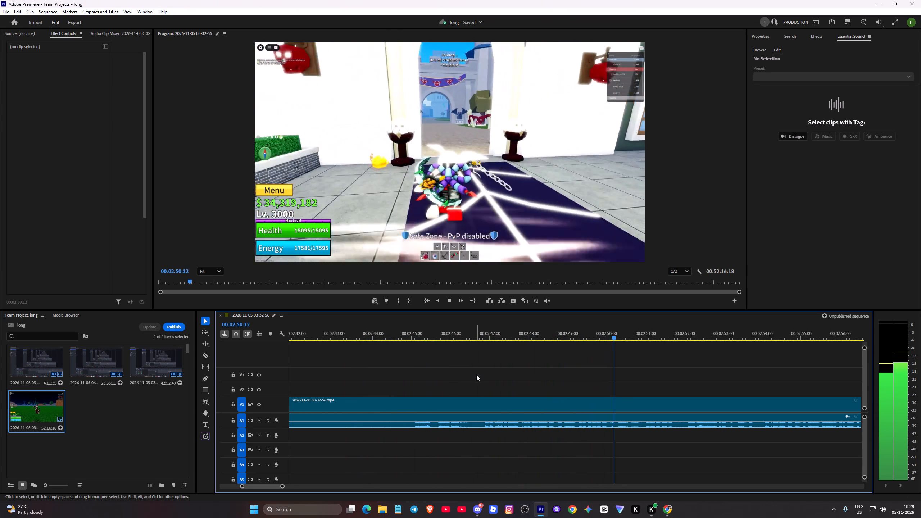
key(space)
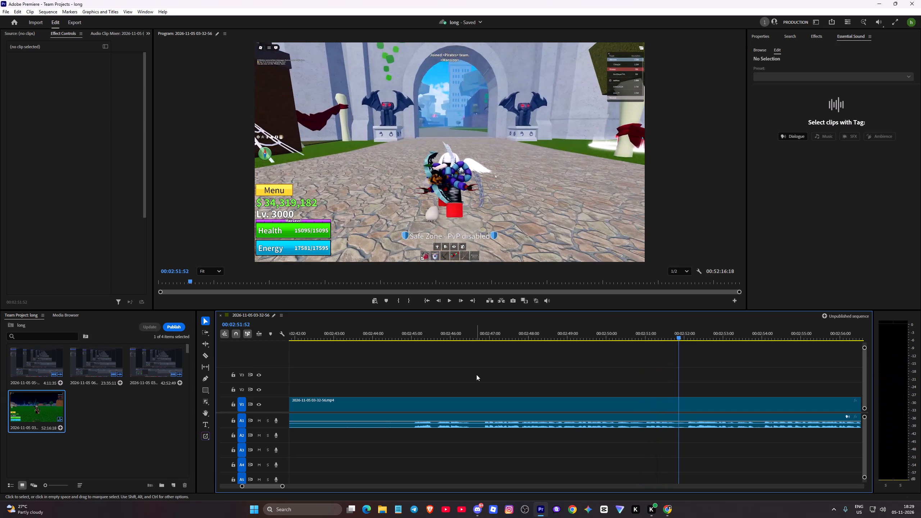
Split the video and audio at about 00:02:46:50, delete the segment between 00:02:36:04 and the cut, and close the gap.
key(c)
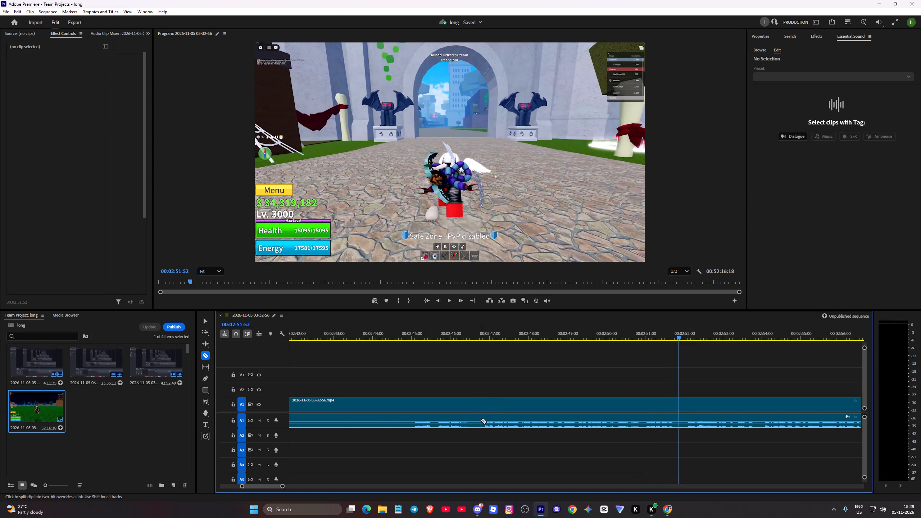
click(484, 419)
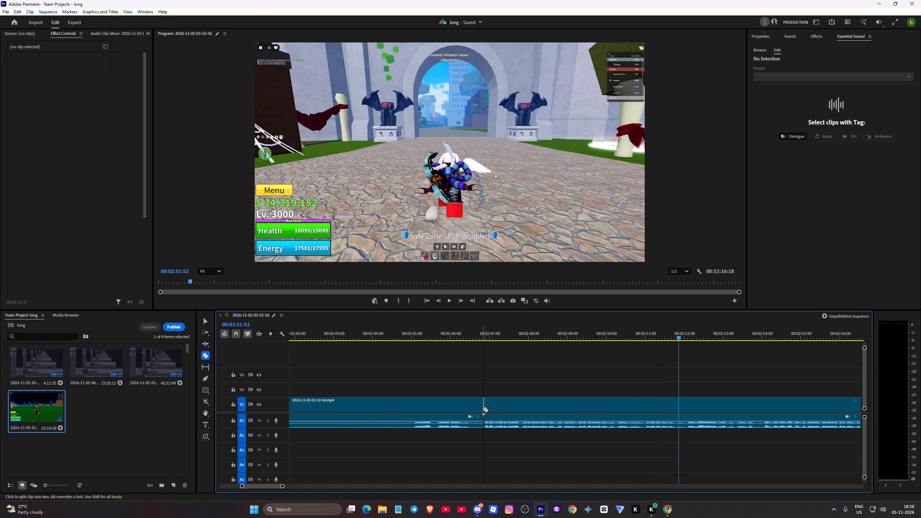
click(483, 406)
key(v)
click(470, 420)
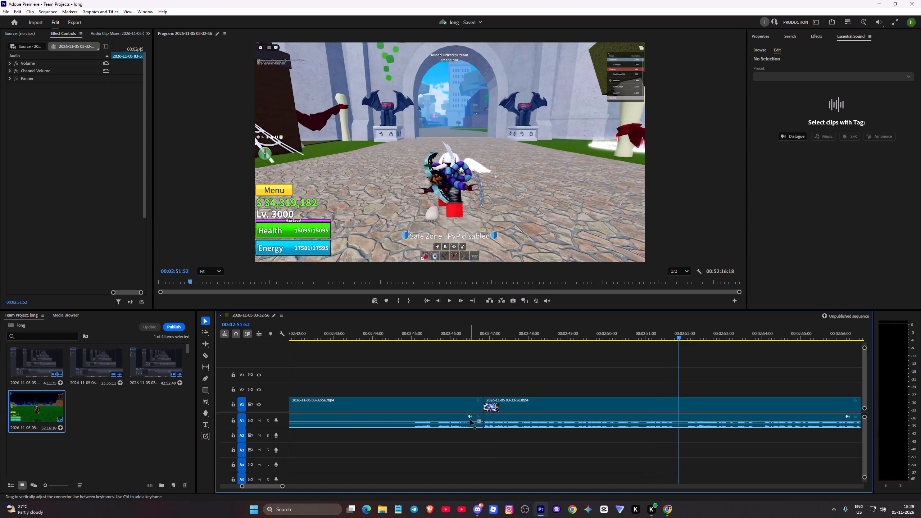
key(Delete)
click(466, 405)
key(Delete)
click(466, 405)
key(Delete)
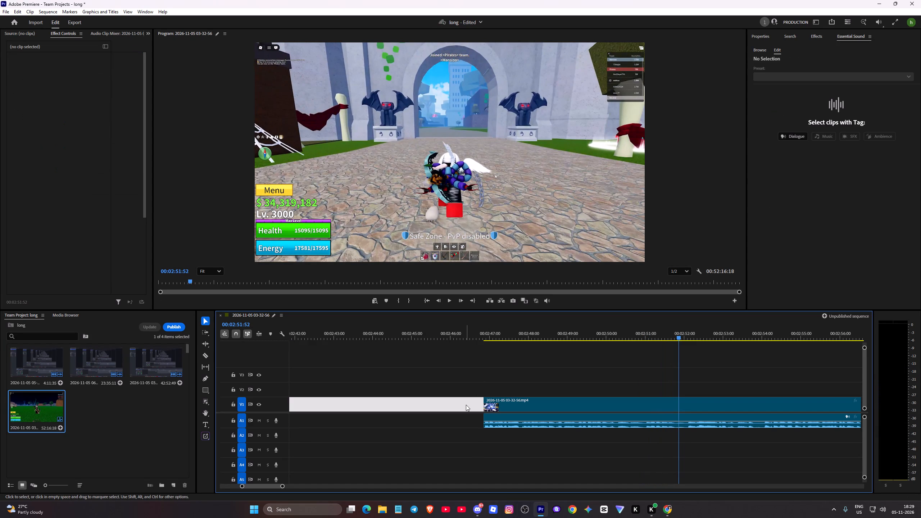
Move back to about 00:02:32:55 to review the footage leading into the new join at 00:02:36:04.
click(351, 338)
drag(351, 338, 303, 344)
drag(350, 337, 285, 339)
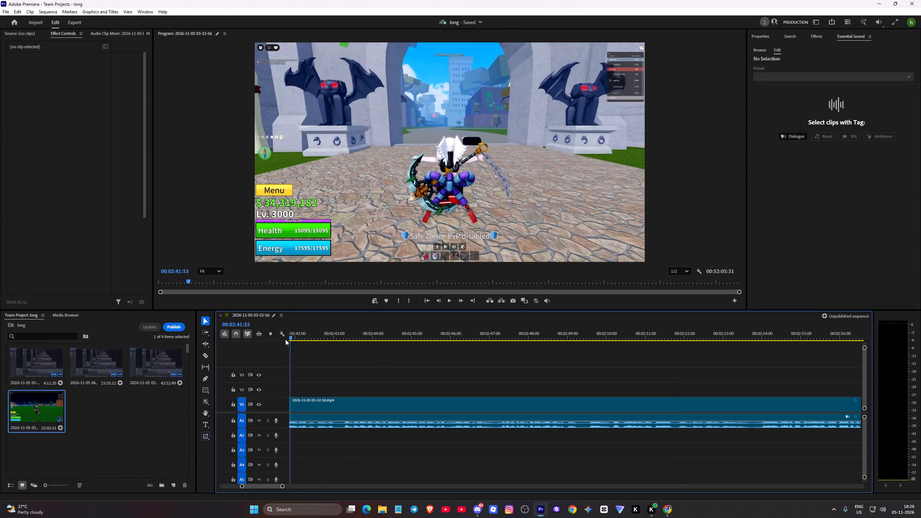
drag(285, 339, 413, 347)
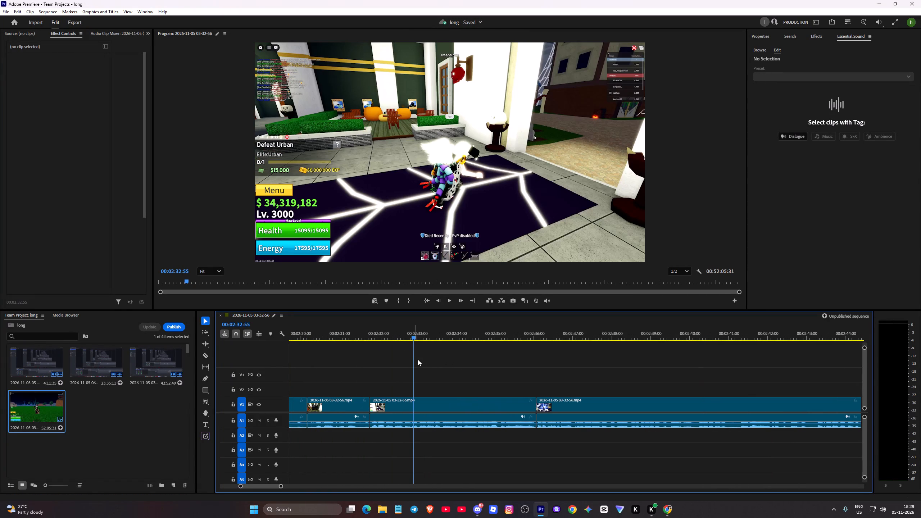
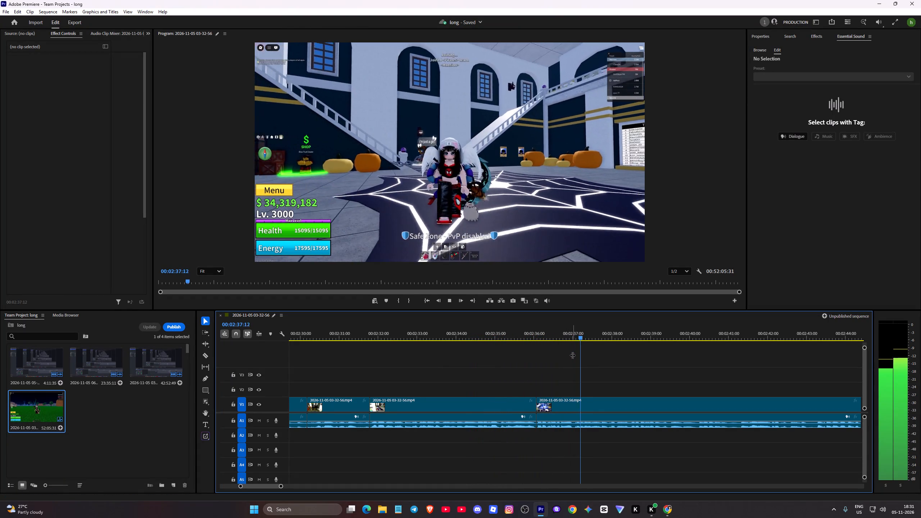
Play on from about 00:02:37:12 and split the video and audio at 00:02:41:02.
key(space)
key(space)
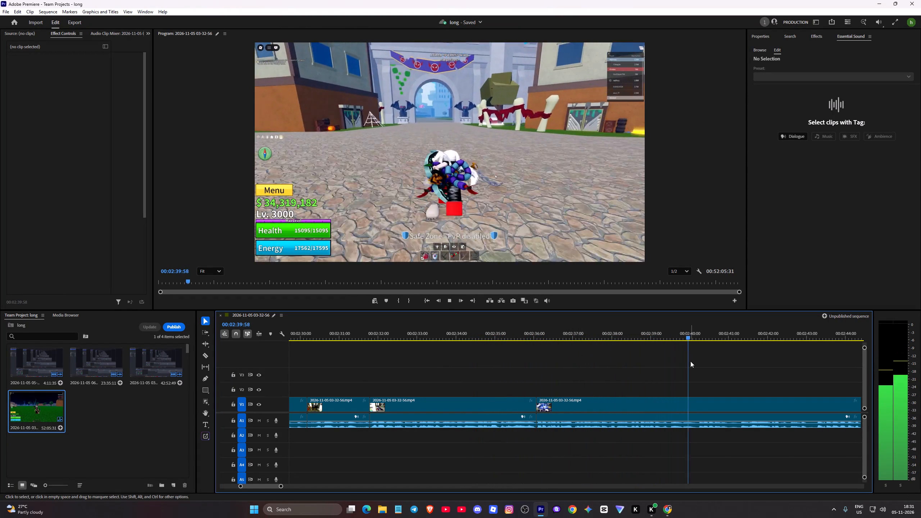
key(space)
key(space)
key(space)
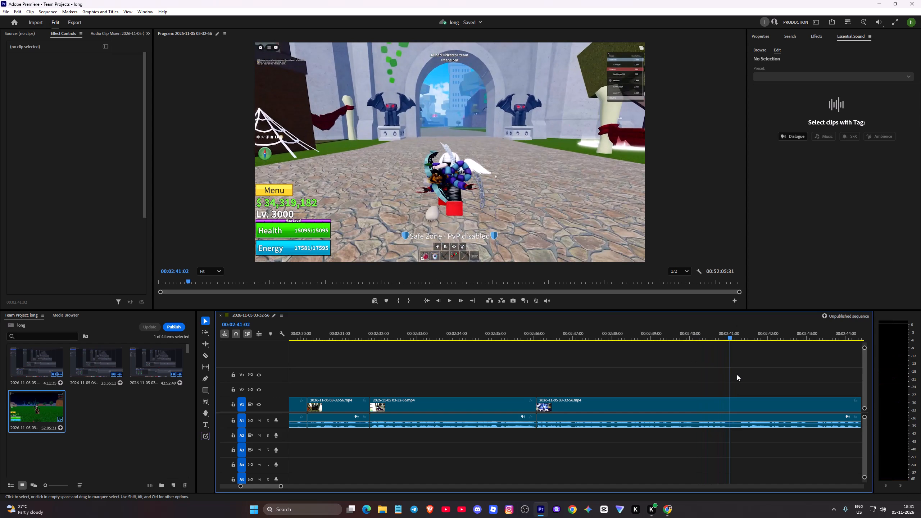
key(c)
click(729, 415)
click(727, 404)
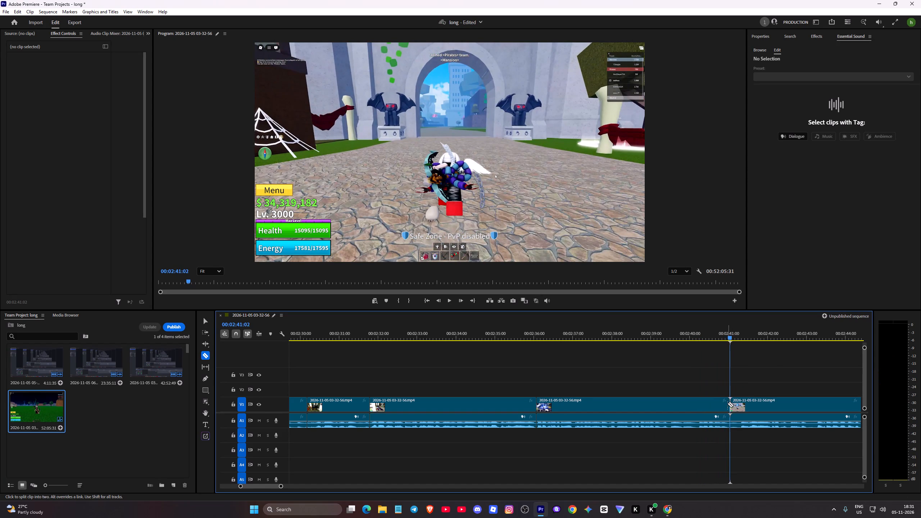
Review the footage past the server browser and loading screen, and split the video and audio at about 00:03:38:32.
key(space)
key(space)
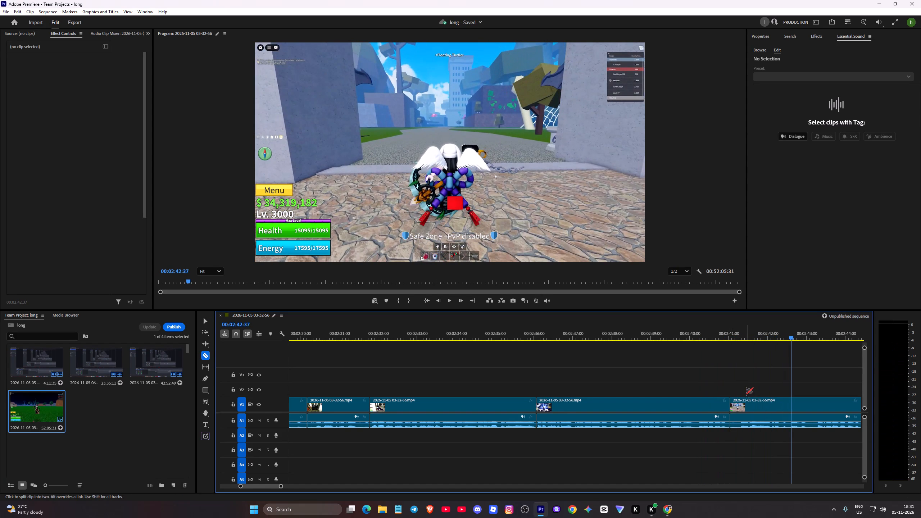
key(space)
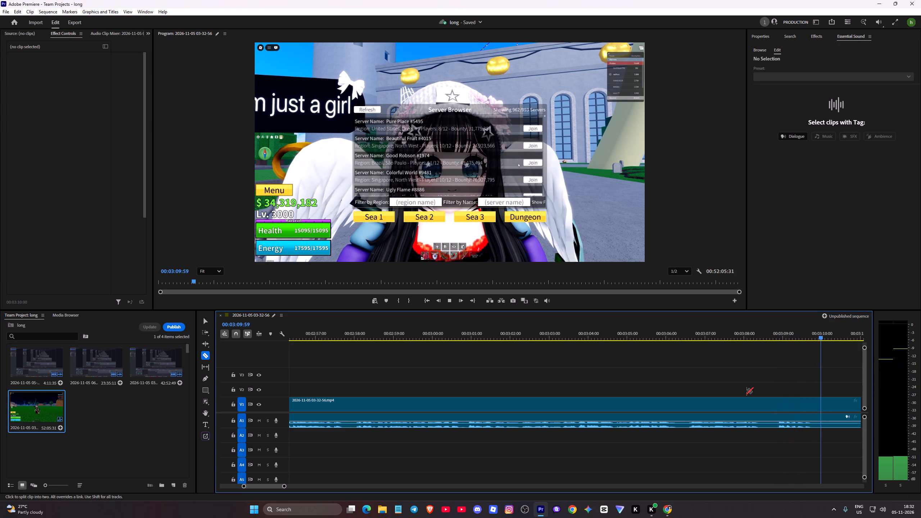
key(space)
key(space)
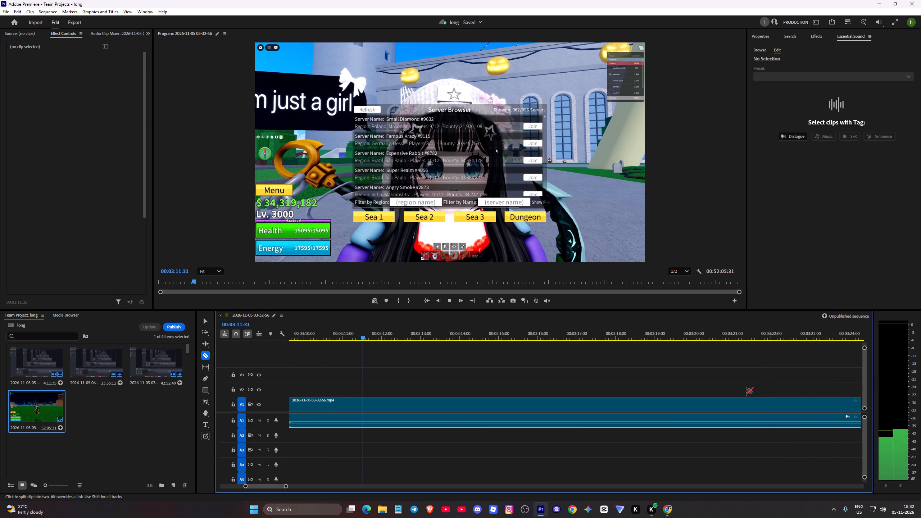
key(space)
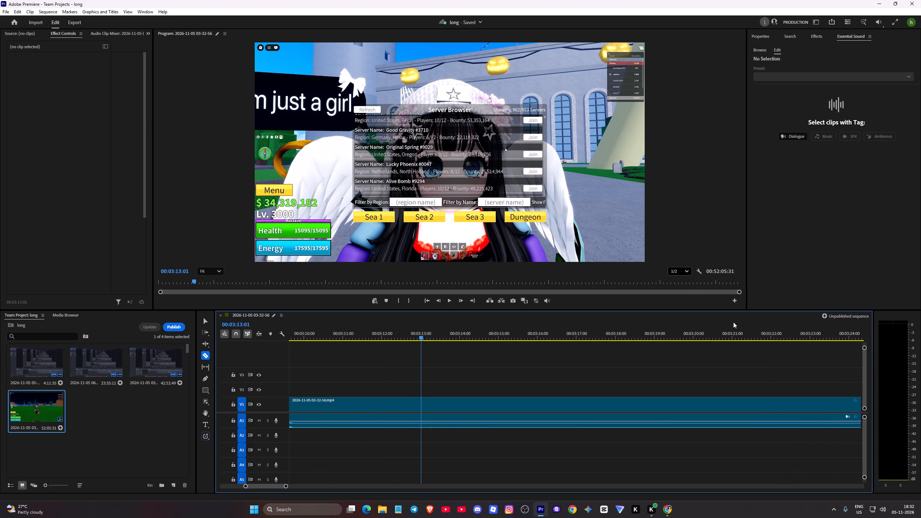
click(842, 338)
key(space)
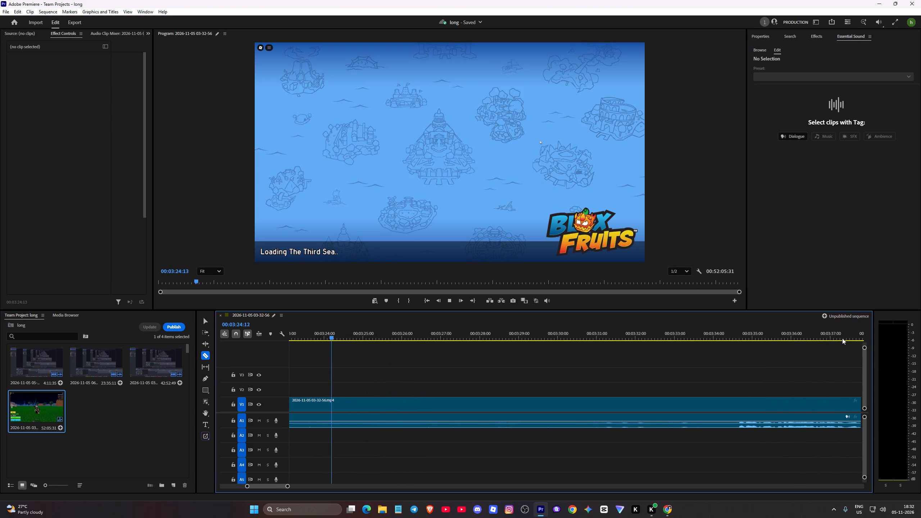
click(740, 335)
key(space)
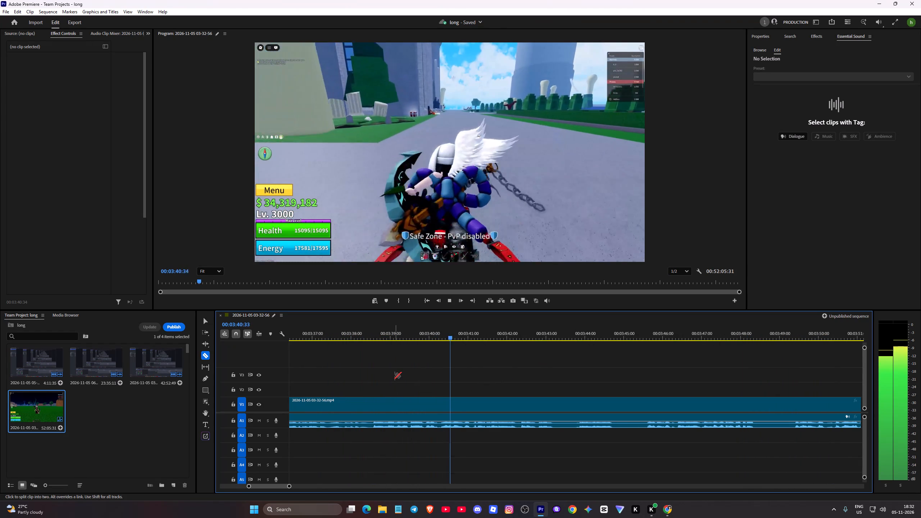
key(space)
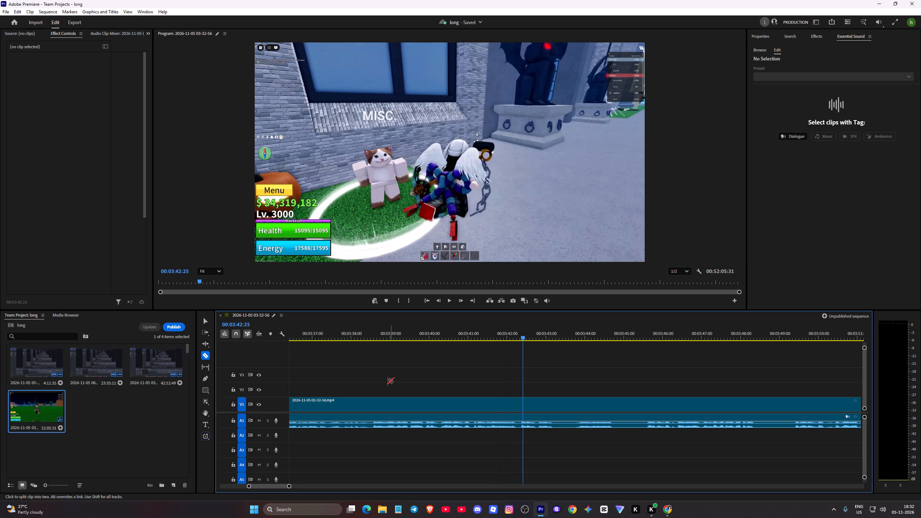
click(372, 421)
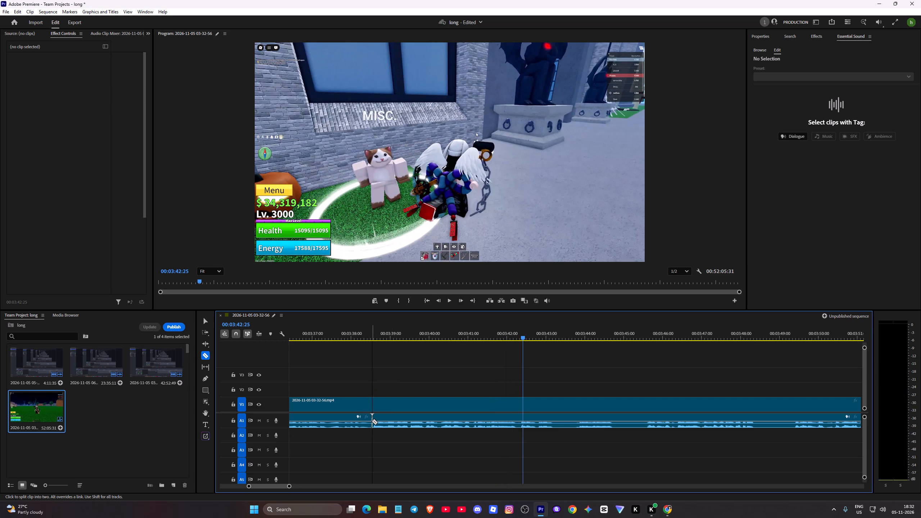
click(371, 408)
Delete the video and audio segment between 00:02:41:02 and the cut at about 00:03:38:32, and close the gap.
key(c)
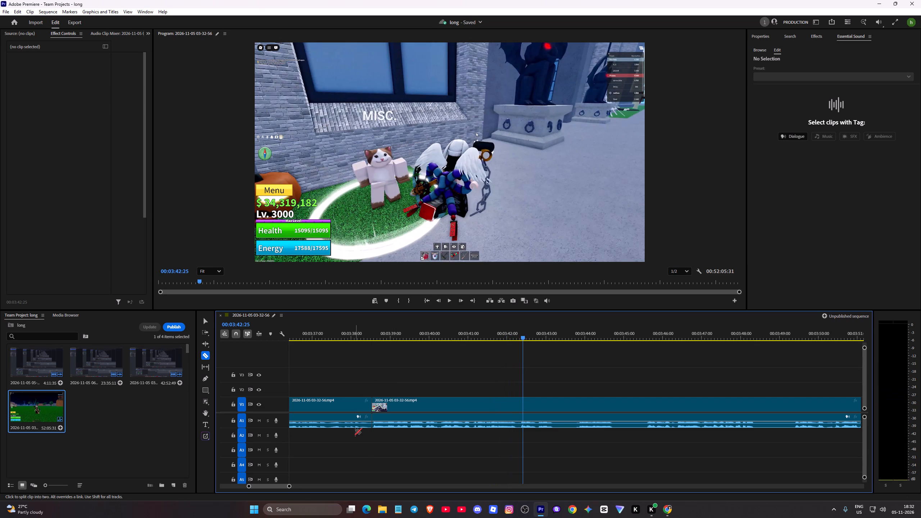
click(355, 431)
key(v)
click(355, 426)
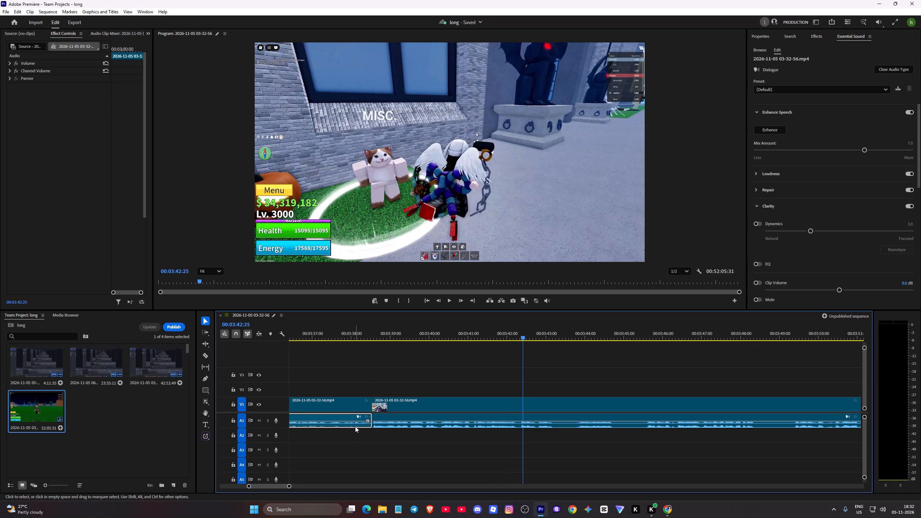
key(Delete)
click(352, 410)
key(Delete)
click(352, 410)
key(Delete)
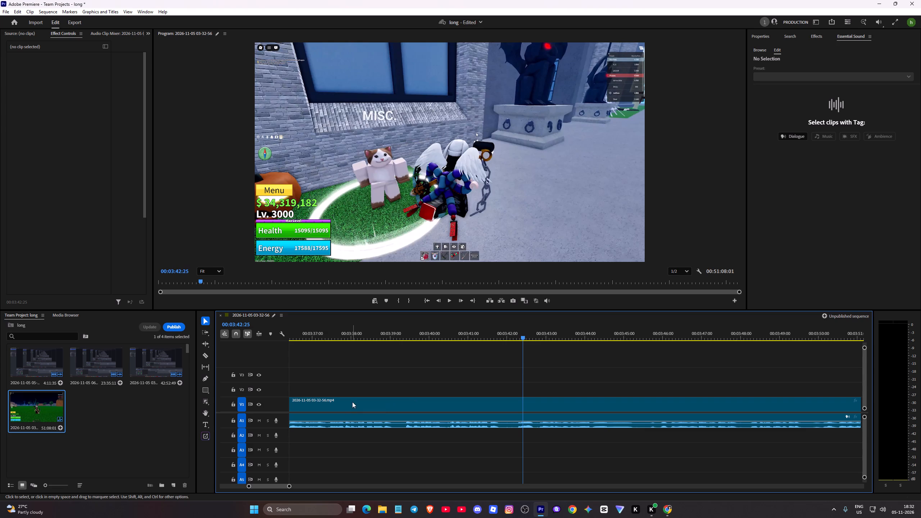
Move back through the timeline to about 00:02:50:56, towards the new join at 00:02:41:02.
click(326, 336)
drag(326, 336, 255, 331)
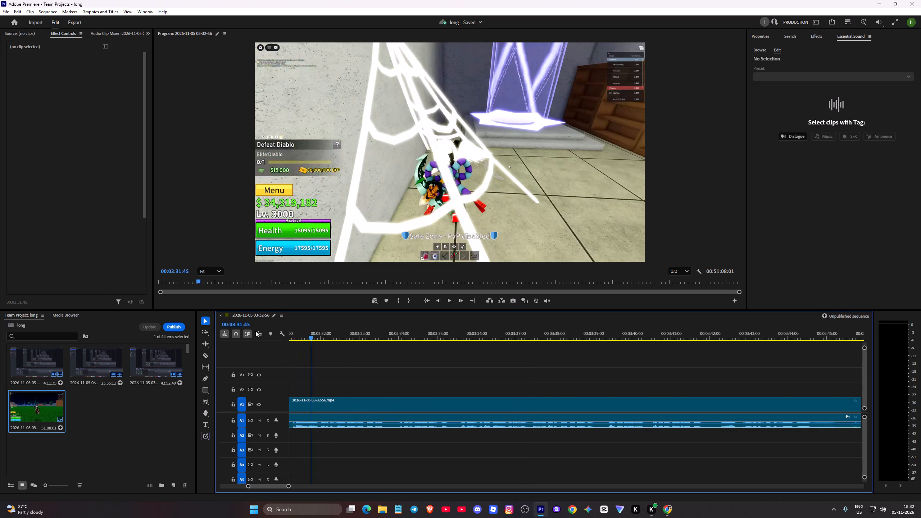
drag(255, 331, 292, 332)
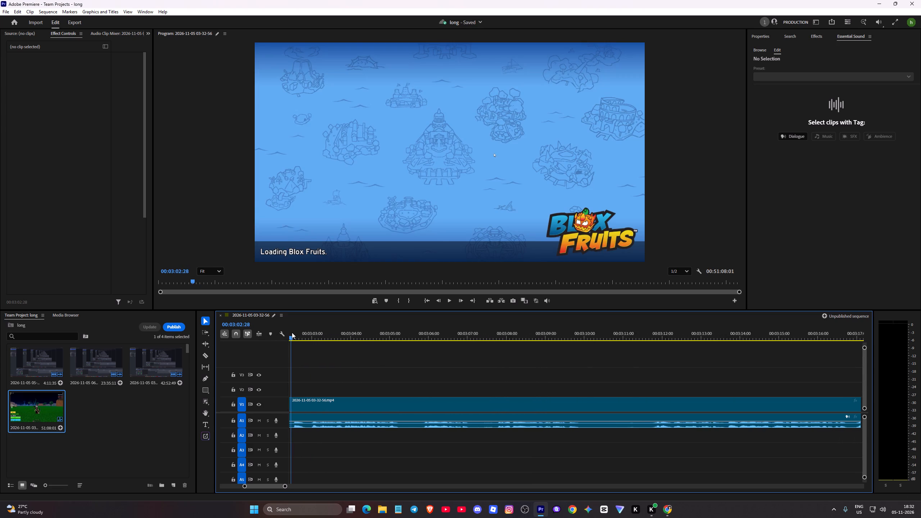
drag(292, 332, 285, 337)
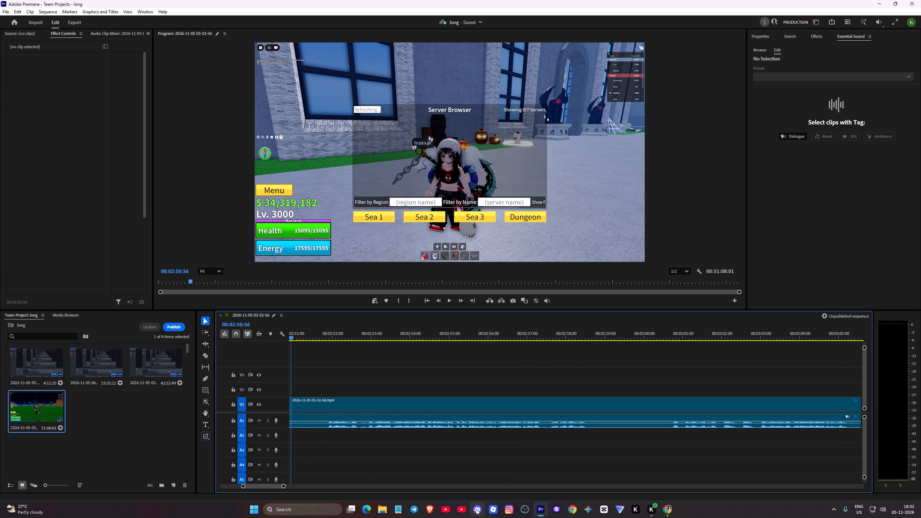
Switch to Discord.
click(480, 510)
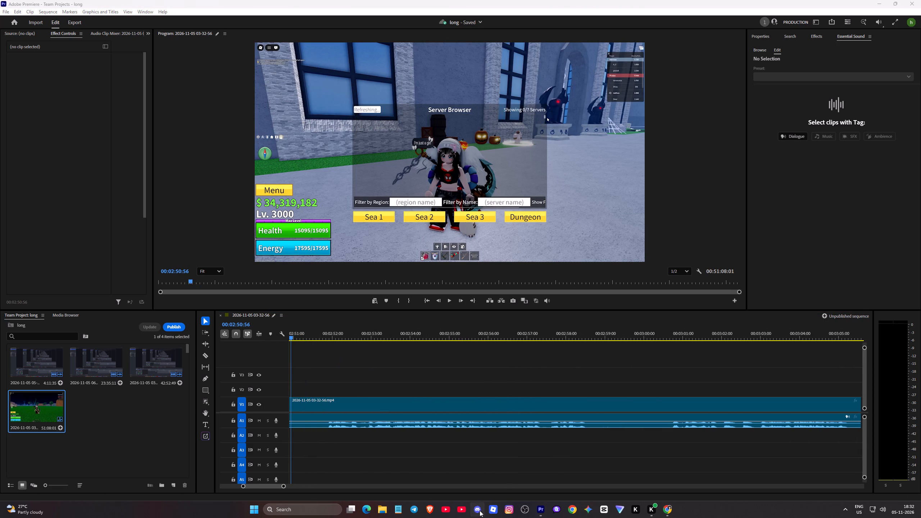
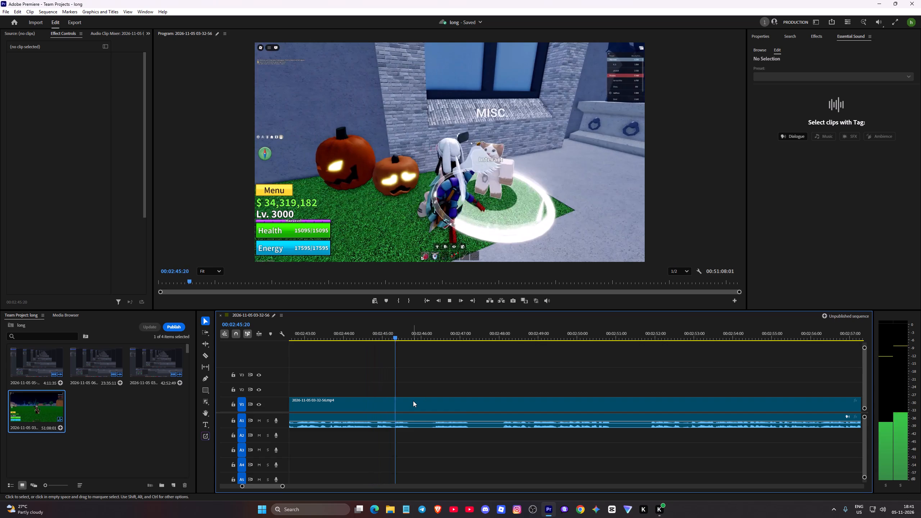
Split the video and audio at 00:02:45:43 and at about 00:02:48:05, around the quiet stretch before the server browser.
key(space)
key(c)
click(409, 405)
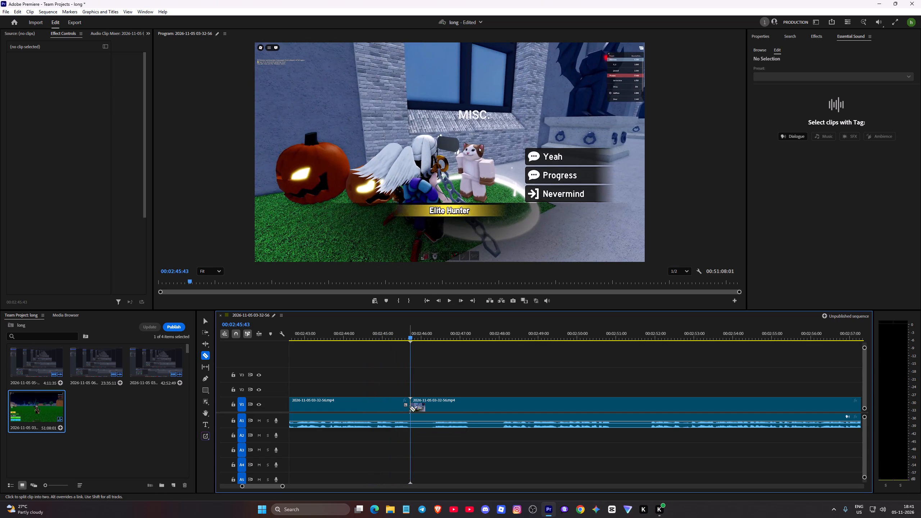
click(411, 419)
key(space)
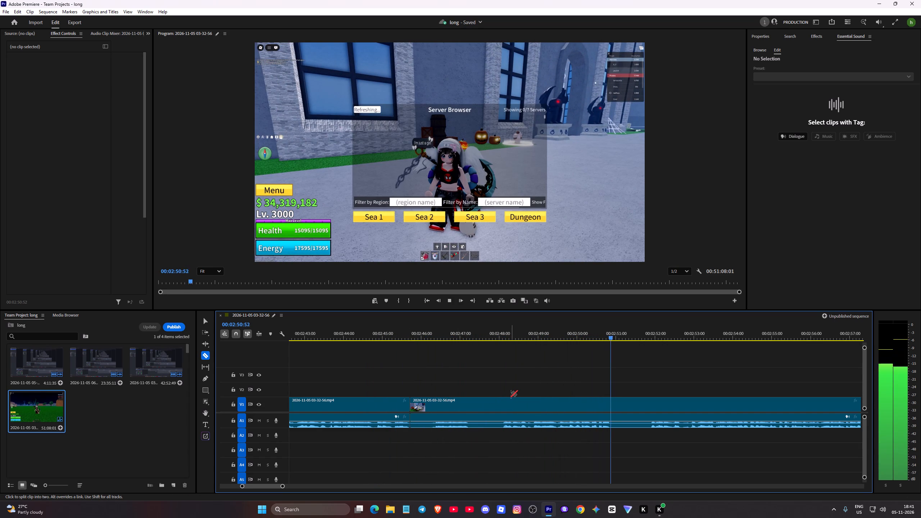
key(space)
click(503, 406)
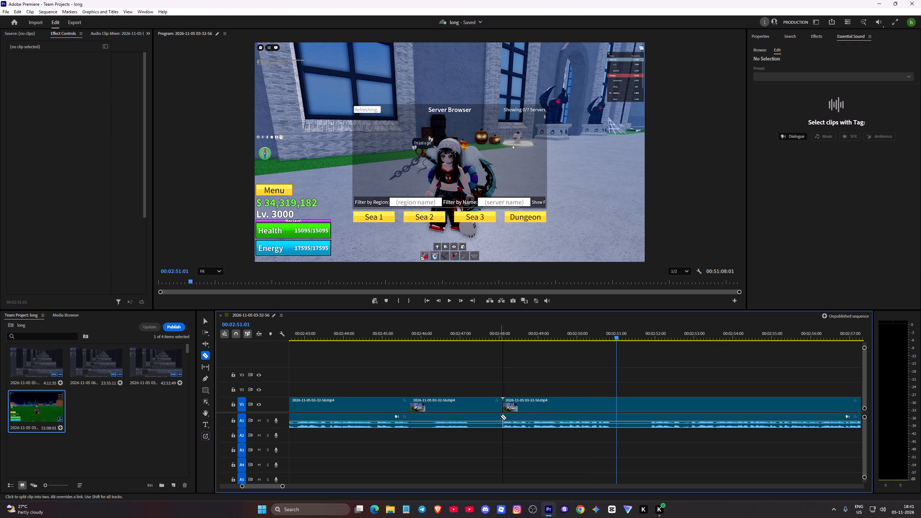
click(500, 416)
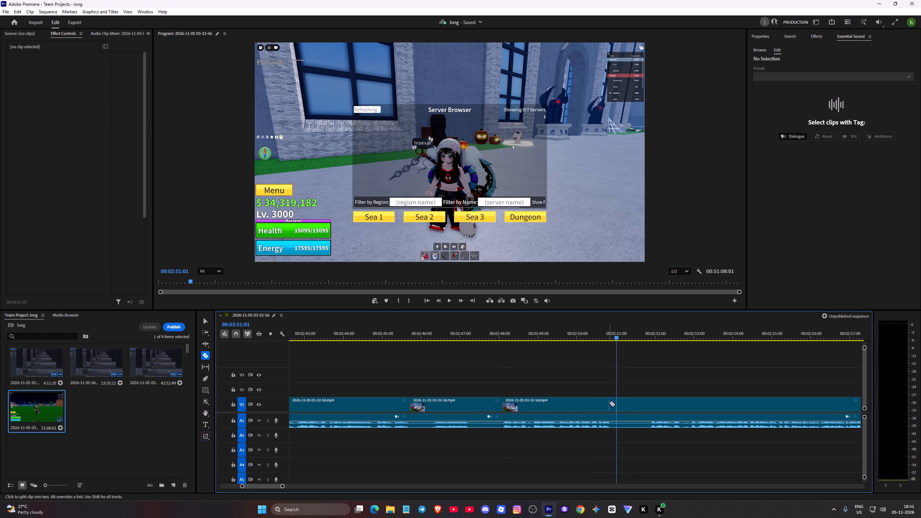
Split the video and audio at about 00:02:50:51, where the speech pauses in the server browser footage.
click(610, 402)
click(608, 419)
Delete the video and audio segment between 00:02:45:43 and about 00:02:48:05, and close the gap.
key(v)
click(468, 421)
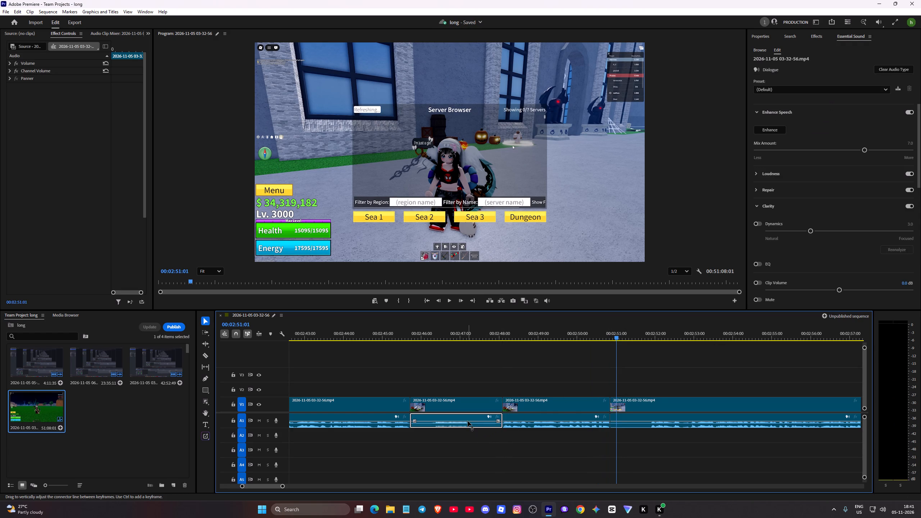
key(Delete)
click(467, 409)
key(Delete)
click(467, 409)
key(Delete)
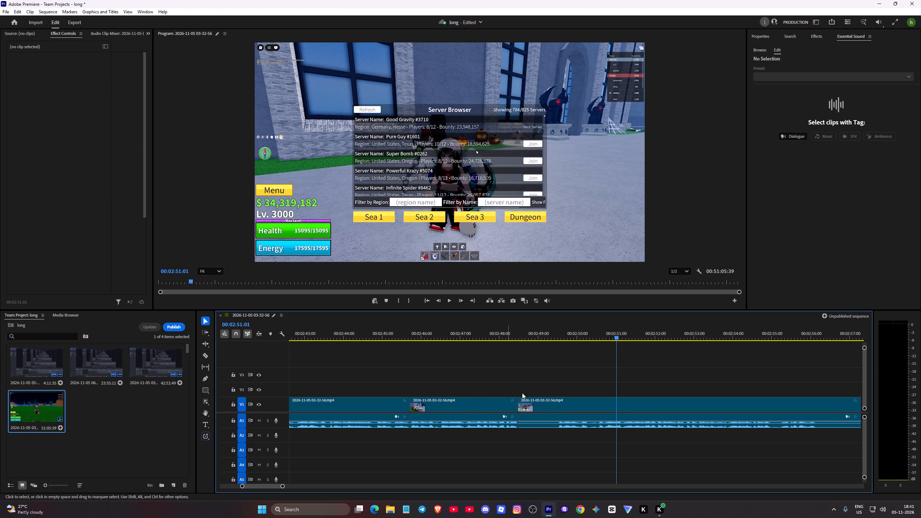
Play back the server browser footage from 00:02:49:44 to about 00:02:56:13.
click(561, 341)
click(567, 334)
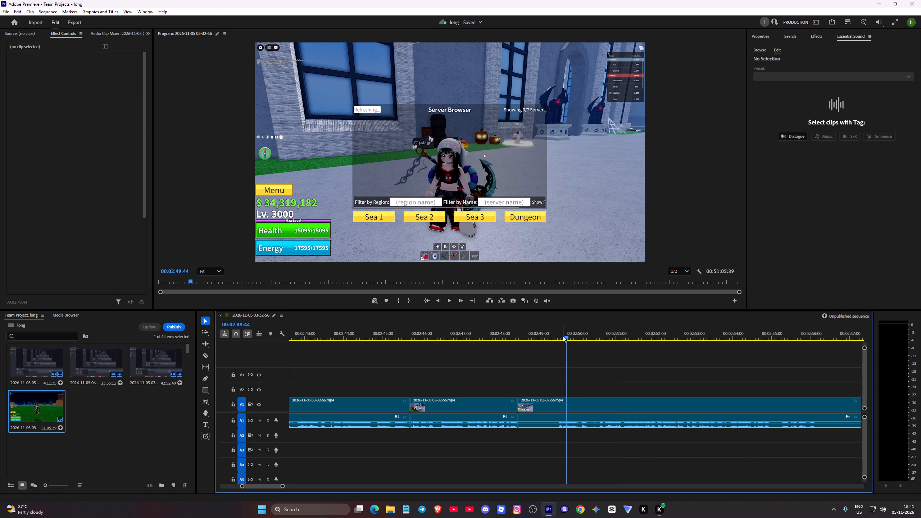
key(space)
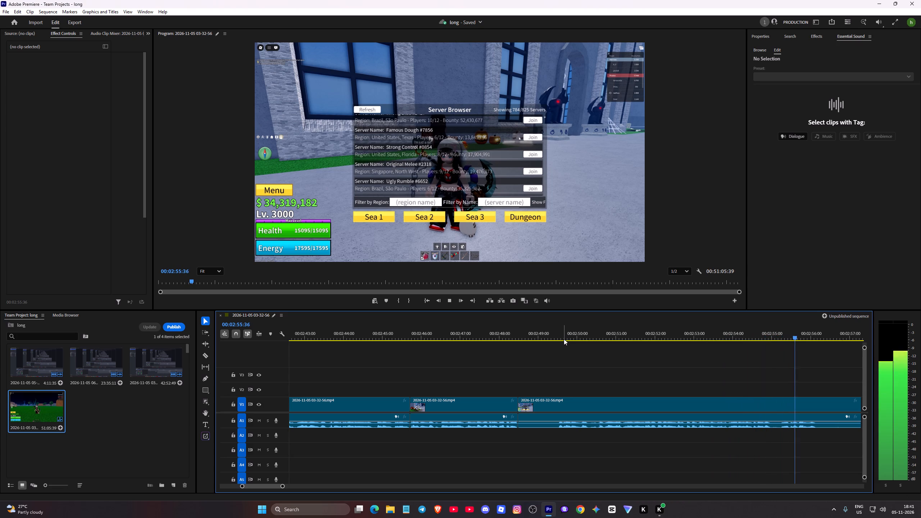
key(space)
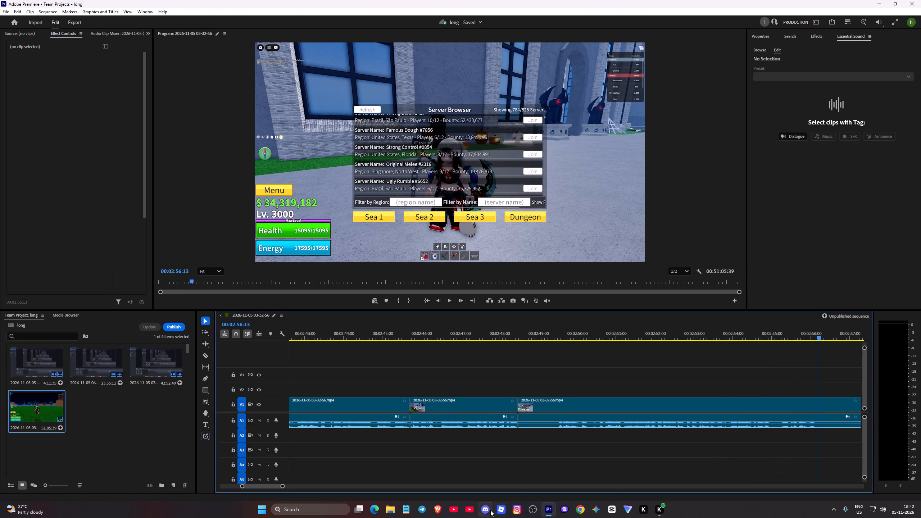
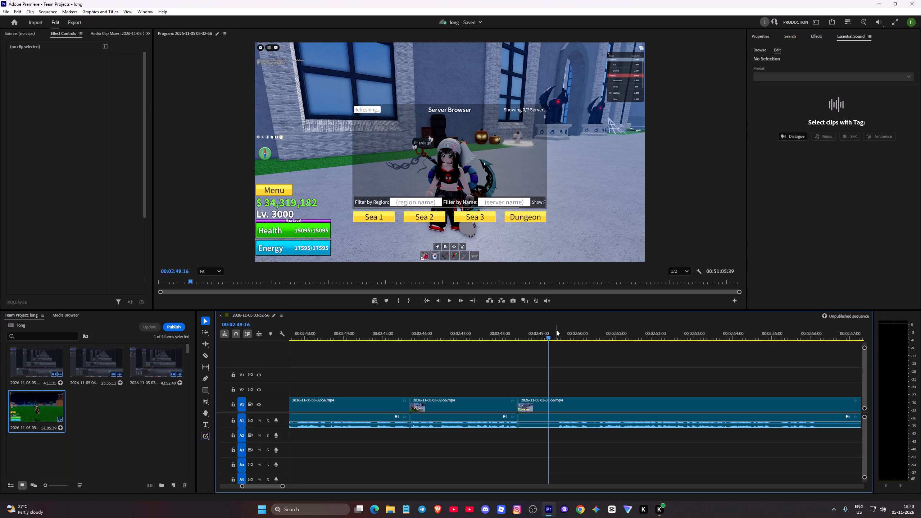
Play back the server browser footage from 00:02:49:16 to review the audio after the last join.
key(space)
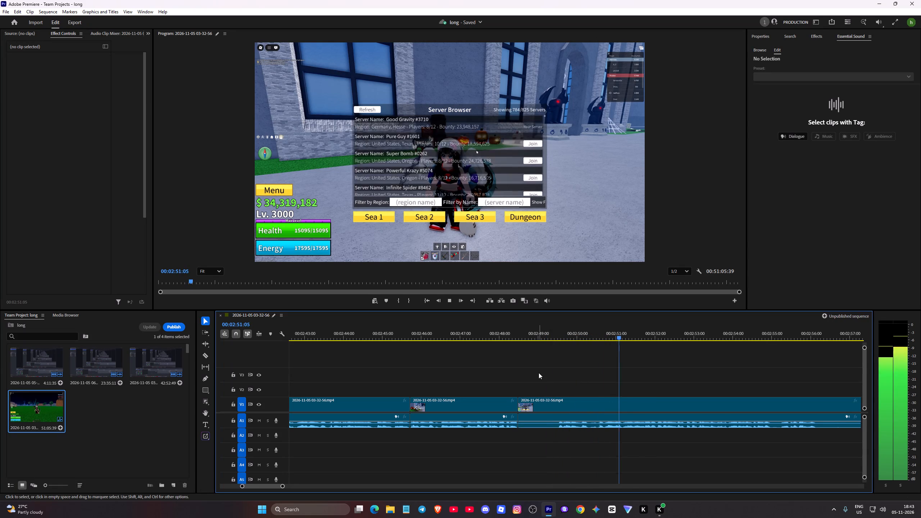
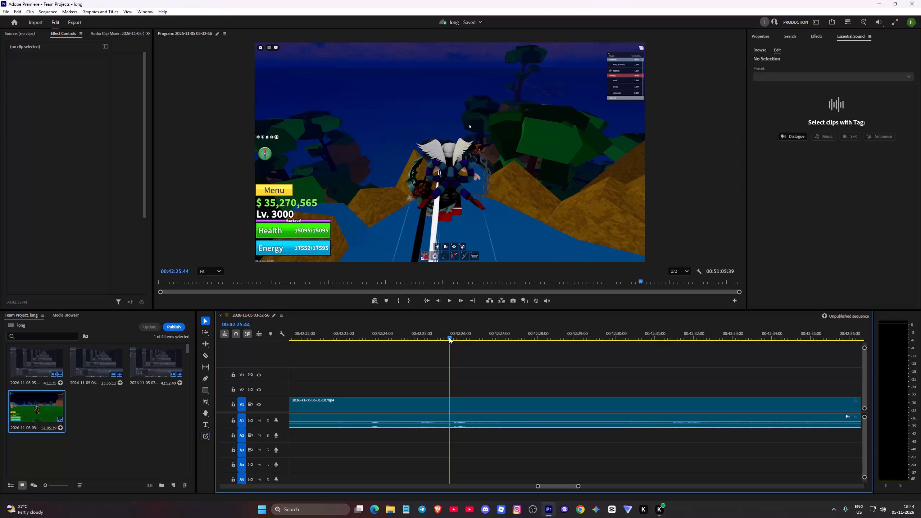
Spot-check the edited sequence at progressively earlier points from 00:42:21 back to 00:04:41, playing short stretches near 00:03:09 and 00:01:35.
drag(449, 337, 297, 349)
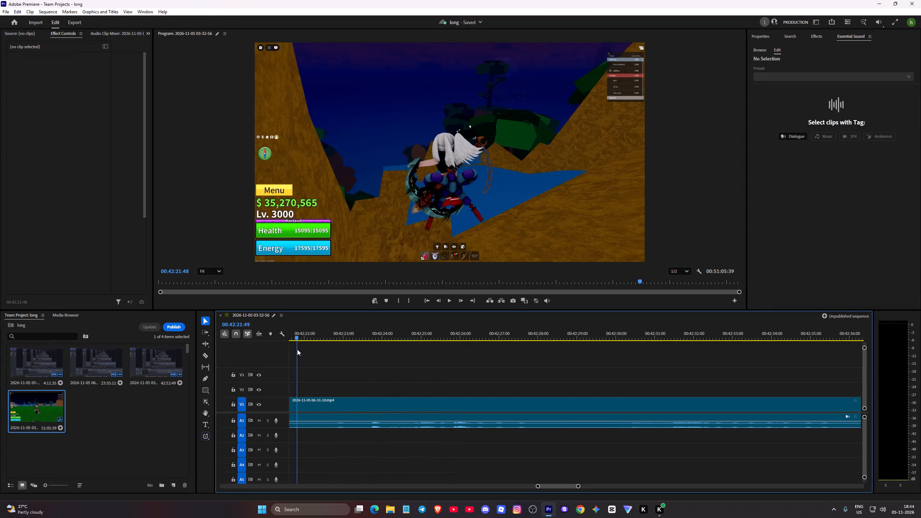
drag(297, 349, 298, 349)
click(257, 283)
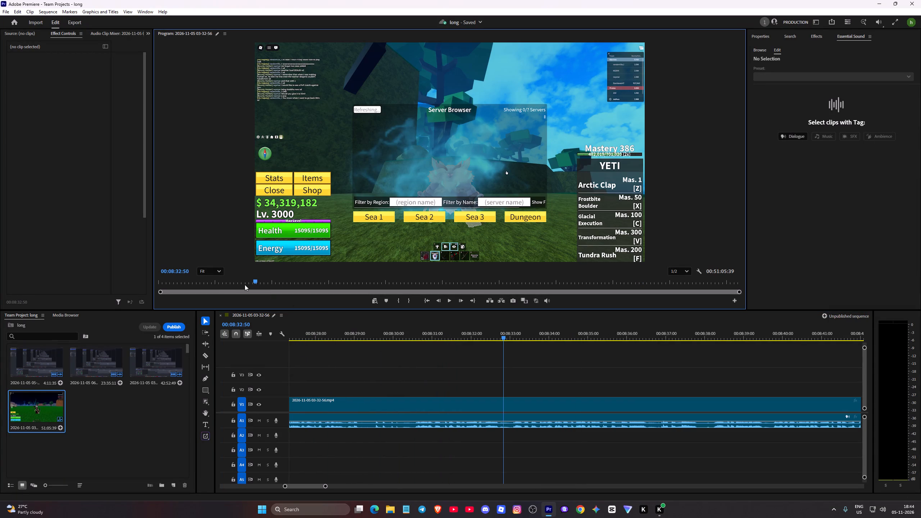
click(212, 286)
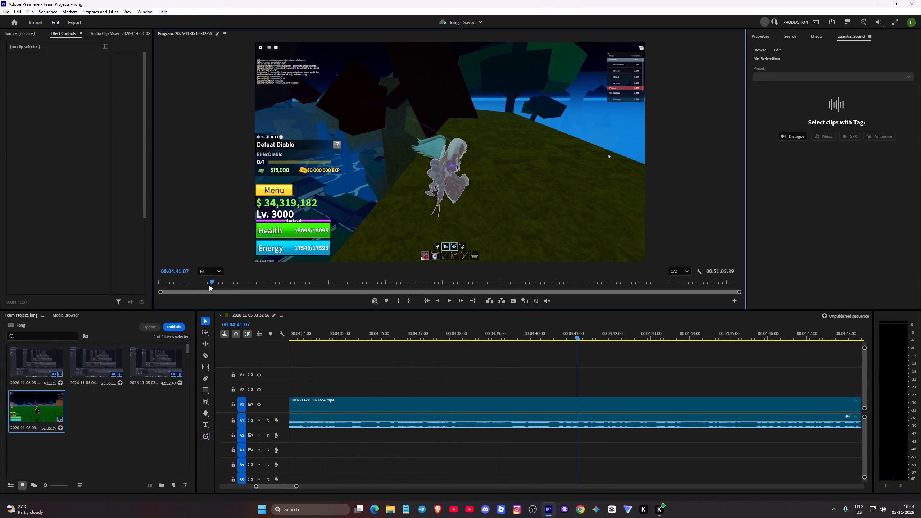
click(195, 283)
key(space)
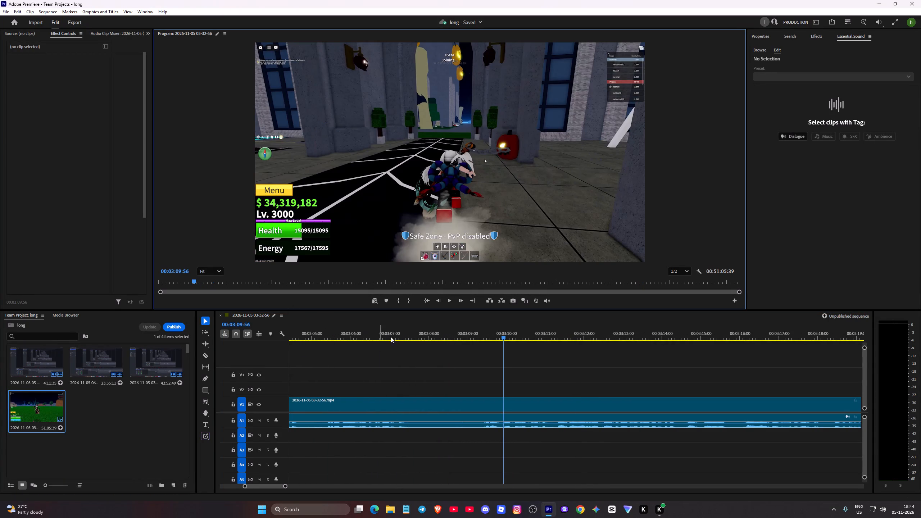
key(space)
click(177, 282)
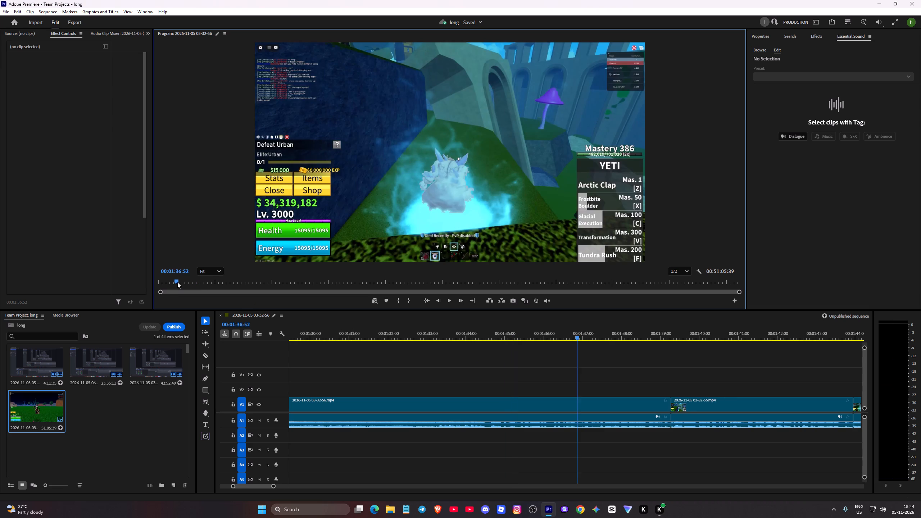
key(space)
key(space)
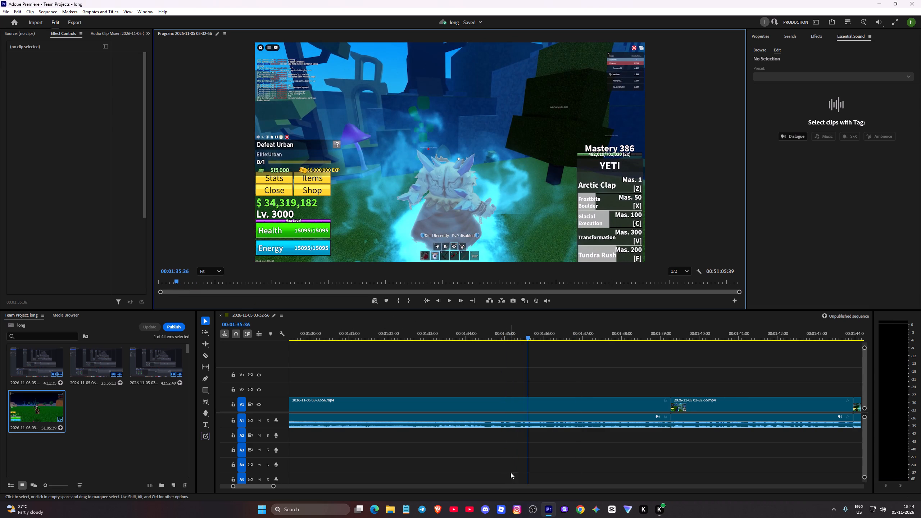
Switch to Discord.
click(489, 504)
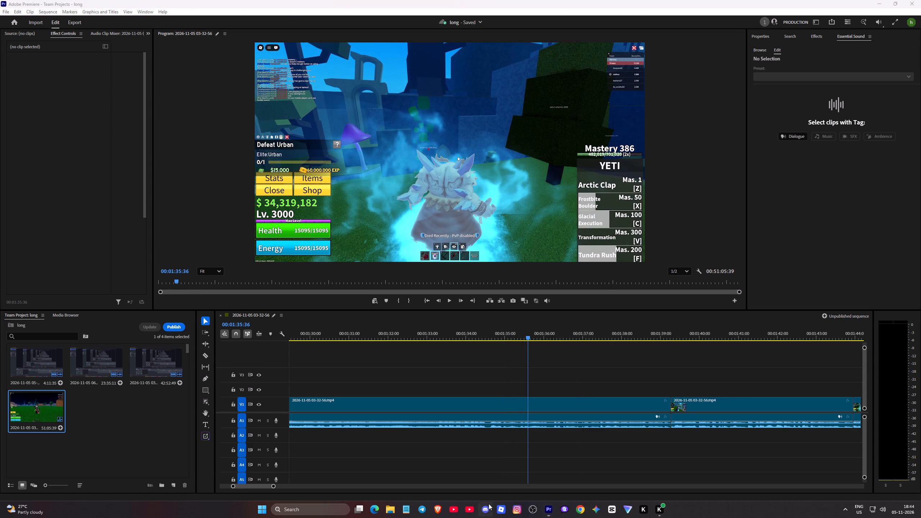